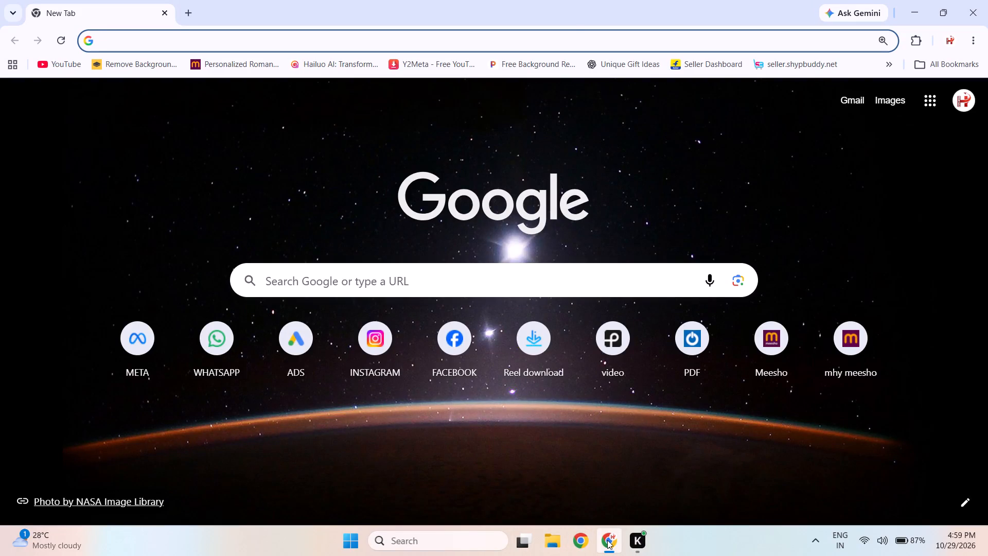
Switch to File Explorer and open the CDR folder on the Graphics (D:) drive.
{"action": "left_click", "coordinate": [558, 541]}
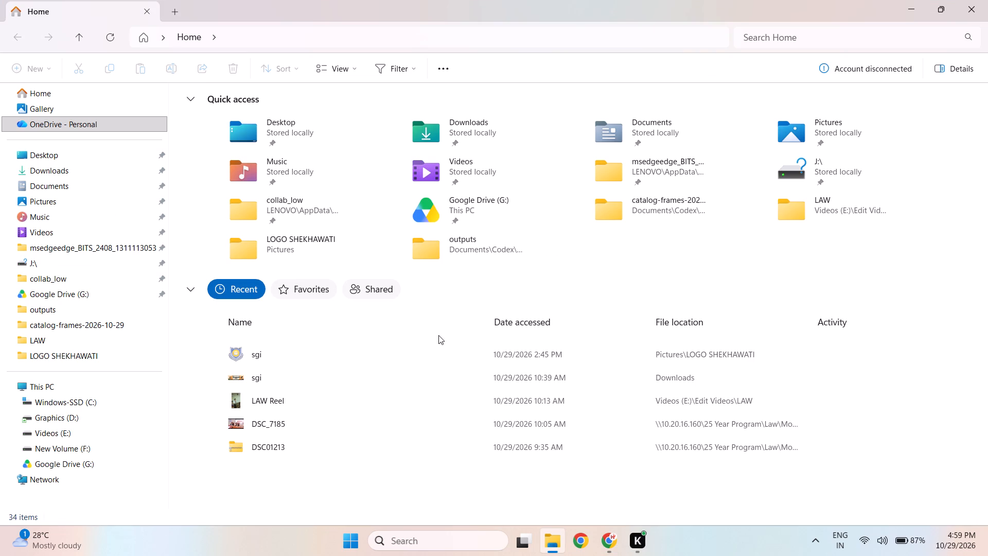
{"action": "left_click", "coordinate": [131, 420]}
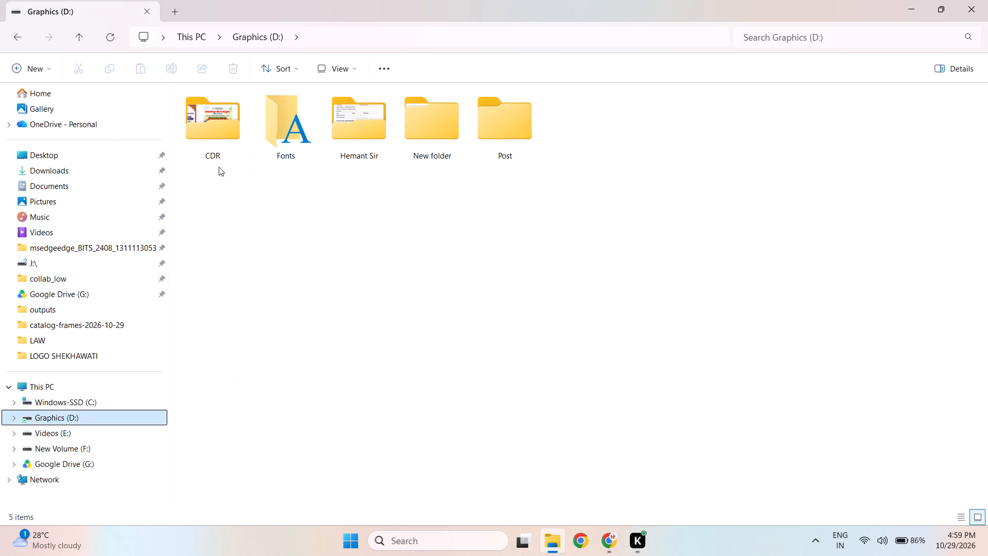
{"action": "double_click", "coordinate": [211, 117]}
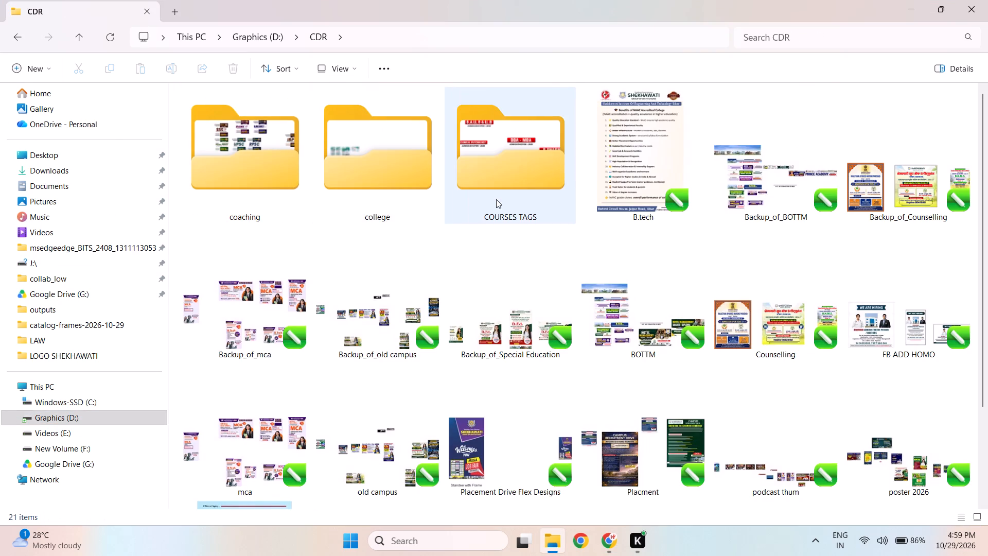
Look through the CDR folder, its coaching and college subfolders, and the Post folder for a suitable design file.
{"action": "scroll", "coordinate": [513, 231], "scroll_direction": "down", "scroll_amount": 3}
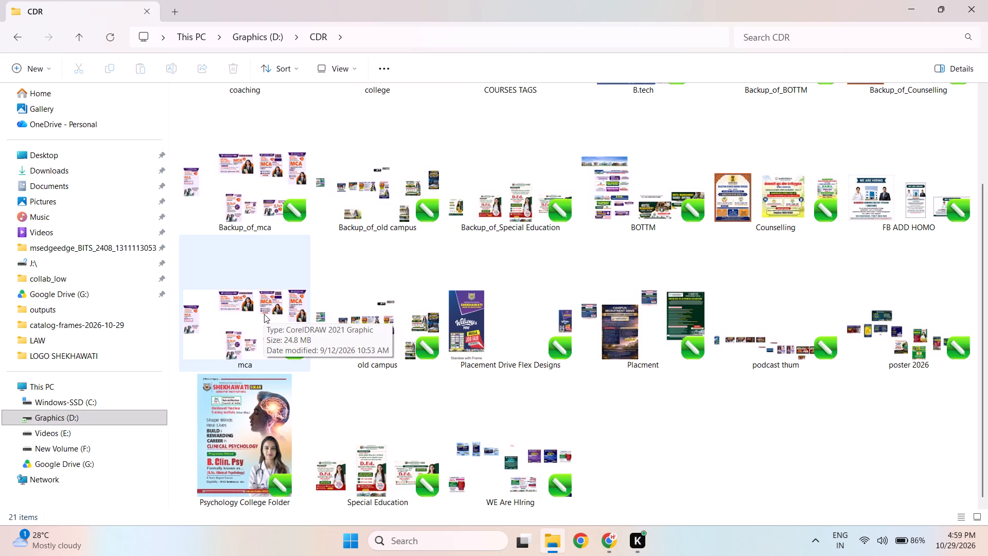
{"action": "scroll", "coordinate": [355, 344], "scroll_direction": "up", "scroll_amount": 3}
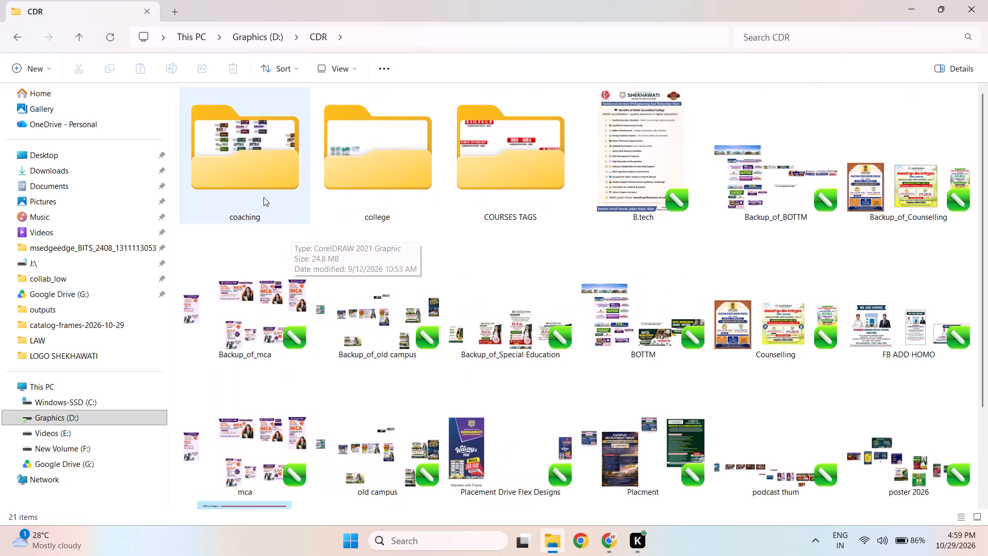
{"action": "double_click", "coordinate": [252, 164]}
{"action": "left_click", "coordinate": [252, 164]}
{"action": "double_click", "coordinate": [363, 171]}
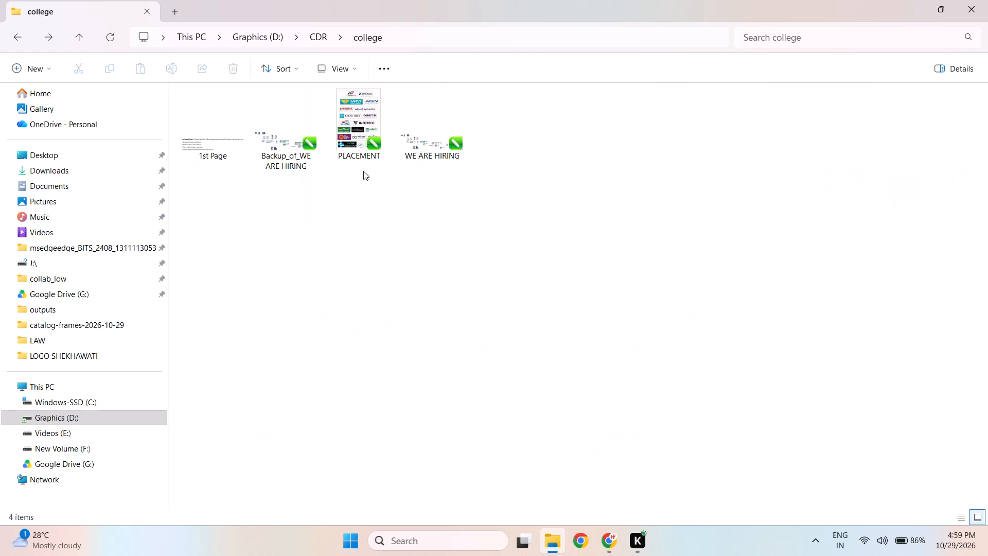
{"action": "left_click", "coordinate": [357, 173]}
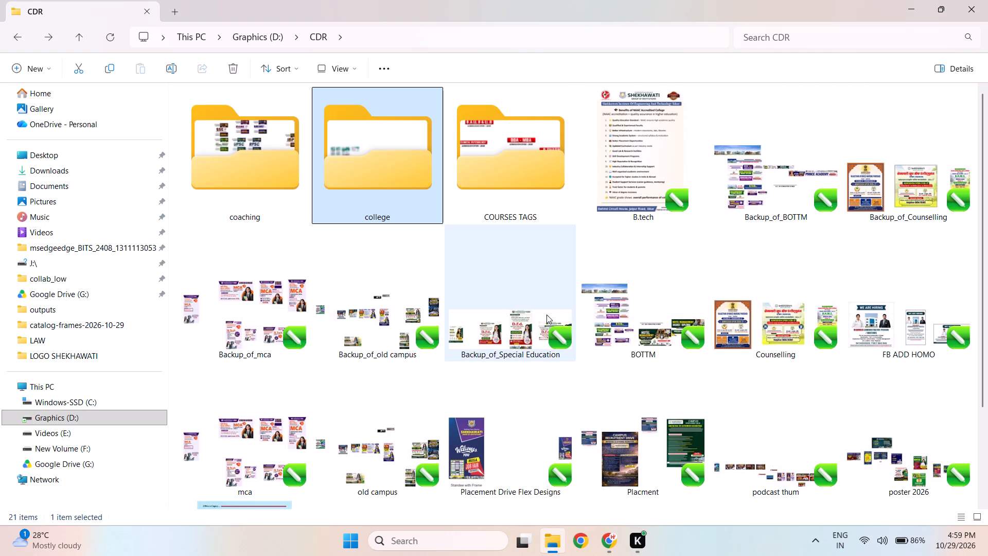
{"action": "scroll", "coordinate": [385, 338], "scroll_direction": "down", "scroll_amount": 1}
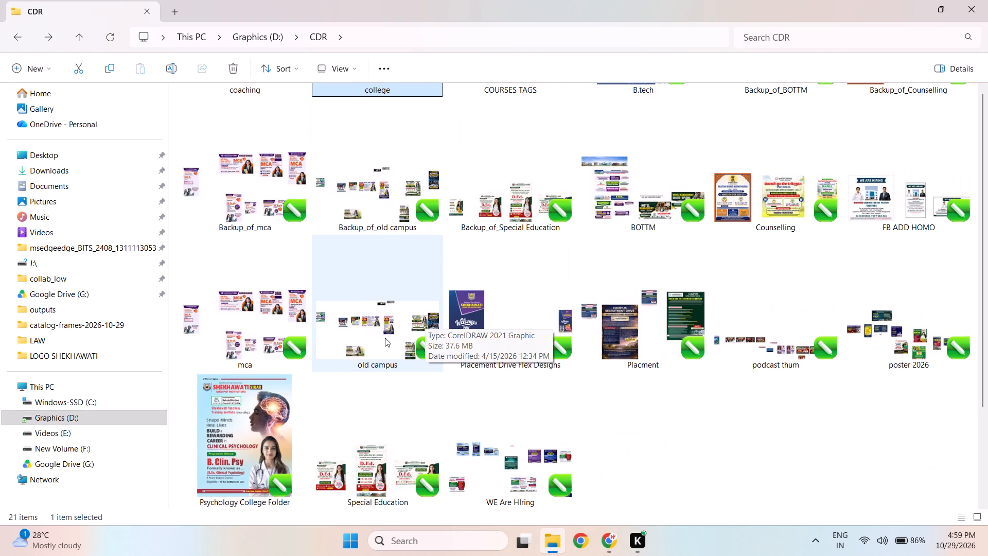
{"action": "scroll", "coordinate": [385, 338], "scroll_direction": "down", "scroll_amount": 1}
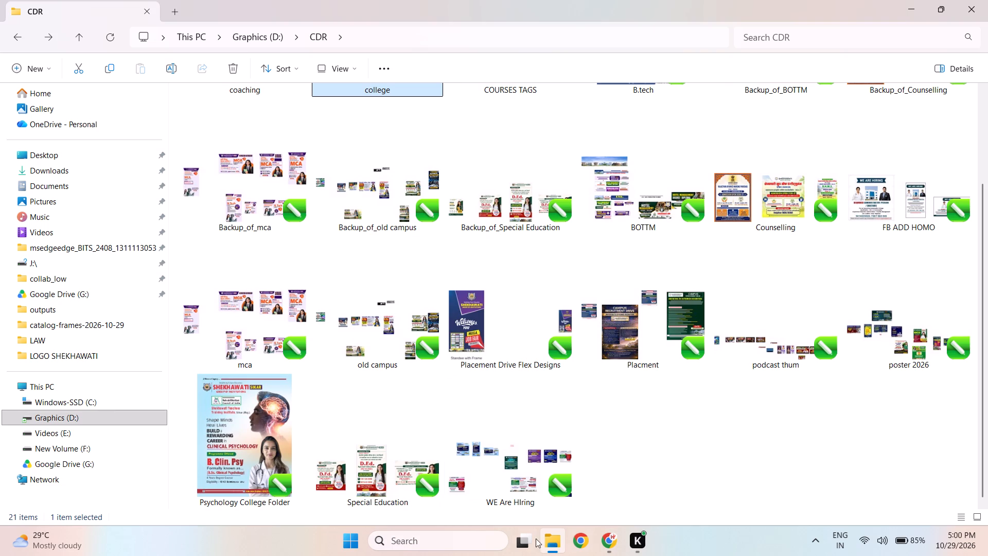
{"action": "scroll", "coordinate": [556, 448], "scroll_direction": "up", "scroll_amount": 5}
{"action": "scroll", "coordinate": [572, 303], "scroll_direction": "down", "scroll_amount": 2}
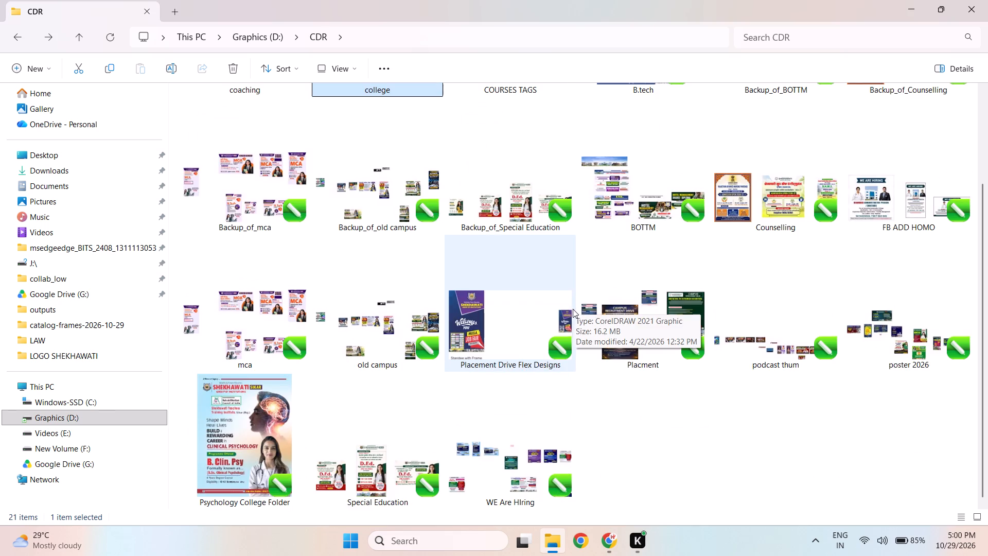
{"action": "scroll", "coordinate": [573, 309], "scroll_direction": "down", "scroll_amount": 1}
{"action": "left_click_drag", "start_coordinate": [573, 310], "coordinate": [575, 302]}
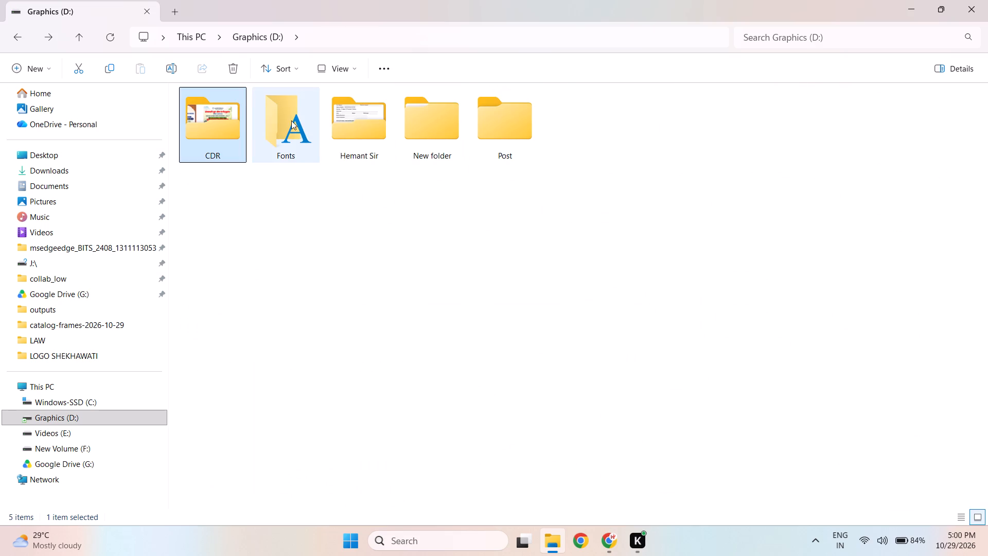
{"action": "double_click", "coordinate": [490, 120]}
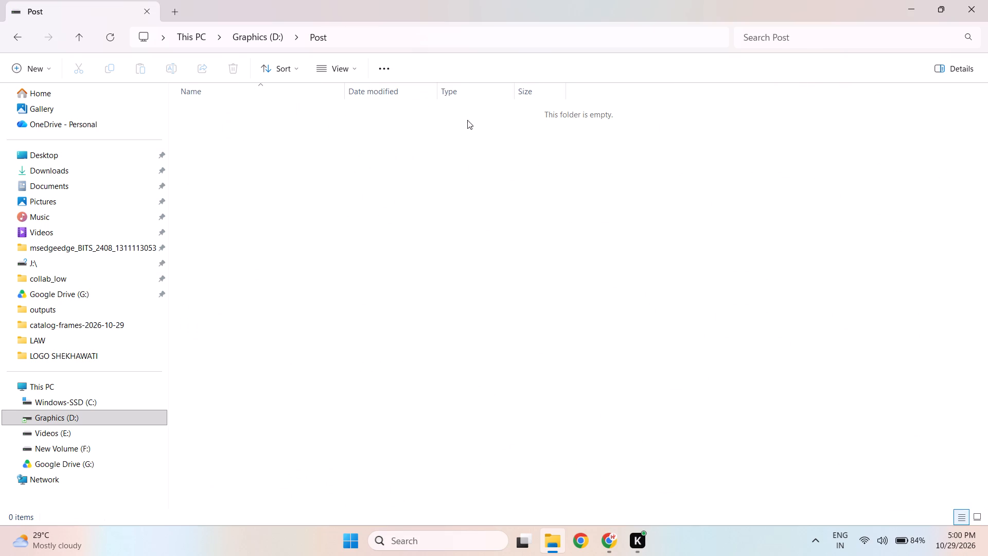
Return to the CDR folder and open the mca design file in CorelDRAW.
{"action": "left_click", "coordinate": [207, 127]}
{"action": "double_click", "coordinate": [206, 131]}
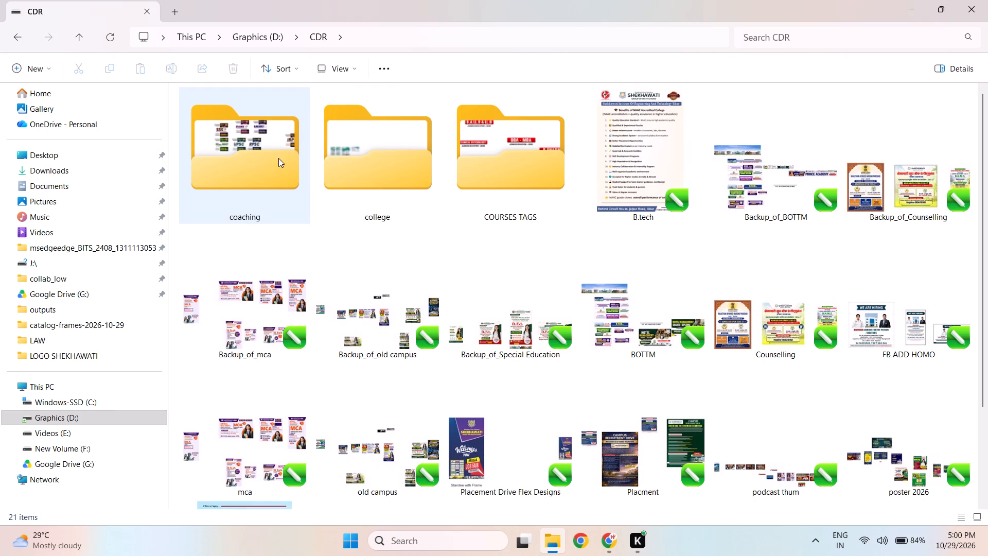
{"action": "double_click", "coordinate": [248, 427]}
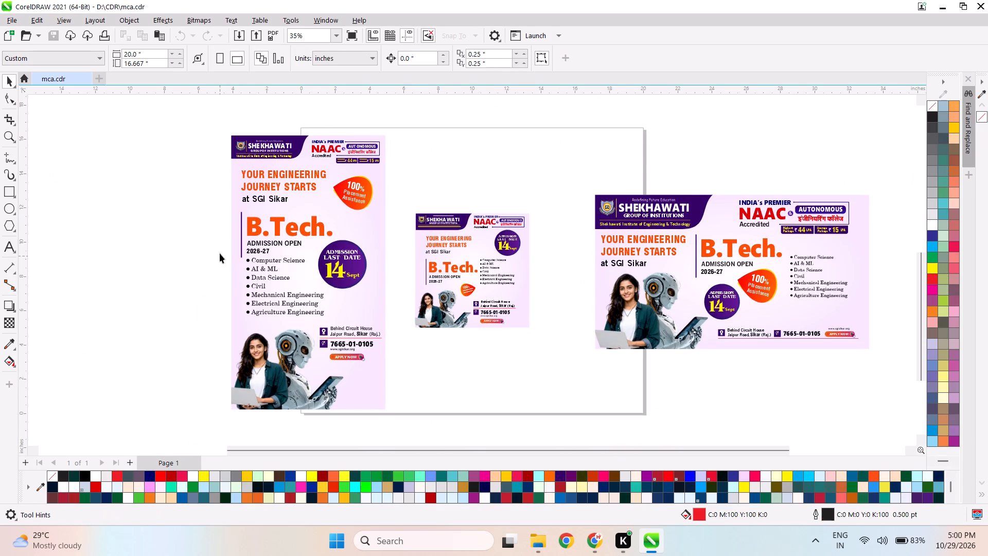
Examine the B.Tech and MCA admission designs in the document, especially the landscape MCA banner's headline and eligibility text.
{"action": "scroll", "coordinate": [310, 230], "scroll_direction": "up", "scroll_amount": 11}
{"action": "scroll", "coordinate": [332, 241], "scroll_direction": "down", "scroll_amount": 7}
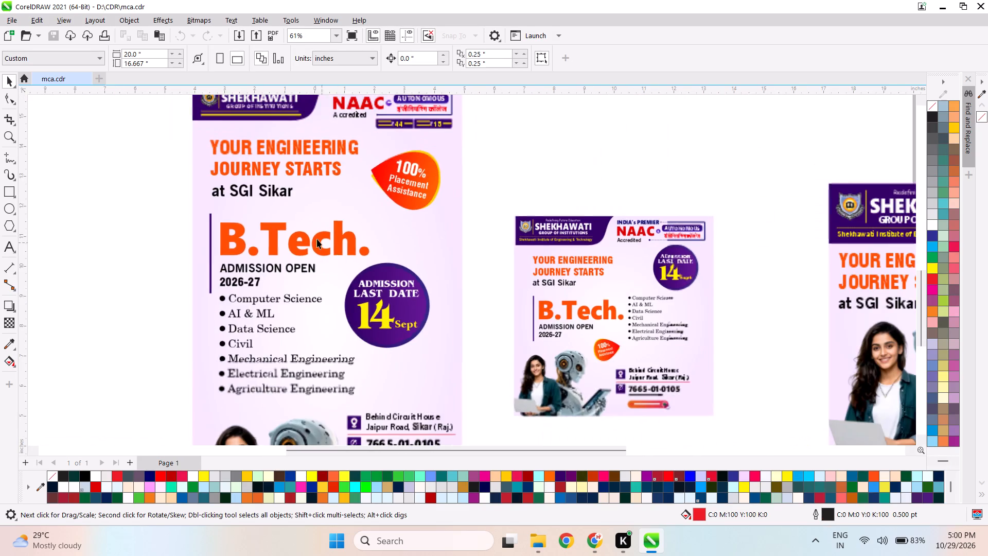
{"action": "scroll", "coordinate": [314, 237], "scroll_direction": "down", "scroll_amount": 3}
{"action": "scroll", "coordinate": [274, 206], "scroll_direction": "down", "scroll_amount": 7}
{"action": "scroll", "coordinate": [404, 262], "scroll_direction": "down", "scroll_amount": 8}
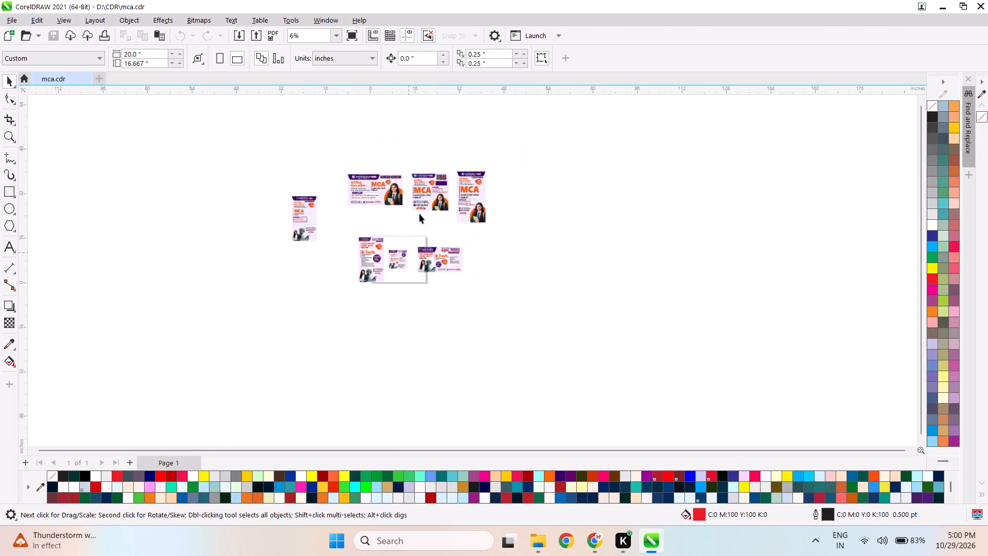
{"action": "scroll", "coordinate": [426, 186], "scroll_direction": "up", "scroll_amount": 10}
{"action": "scroll", "coordinate": [495, 299], "scroll_direction": "down", "scroll_amount": 4}
{"action": "scroll", "coordinate": [453, 225], "scroll_direction": "up", "scroll_amount": 4}
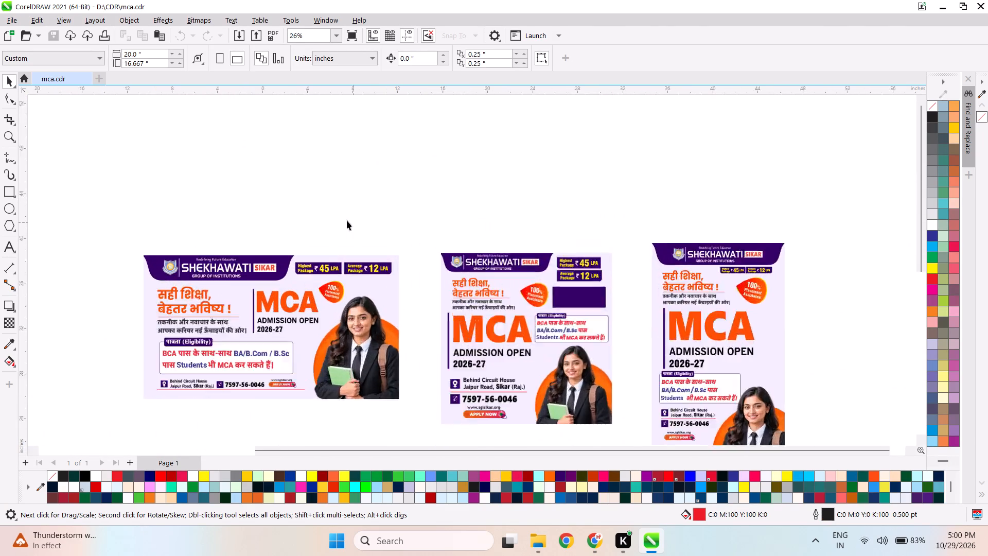
{"action": "scroll", "coordinate": [347, 220], "scroll_direction": "up", "scroll_amount": 4}
{"action": "scroll", "coordinate": [302, 315], "scroll_direction": "up", "scroll_amount": 4}
{"action": "scroll", "coordinate": [299, 264], "scroll_direction": "down", "scroll_amount": 4}
{"action": "scroll", "coordinate": [253, 327], "scroll_direction": "up", "scroll_amount": 4}
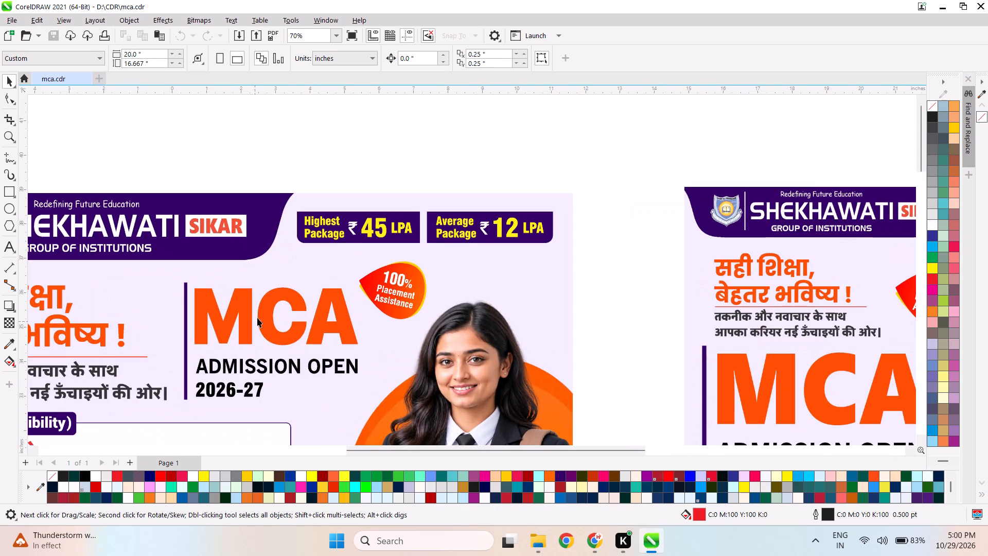
{"action": "scroll", "coordinate": [254, 308], "scroll_direction": "down", "scroll_amount": 7}
{"action": "scroll", "coordinate": [169, 318], "scroll_direction": "up", "scroll_amount": 7}
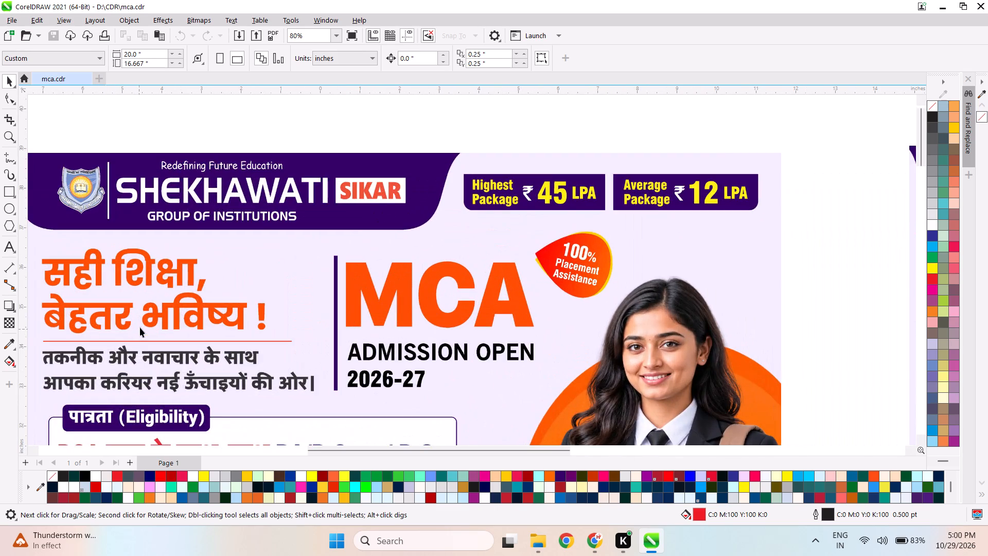
{"action": "scroll", "coordinate": [172, 311], "scroll_direction": "down", "scroll_amount": 3}
{"action": "scroll", "coordinate": [158, 363], "scroll_direction": "up", "scroll_amount": 3}
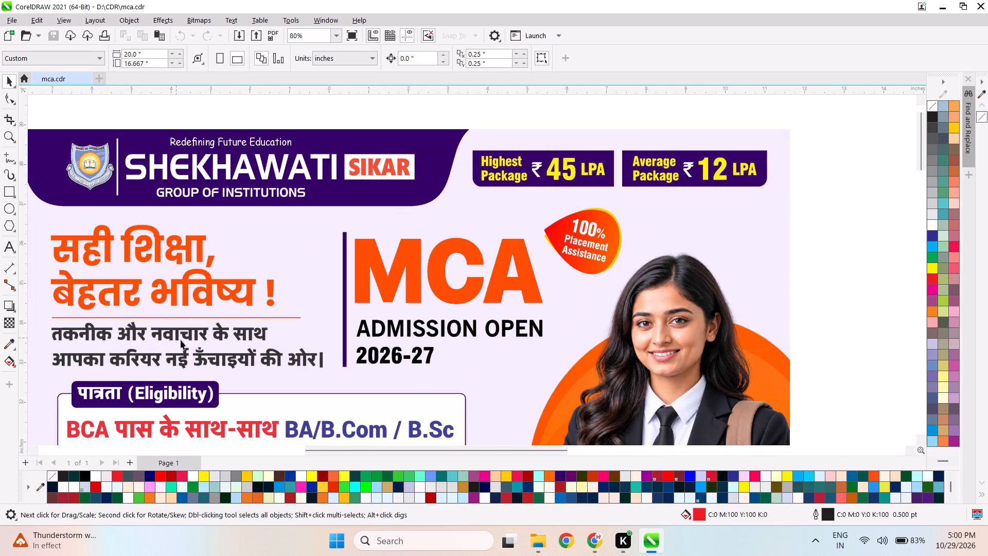
{"action": "scroll", "coordinate": [179, 301], "scroll_direction": "down", "scroll_amount": 5}
{"action": "scroll", "coordinate": [162, 365], "scroll_direction": "up", "scroll_amount": 3}
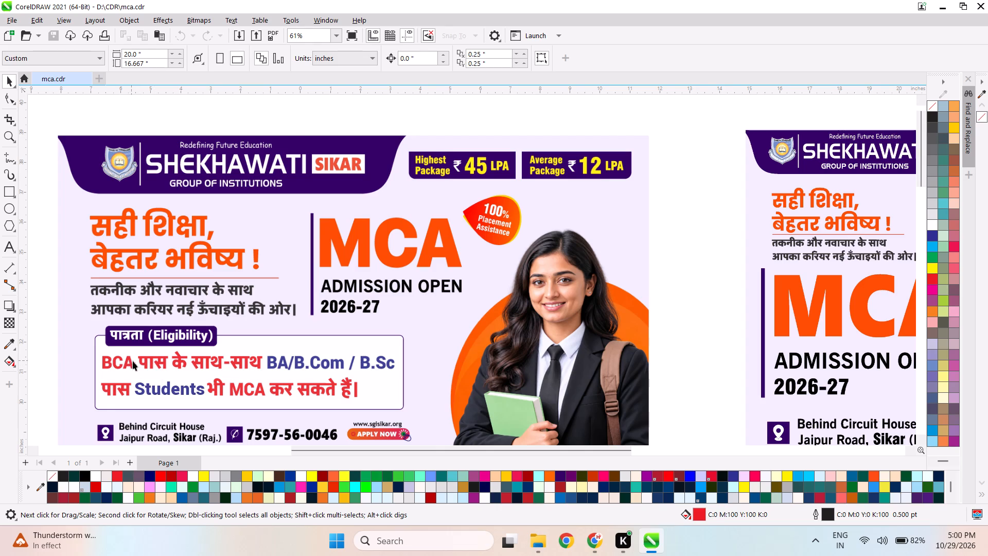
{"action": "scroll", "coordinate": [228, 367], "scroll_direction": "up", "scroll_amount": 2}
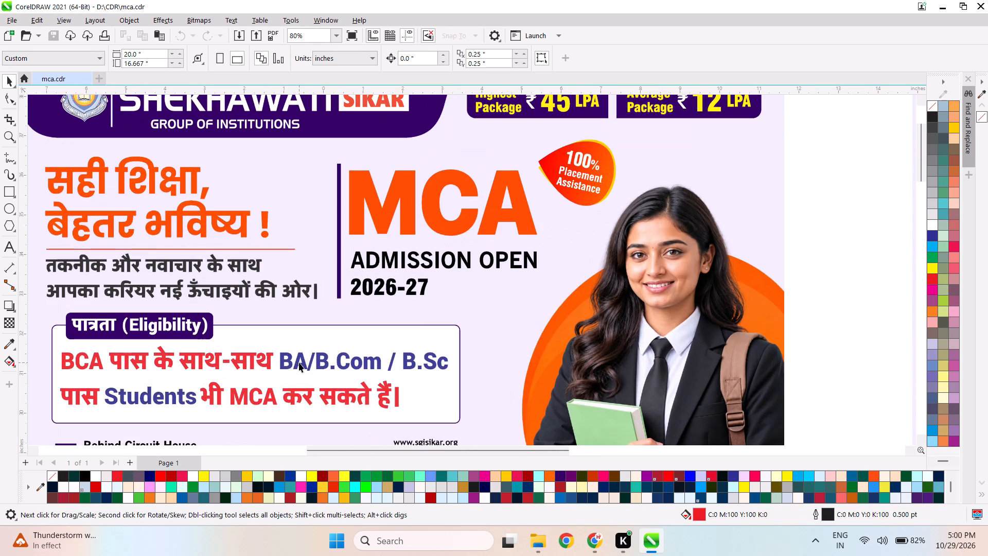
{"action": "scroll", "coordinate": [280, 358], "scroll_direction": "down", "scroll_amount": 3}
{"action": "scroll", "coordinate": [205, 350], "scroll_direction": "down", "scroll_amount": 3}
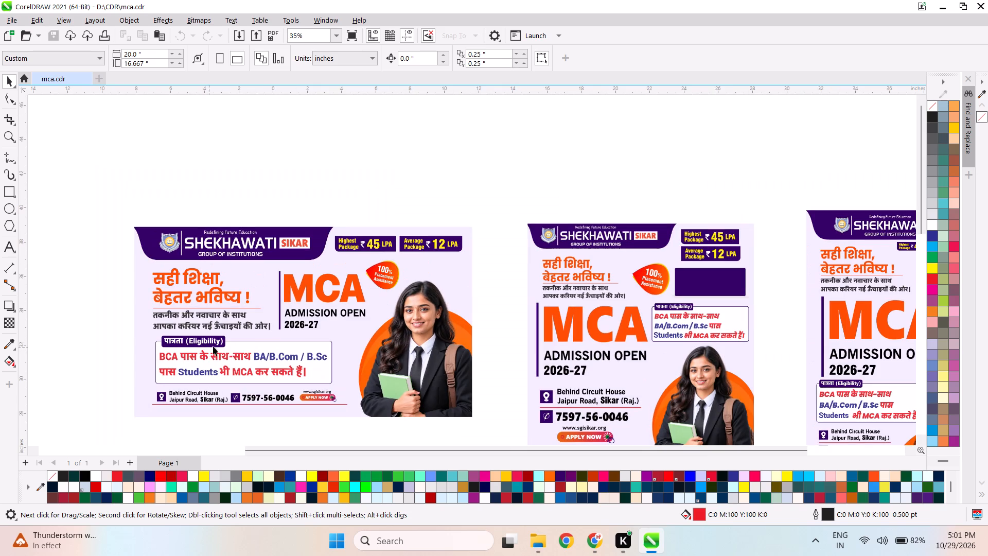
Duplicate the row of three MCA designs with the female student, placing the copies about 61 inches right of the originals.
{"action": "scroll", "coordinate": [214, 253], "scroll_direction": "down", "scroll_amount": 6}
{"action": "scroll", "coordinate": [160, 233], "scroll_direction": "down", "scroll_amount": 4}
{"action": "left_click_drag", "start_coordinate": [140, 212], "coordinate": [329, 311]}
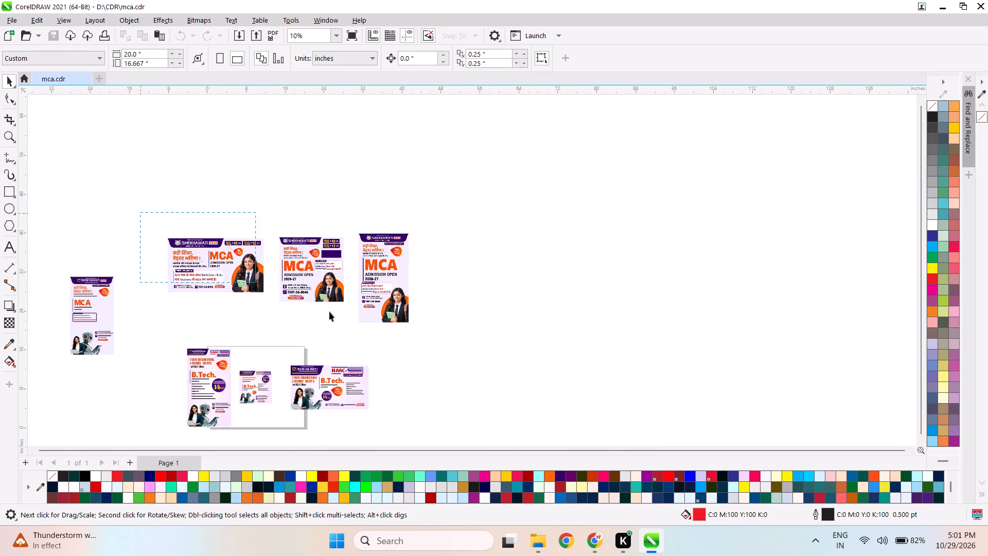
{"action": "left_click_drag", "start_coordinate": [329, 311], "coordinate": [448, 344]}
{"action": "scroll", "coordinate": [254, 277], "scroll_direction": "down", "scroll_amount": 6}
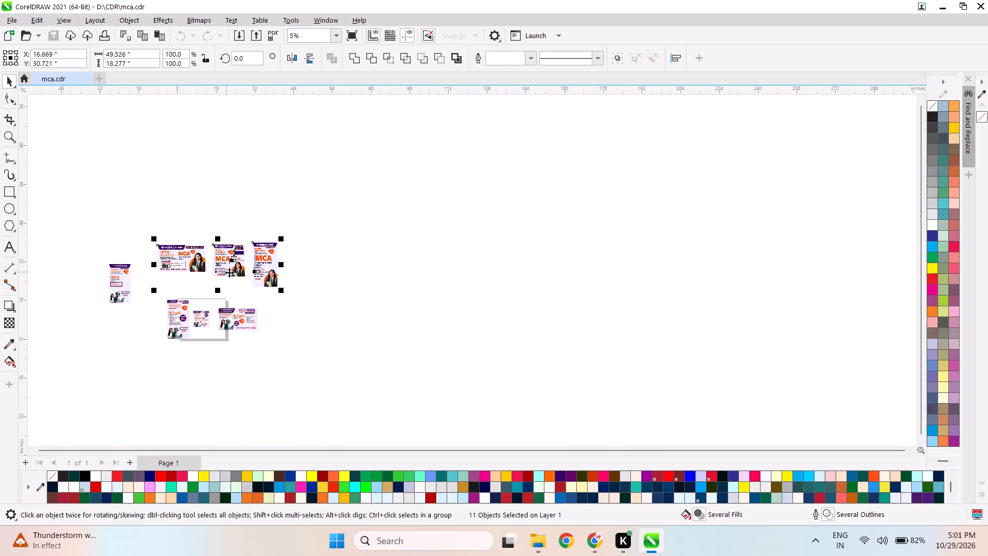
{"action": "left_click_drag", "start_coordinate": [219, 266], "coordinate": [366, 264]}
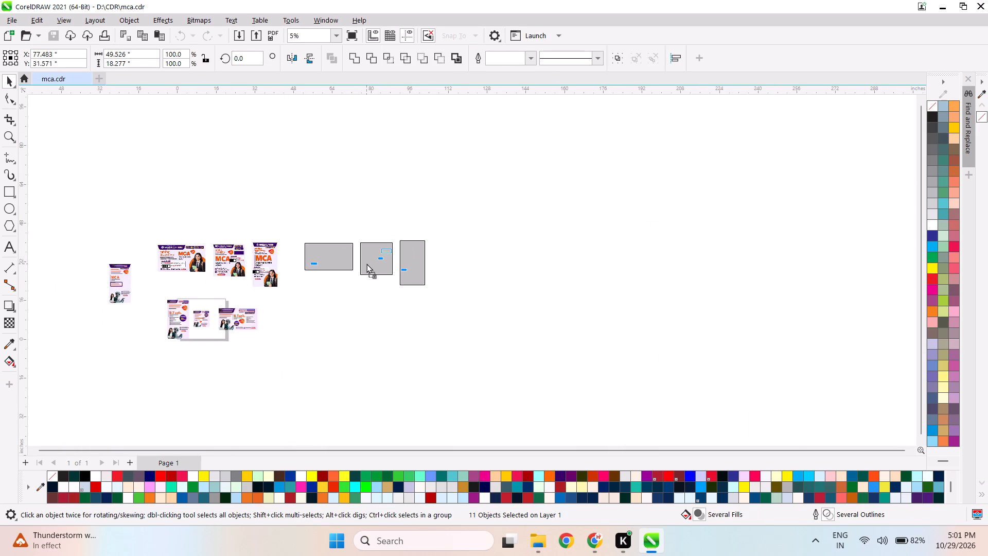
{"action": "right_click", "coordinate": [366, 264]}
{"action": "left_click_drag", "start_coordinate": [366, 264], "coordinate": [368, 264]}
{"action": "left_click_drag", "start_coordinate": [345, 329], "coordinate": [343, 324]}
Inspect the copied landscape MCA banner by selecting its artwork to check whether its elements are editable.
{"action": "scroll", "coordinate": [326, 237], "scroll_direction": "up", "scroll_amount": 18}
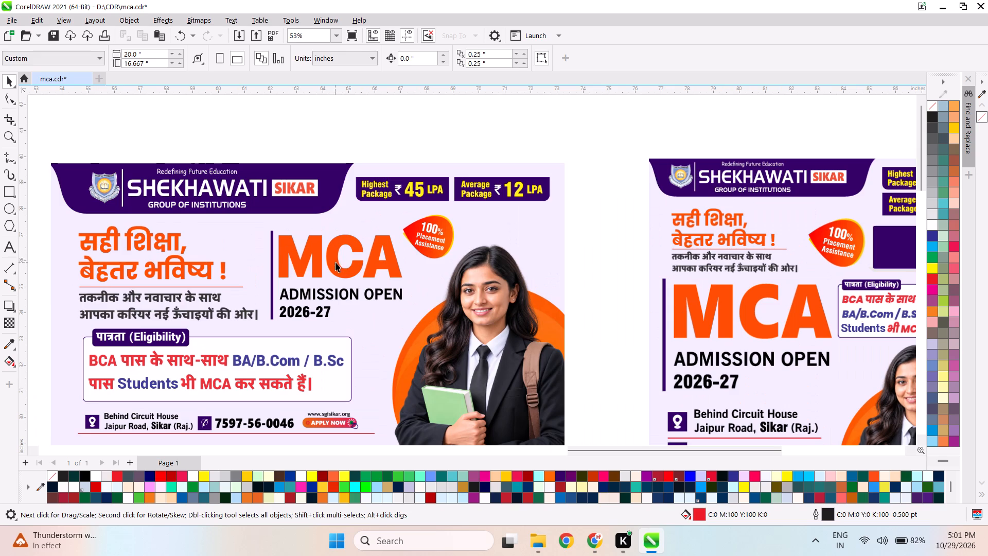
{"action": "triple_click", "coordinate": [336, 259]}
{"action": "left_click", "coordinate": [403, 181]}
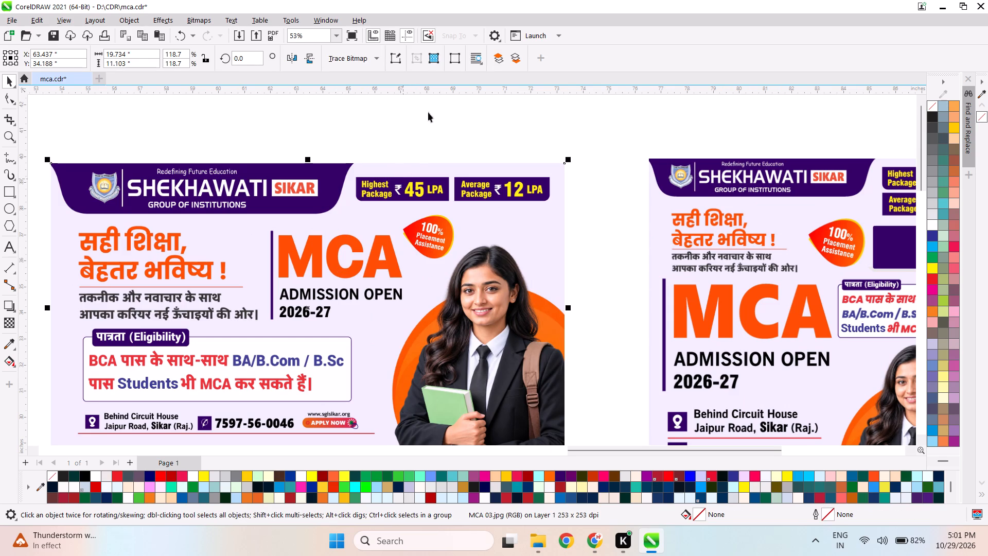
{"action": "left_click", "coordinate": [445, 122]}
{"action": "left_click", "coordinate": [349, 162]}
{"action": "scroll", "coordinate": [368, 162], "scroll_direction": "down", "scroll_amount": 5}
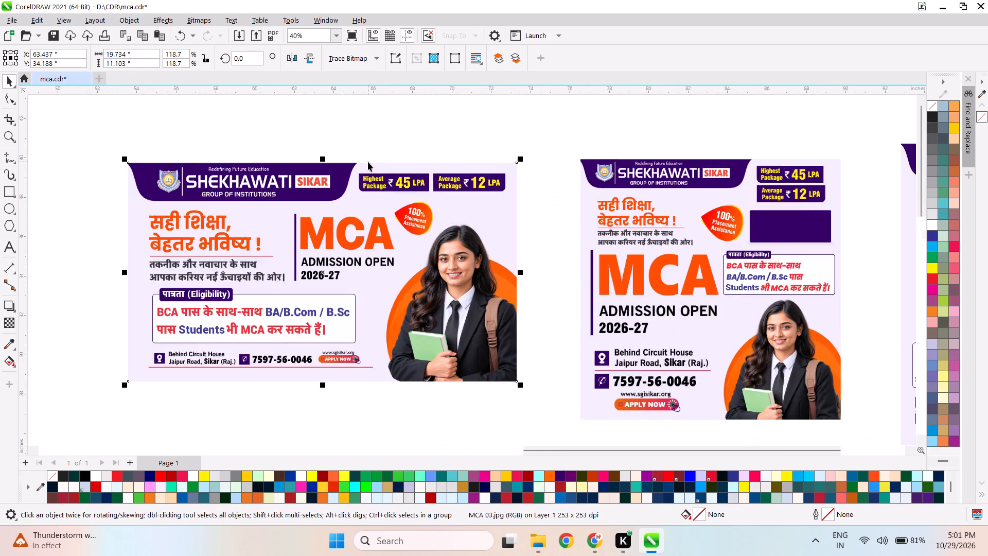
{"action": "scroll", "coordinate": [368, 162], "scroll_direction": "down", "scroll_amount": 1}
{"action": "double_click", "coordinate": [462, 183]}
{"action": "triple_click", "coordinate": [455, 186]}
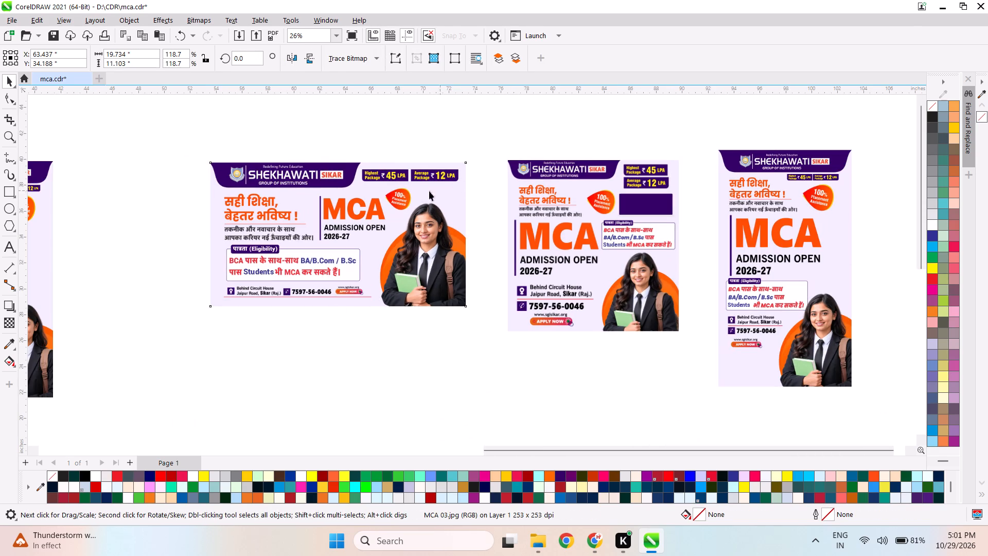
{"action": "triple_click", "coordinate": [375, 210]}
Open the PowerClip contents of the portrait B.Tech design for inspection and finish without changing them.
{"action": "scroll", "coordinate": [423, 195], "scroll_direction": "down", "scroll_amount": 10}
{"action": "scroll", "coordinate": [215, 285], "scroll_direction": "up", "scroll_amount": 2}
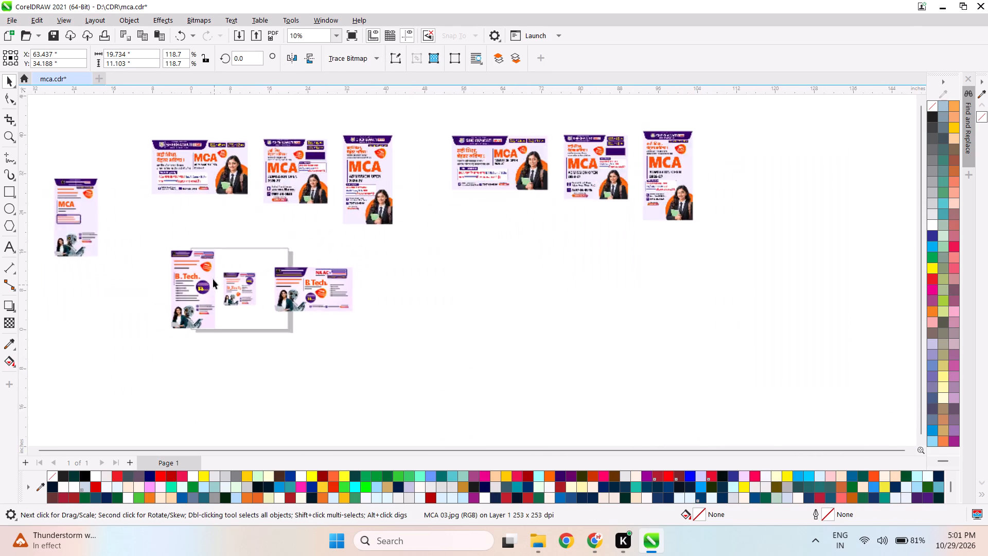
{"action": "scroll", "coordinate": [213, 279], "scroll_direction": "up", "scroll_amount": 3}
{"action": "double_click", "coordinate": [192, 271]}
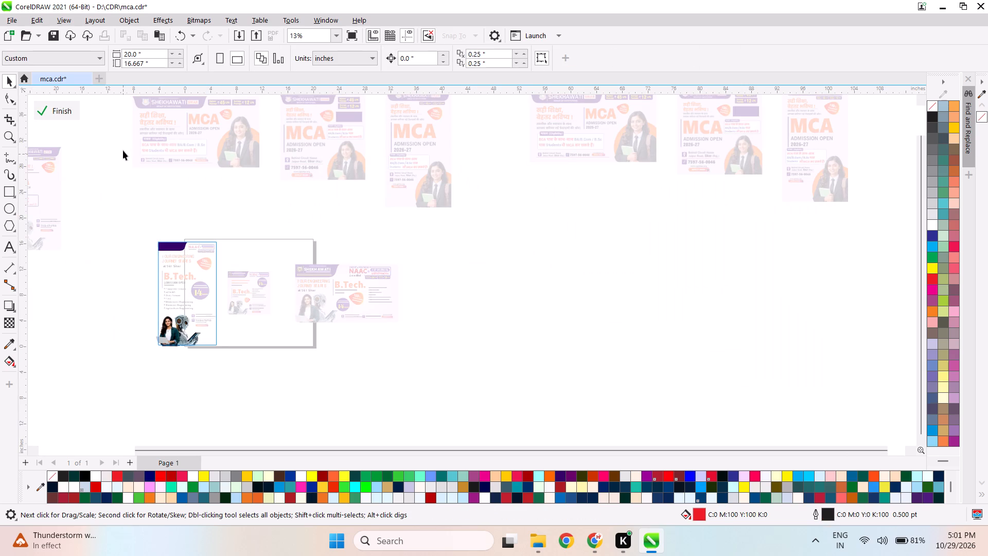
{"action": "left_click", "coordinate": [66, 111]}
{"action": "left_click", "coordinate": [109, 300]}
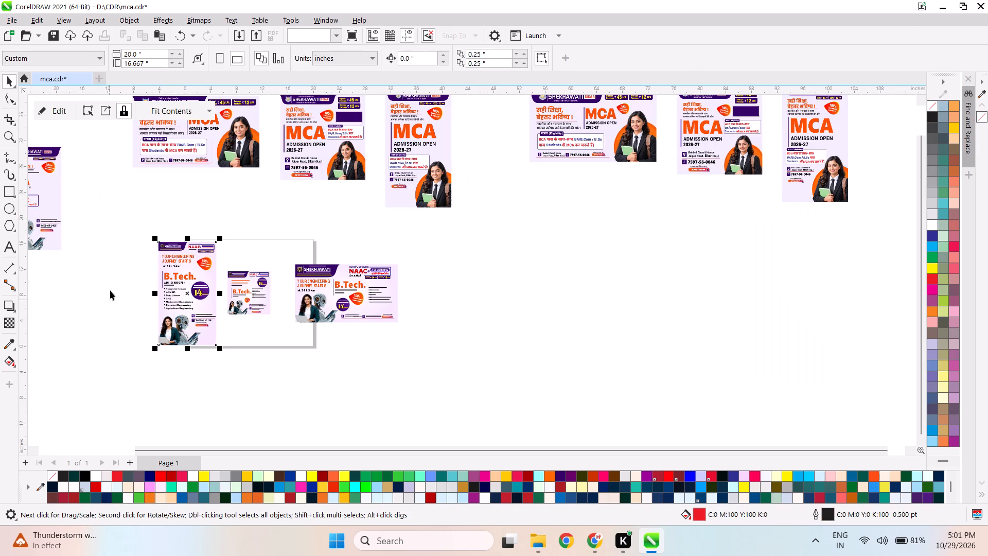
Duplicate the row of three B.Tech designs, placing the copies about 64 inches right of the originals, beneath the copied MCA designs.
{"action": "scroll", "coordinate": [140, 269], "scroll_direction": "up", "scroll_amount": 12}
{"action": "scroll", "coordinate": [167, 223], "scroll_direction": "down", "scroll_amount": 8}
{"action": "left_click_drag", "start_coordinate": [130, 199], "coordinate": [305, 288]}
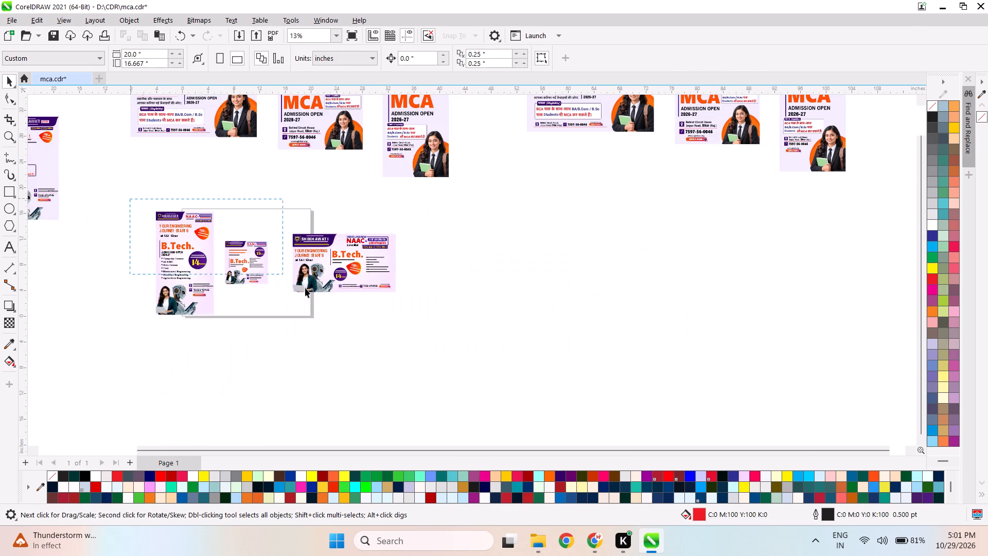
{"action": "left_click_drag", "start_coordinate": [305, 288], "coordinate": [417, 335]}
{"action": "scroll", "coordinate": [322, 299], "scroll_direction": "down", "scroll_amount": 3}
{"action": "scroll", "coordinate": [248, 279], "scroll_direction": "down", "scroll_amount": 2}
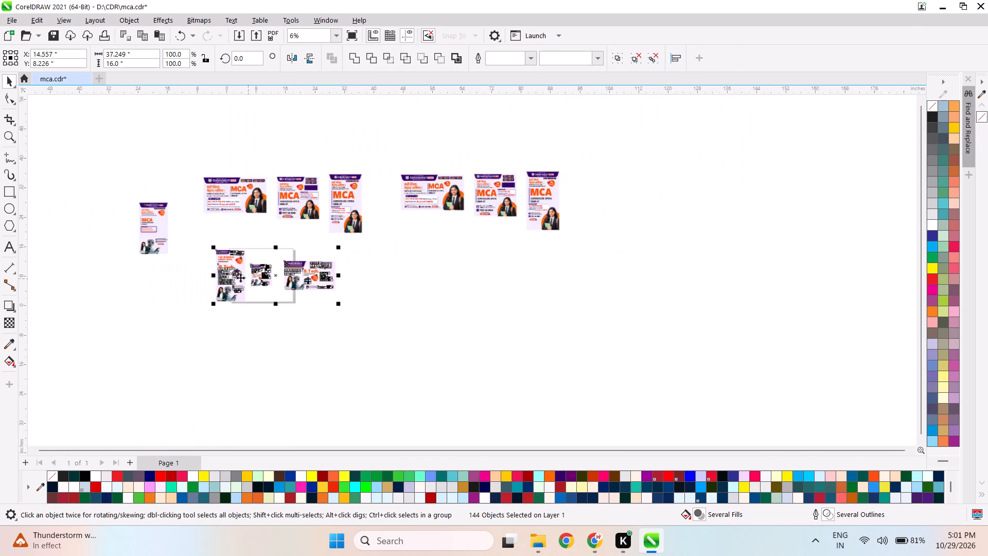
{"action": "scroll", "coordinate": [446, 297], "scroll_direction": "up", "scroll_amount": 1}
{"action": "left_click_drag", "start_coordinate": [250, 273], "coordinate": [462, 293]}
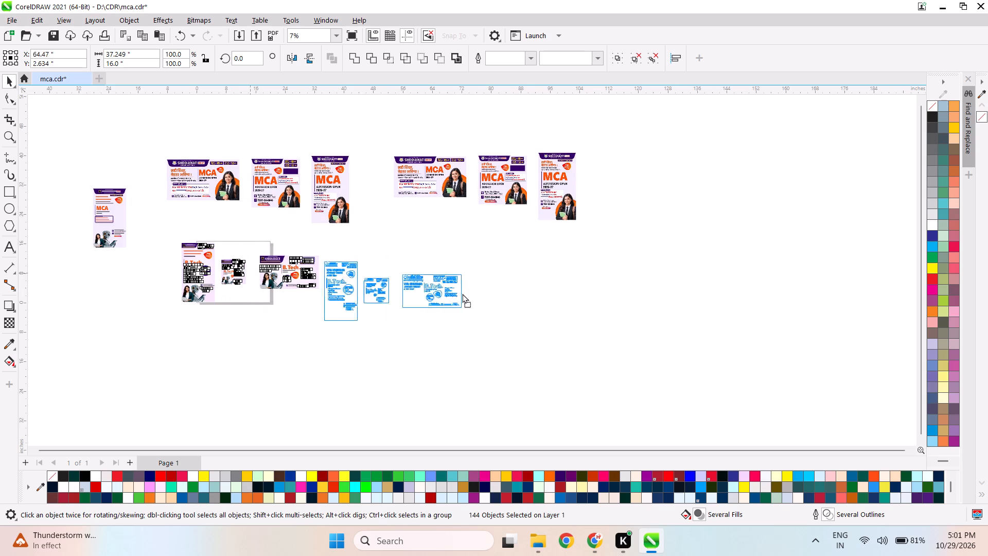
{"action": "left_click_drag", "start_coordinate": [462, 293], "coordinate": [485, 287]}
{"action": "right_click", "coordinate": [485, 287]}
{"action": "left_click", "coordinate": [491, 356]}
Examine the copied B.Tech designs against the copied landscape MCA banner, checking the portrait B.Tech design's headline group.
{"action": "scroll", "coordinate": [477, 295], "scroll_direction": "up", "scroll_amount": 3}
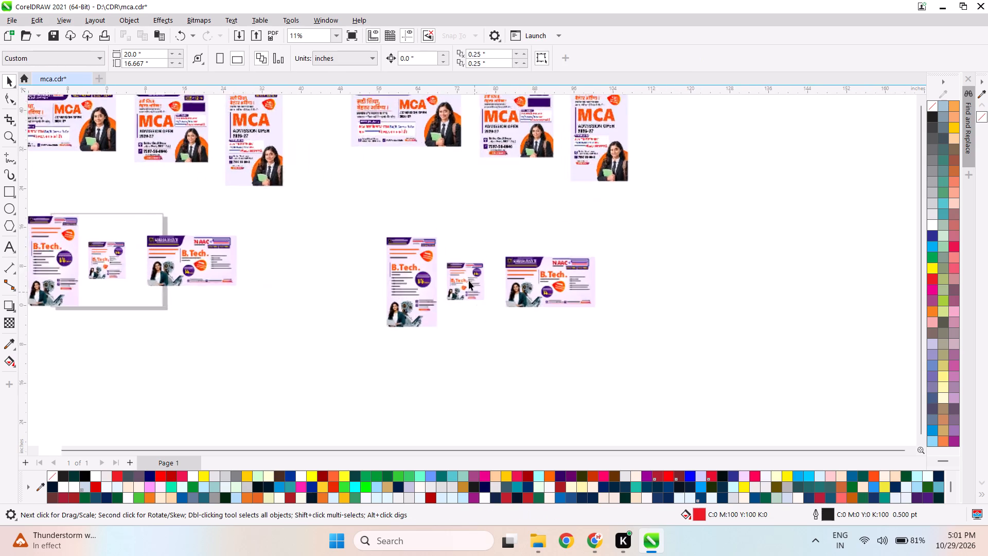
{"action": "scroll", "coordinate": [469, 281], "scroll_direction": "up", "scroll_amount": 11}
{"action": "scroll", "coordinate": [276, 312], "scroll_direction": "down", "scroll_amount": 10}
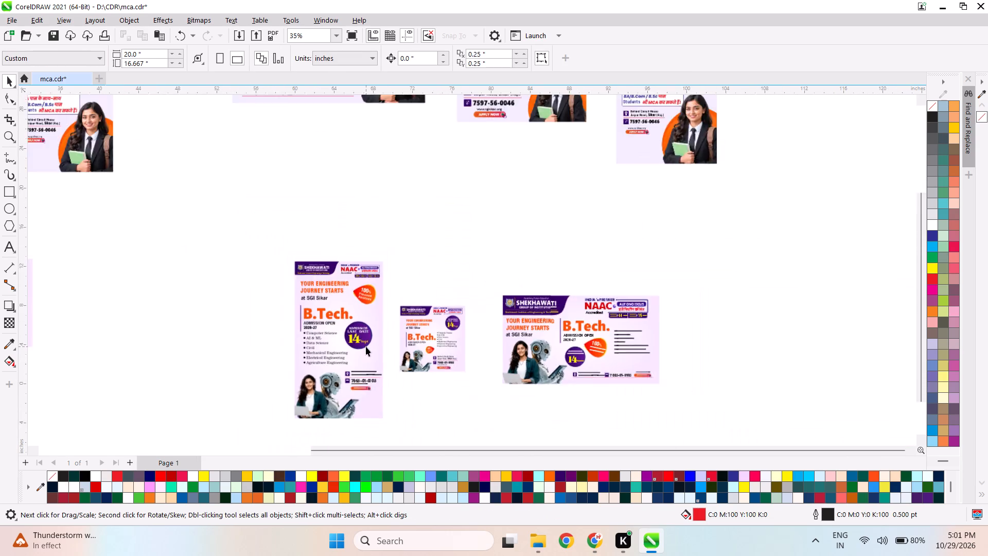
{"action": "scroll", "coordinate": [366, 346], "scroll_direction": "down", "scroll_amount": 2}
{"action": "scroll", "coordinate": [323, 172], "scroll_direction": "up", "scroll_amount": 5}
{"action": "left_click", "coordinate": [307, 164]}
{"action": "scroll", "coordinate": [307, 164], "scroll_direction": "down", "scroll_amount": 5}
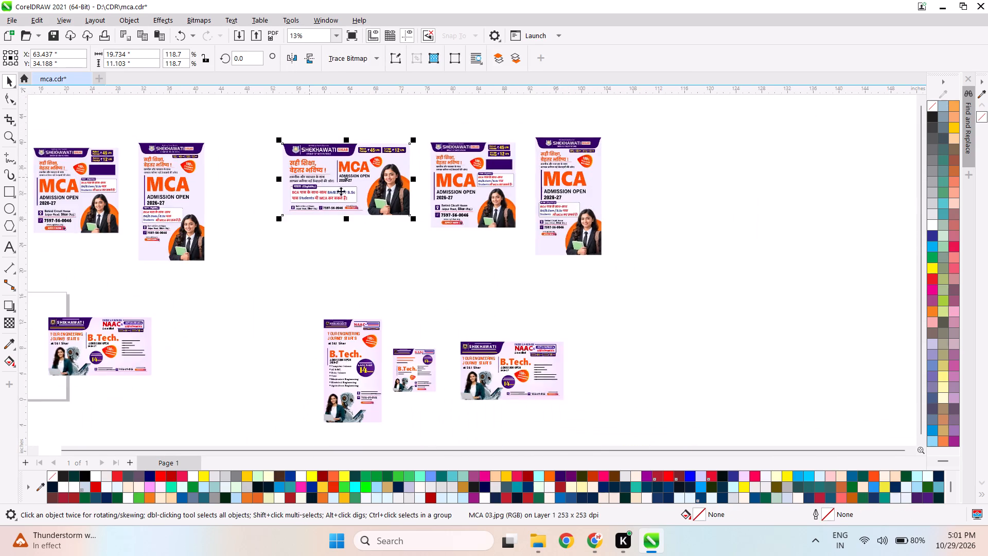
{"action": "scroll", "coordinate": [334, 335], "scroll_direction": "up", "scroll_amount": 11}
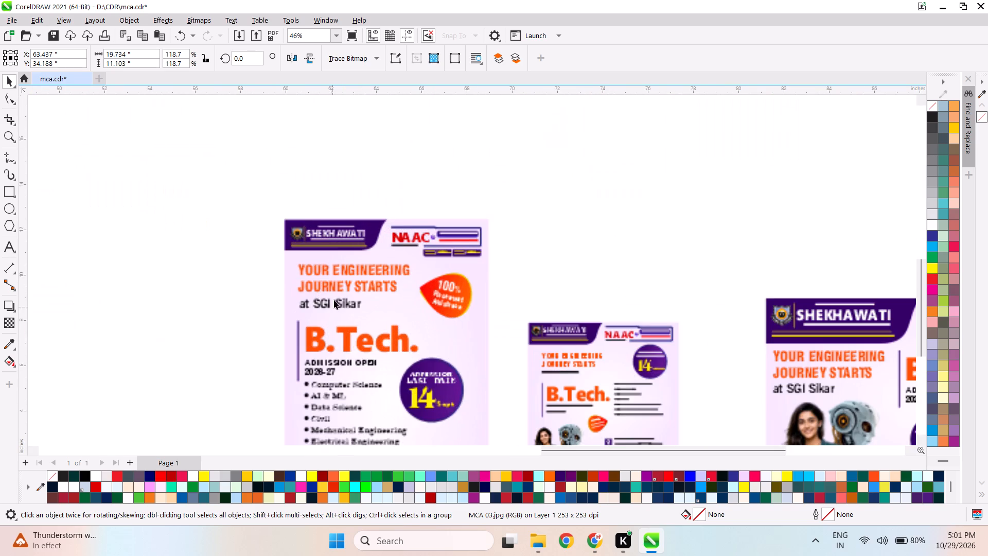
{"action": "left_click", "coordinate": [339, 273]}
{"action": "scroll", "coordinate": [339, 273], "scroll_direction": "up", "scroll_amount": 4}
{"action": "scroll", "coordinate": [337, 276], "scroll_direction": "down", "scroll_amount": 4}
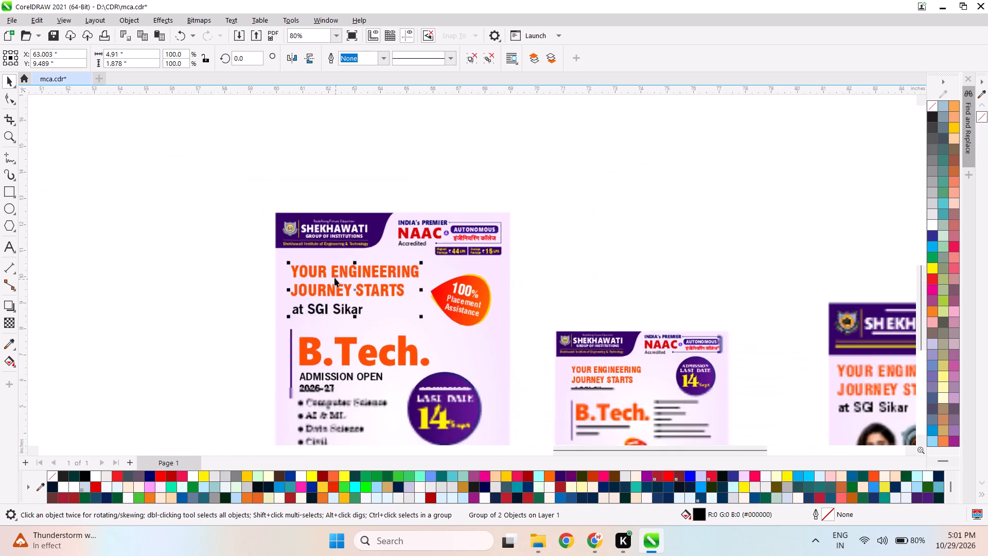
{"action": "scroll", "coordinate": [334, 277], "scroll_direction": "down", "scroll_amount": 7}
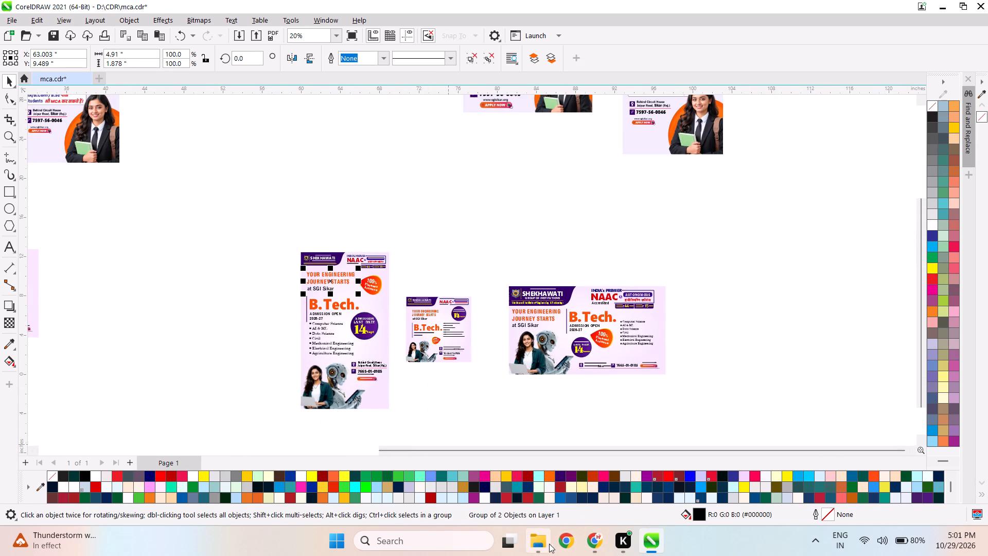
Switch to File Explorer and look through the CDR folder and the Hemant Sir folder's 2025 and 2024 subfolders for design files.
{"action": "left_click", "coordinate": [546, 544]}
{"action": "scroll", "coordinate": [397, 395], "scroll_direction": "down", "scroll_amount": 1}
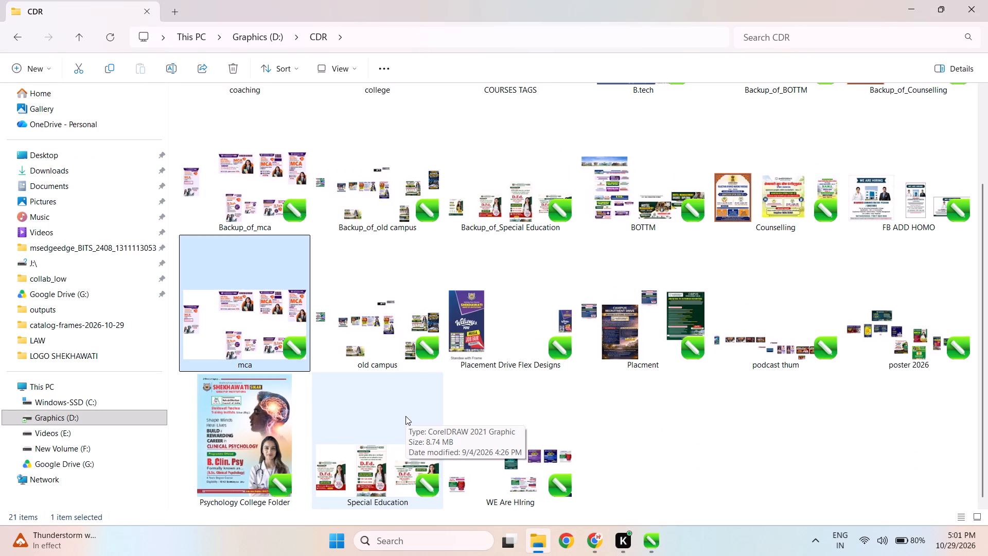
{"action": "scroll", "coordinate": [405, 416], "scroll_direction": "up", "scroll_amount": 2}
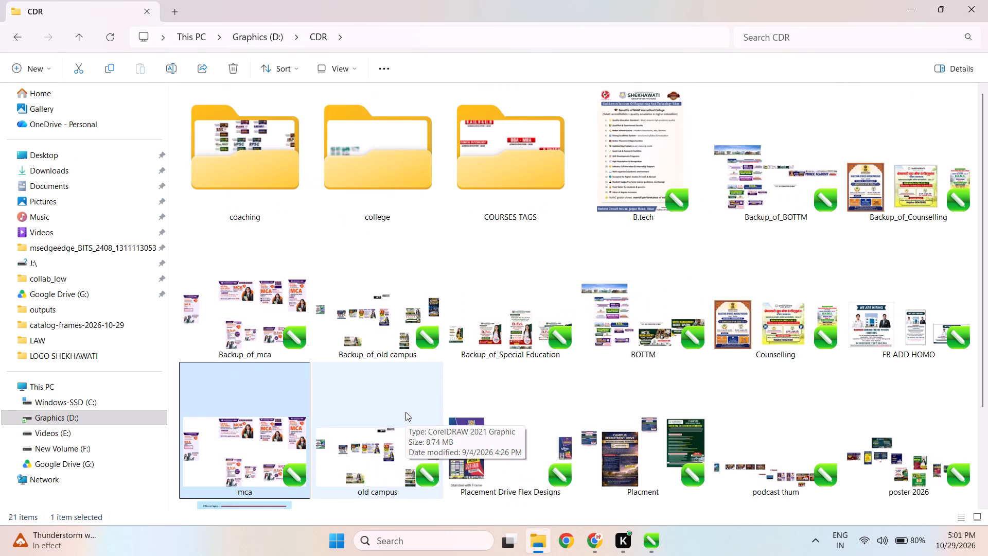
{"action": "left_click_drag", "start_coordinate": [305, 182], "coordinate": [313, 185]}
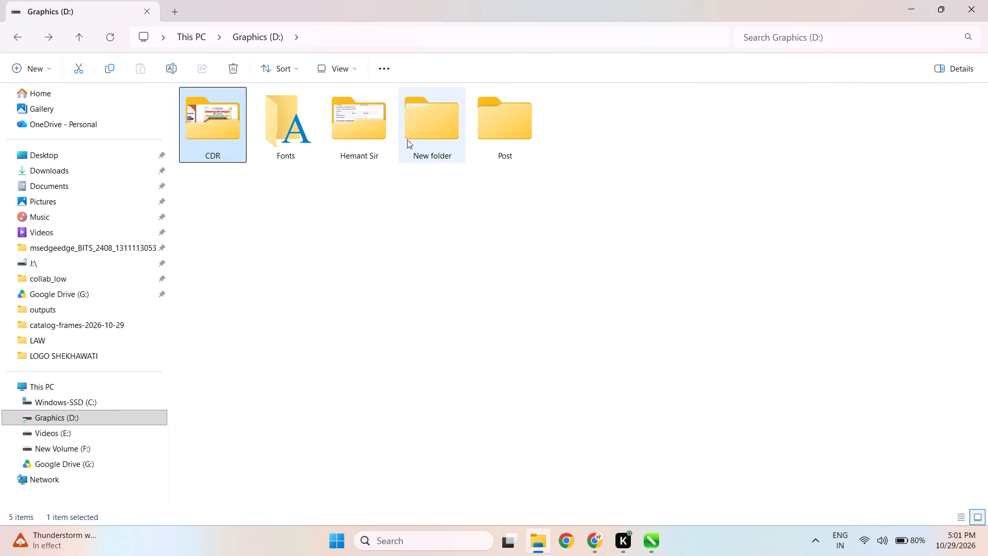
{"action": "double_click", "coordinate": [382, 128]}
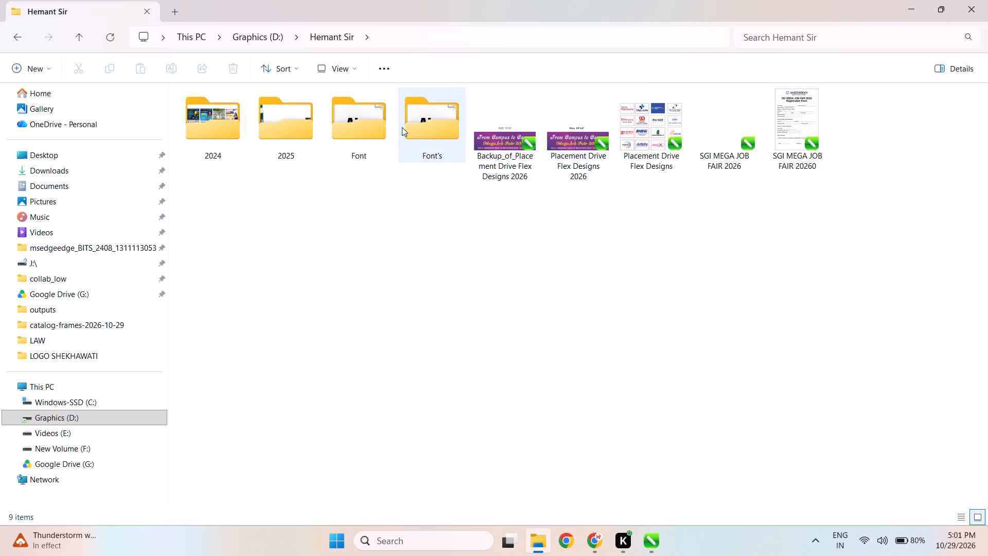
{"action": "double_click", "coordinate": [280, 124]}
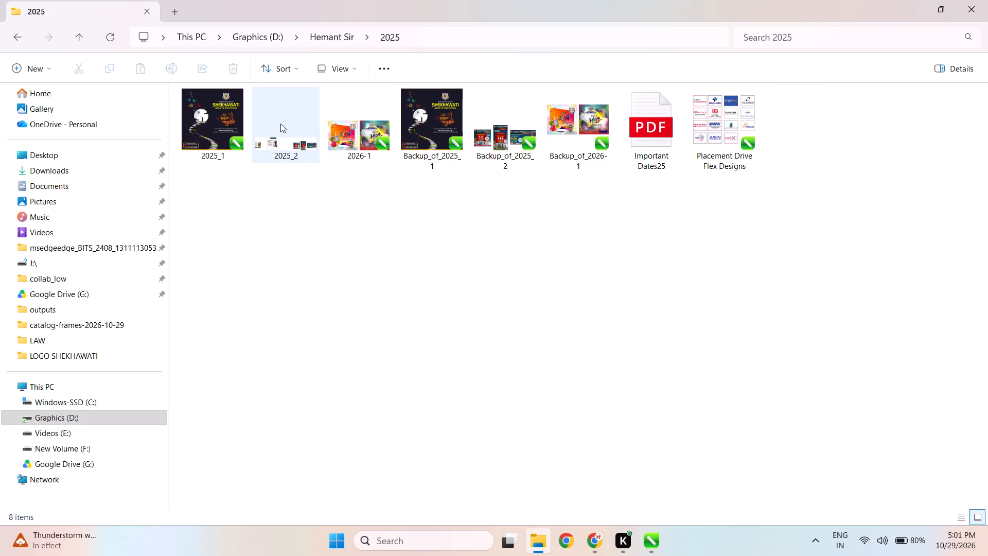
{"action": "left_click_drag", "start_coordinate": [283, 138], "coordinate": [280, 148]}
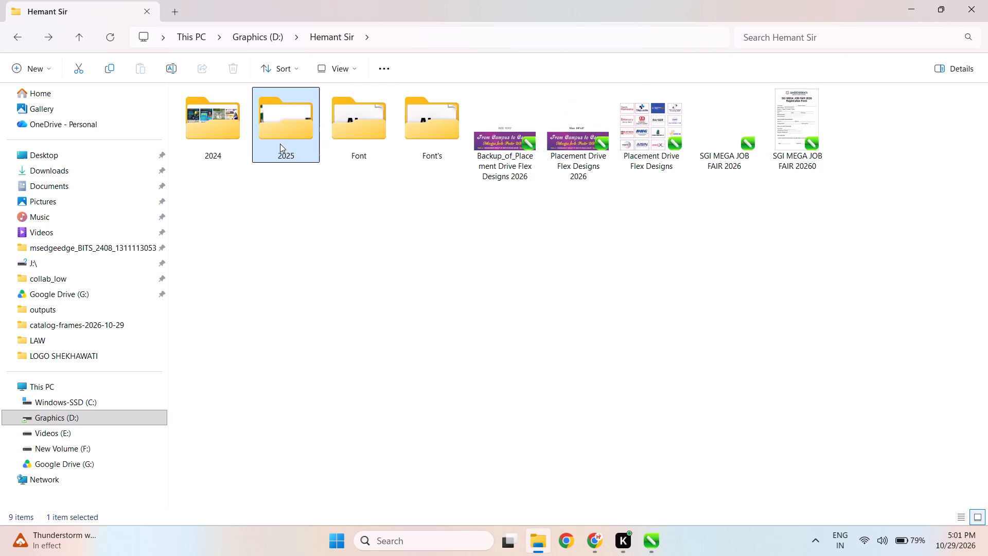
{"action": "double_click", "coordinate": [245, 127]}
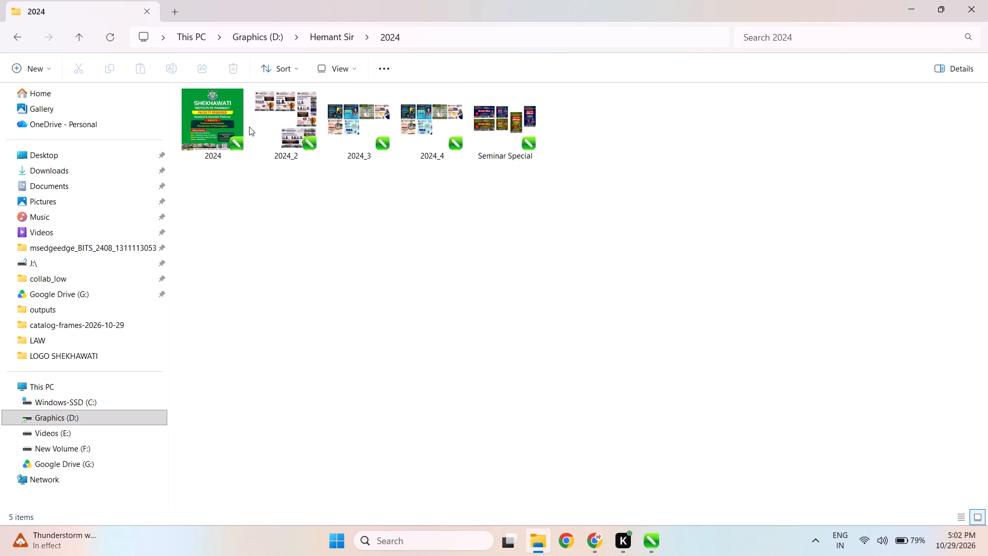
{"action": "left_click", "coordinate": [249, 127]}
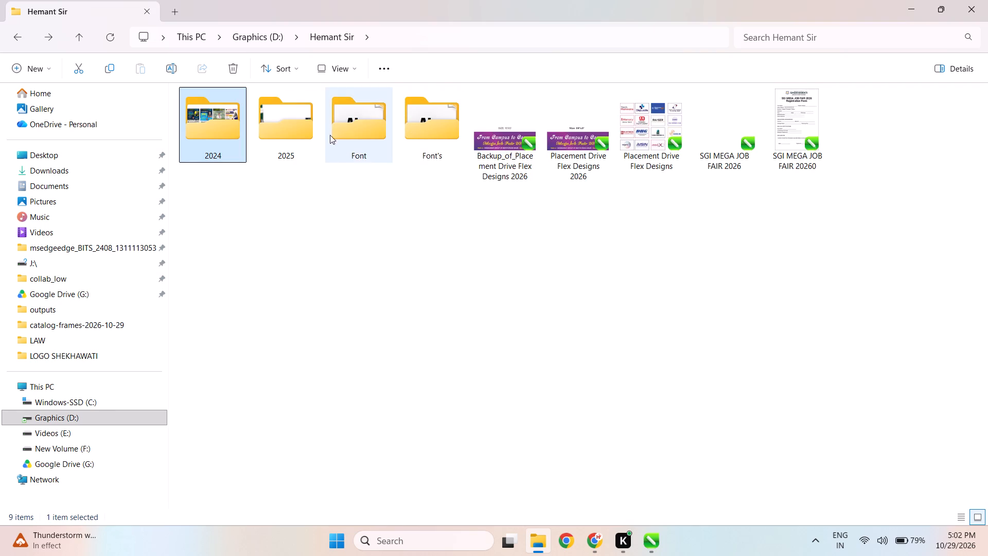
Look through the font subfolders in the Hemant Sir folder, and the New folder and Post folders on the Graphics (D:) drive.
{"action": "double_click", "coordinate": [350, 131]}
{"action": "left_click", "coordinate": [349, 133]}
{"action": "double_click", "coordinate": [410, 119]}
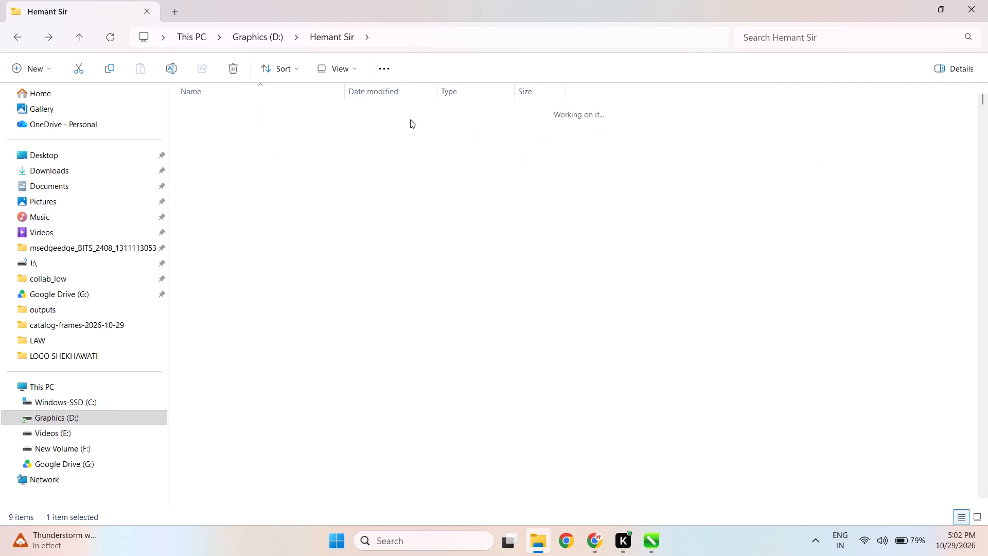
{"action": "left_click", "coordinate": [367, 143]}
{"action": "double_click", "coordinate": [284, 124]}
{"action": "left_click", "coordinate": [280, 138]}
{"action": "left_click", "coordinate": [282, 144]}
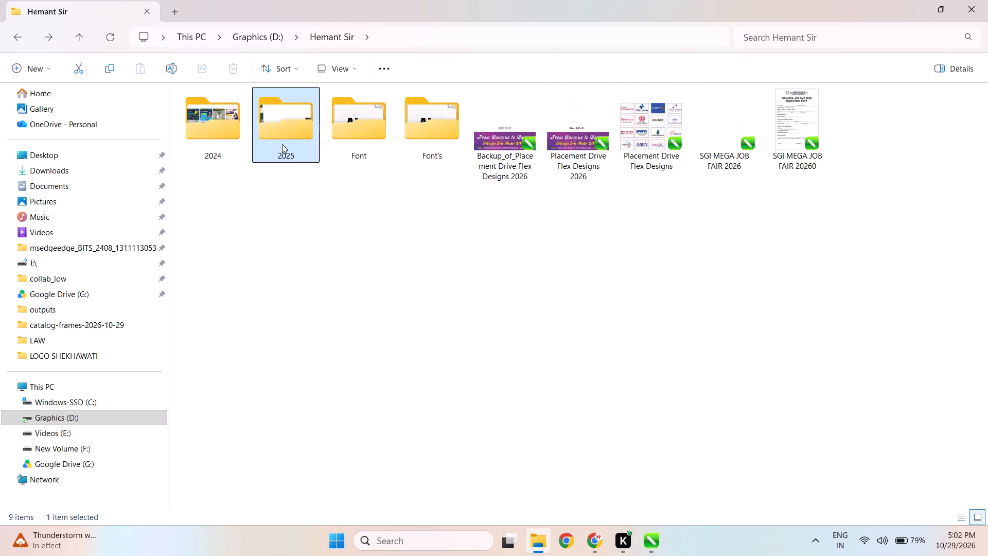
{"action": "double_click", "coordinate": [448, 136]}
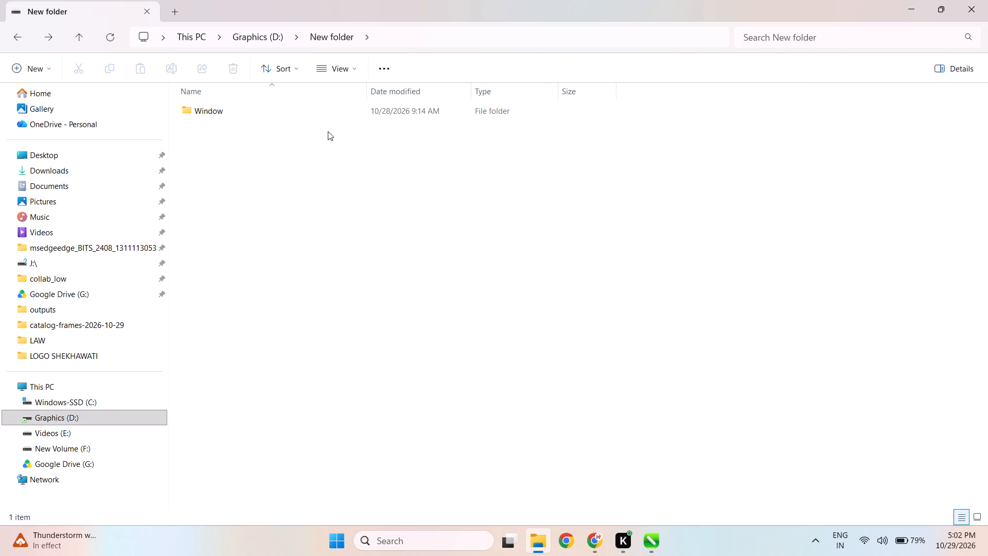
{"action": "left_click", "coordinate": [328, 131]}
{"action": "double_click", "coordinate": [490, 118]}
{"action": "left_click", "coordinate": [382, 162]}
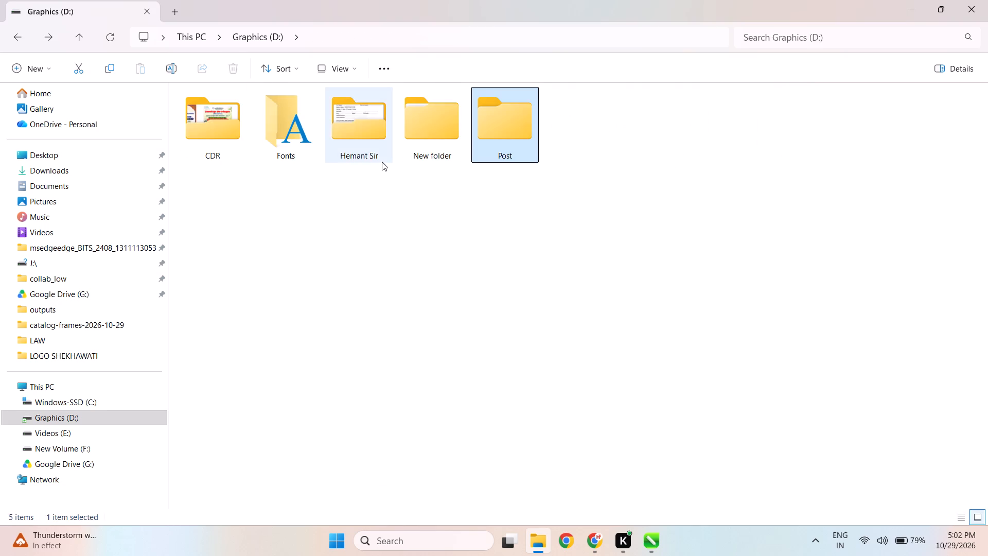
{"action": "left_click", "coordinate": [382, 162]}
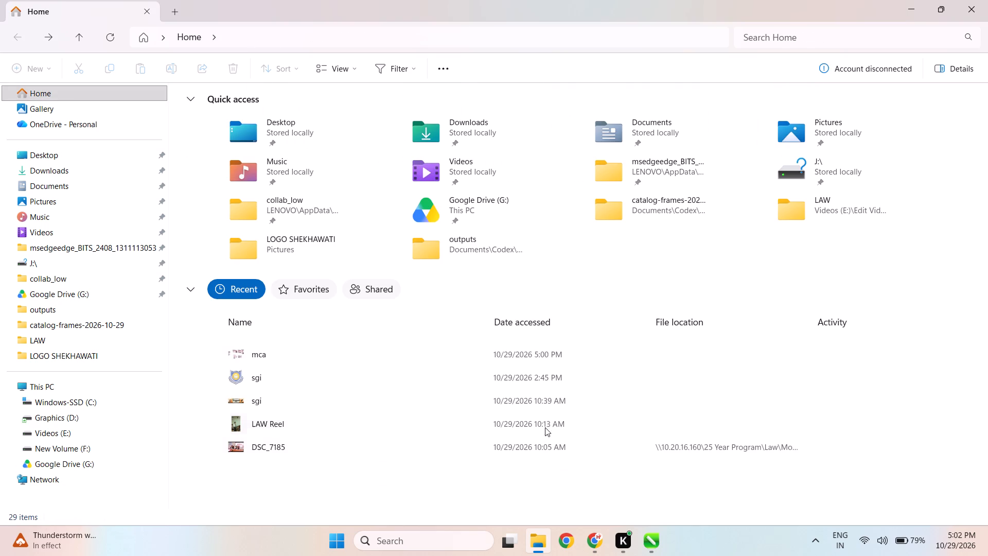
Switch back to CorelDRAW and copy the duplicated square MCA design with the female student to the clipboard.
{"action": "left_click", "coordinate": [660, 548]}
{"action": "scroll", "coordinate": [603, 336], "scroll_direction": "up", "scroll_amount": 5}
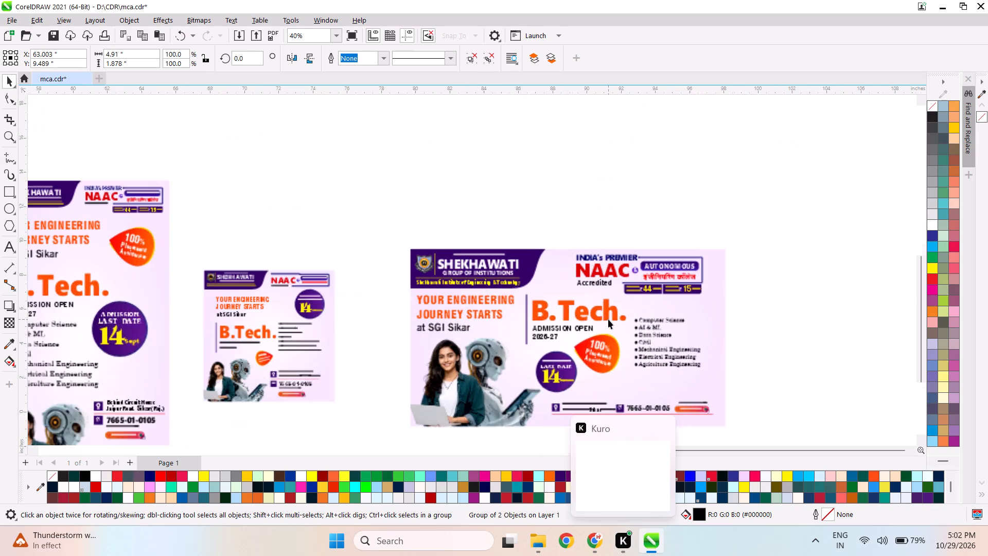
{"action": "scroll", "coordinate": [608, 319], "scroll_direction": "up", "scroll_amount": 5}
{"action": "scroll", "coordinate": [770, 275], "scroll_direction": "down", "scroll_amount": 13}
{"action": "scroll", "coordinate": [548, 179], "scroll_direction": "down", "scroll_amount": 3}
{"action": "scroll", "coordinate": [484, 132], "scroll_direction": "up", "scroll_amount": 11}
{"action": "left_click", "coordinate": [455, 158]}
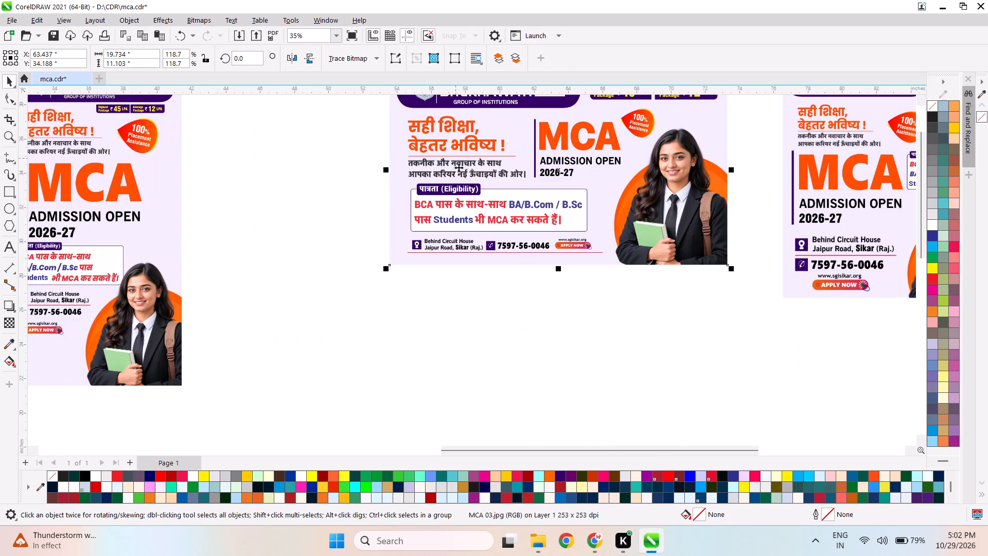
{"action": "scroll", "coordinate": [460, 175], "scroll_direction": "down", "scroll_amount": 7}
{"action": "left_click", "coordinate": [598, 179]}
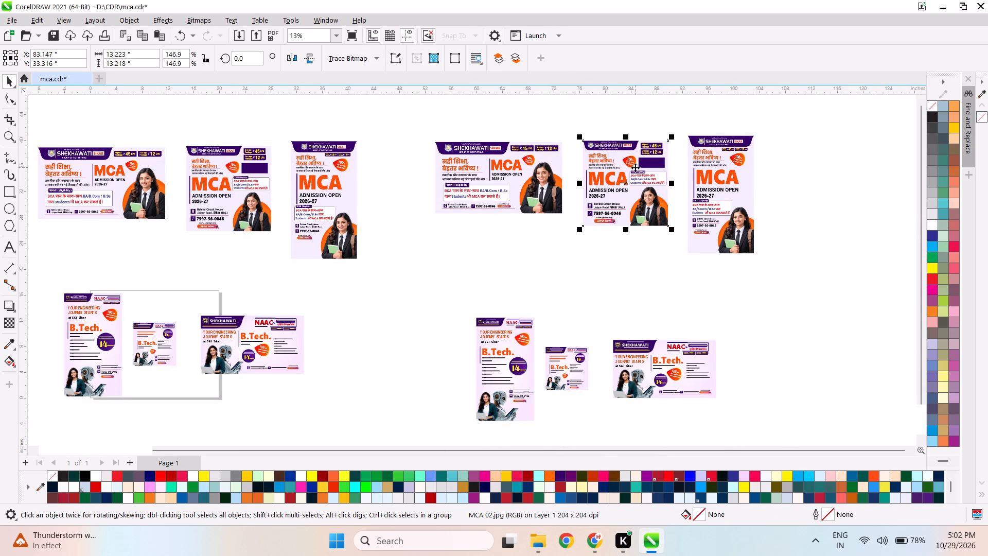
{"action": "key", "text": "ctrl+c"}
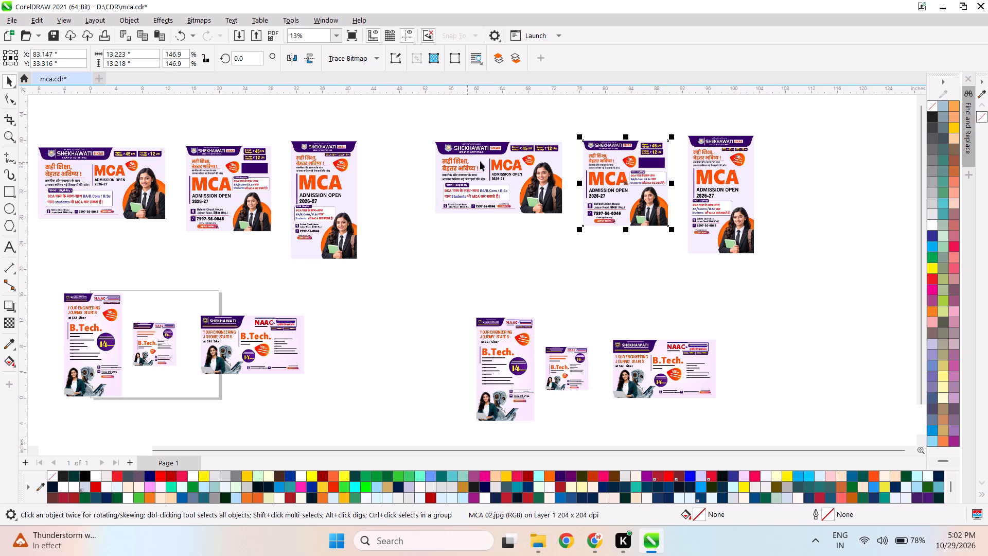
Switch to Chrome, search Google for DVCV, and run a Google Lens image search on the copied square MCA design.
{"action": "key", "text": "alt+Tab"}
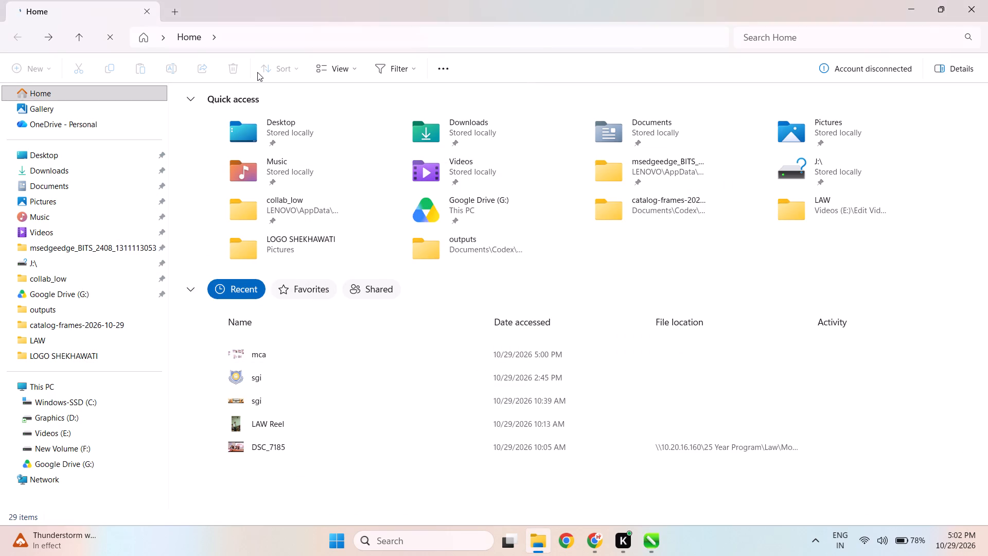
{"action": "key", "text": "alt+Tab"}
{"action": "key", "text": "alt+Tab"}
{"action": "left_click", "coordinate": [398, 279]}
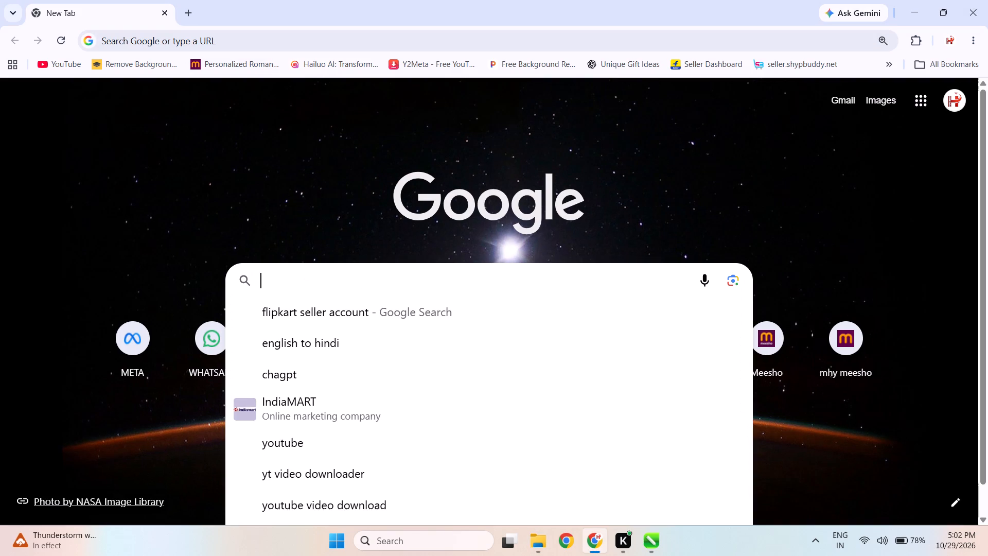
{"action": "type", "text": "DVCV"}
{"action": "key", "text": "Return"}
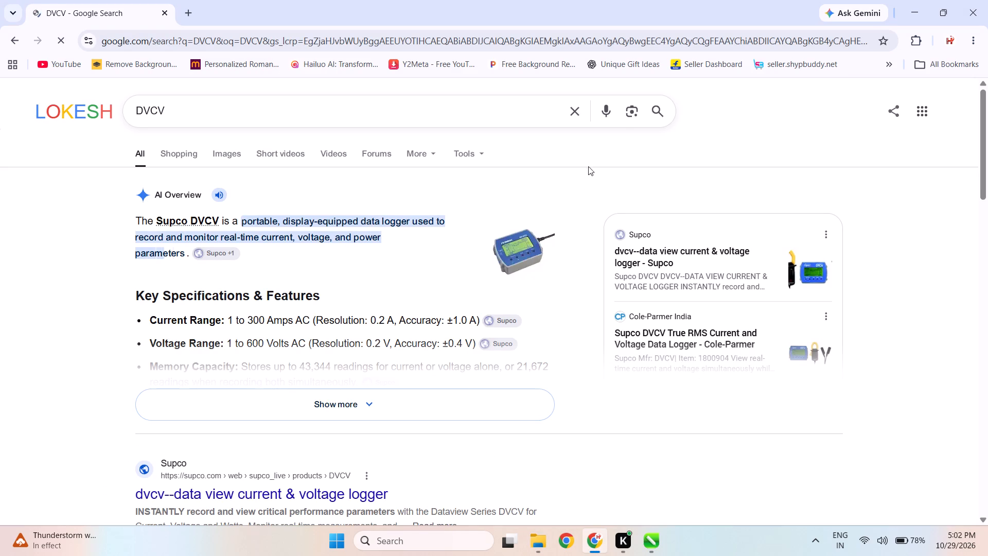
{"action": "left_click", "coordinate": [630, 114]}
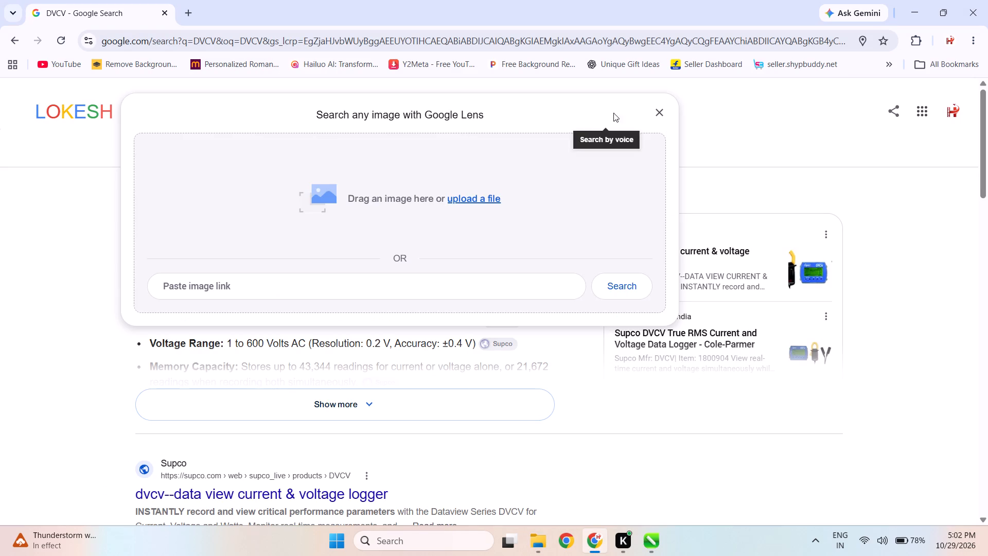
{"action": "key", "text": "ctrl+v"}
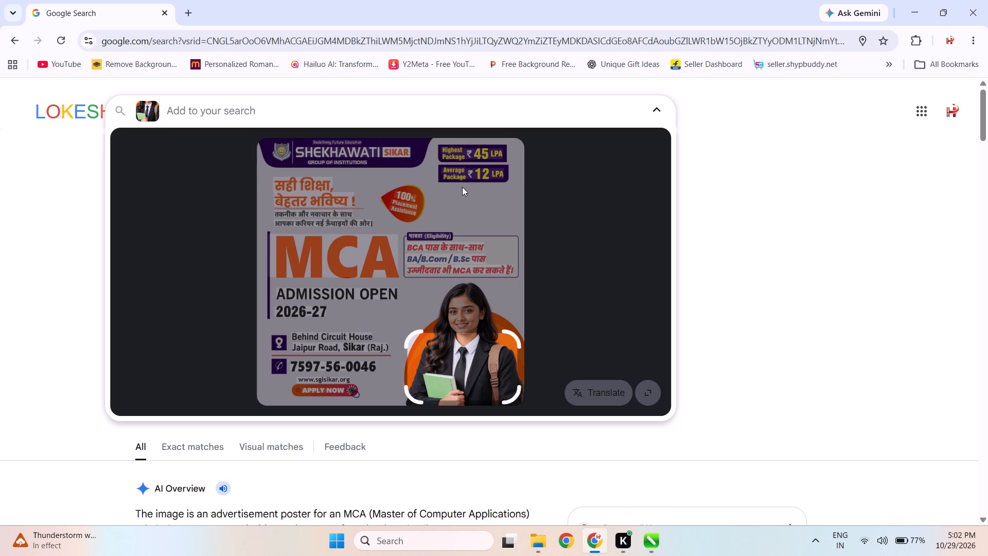
Copy the recognised headline text "सही शिक्षा, बेहतर भविष्य !" from the MCA poster in Google Lens.
{"action": "left_click_drag", "start_coordinate": [276, 181], "coordinate": [341, 203]}
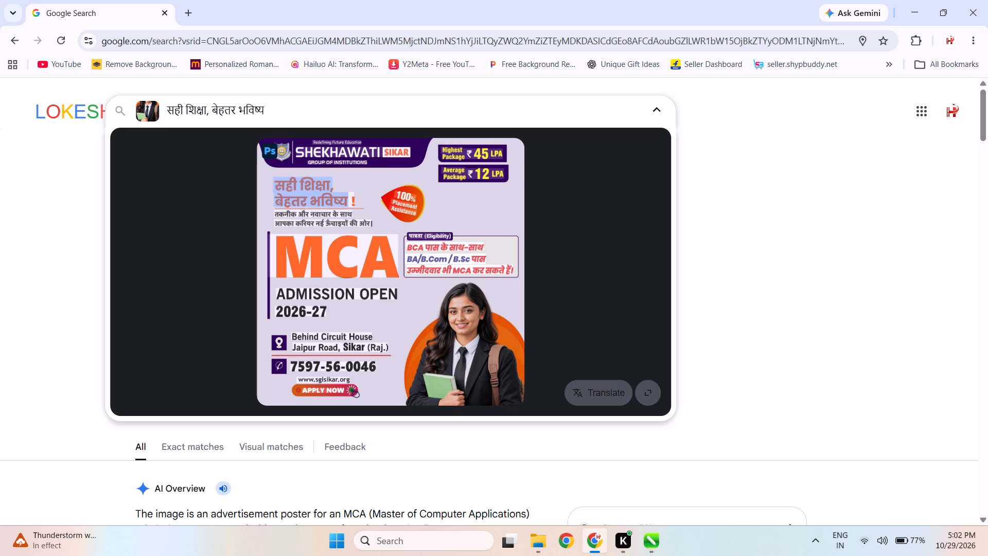
{"action": "left_click_drag", "start_coordinate": [341, 203], "coordinate": [360, 200]}
{"action": "double_click", "coordinate": [256, 159]}
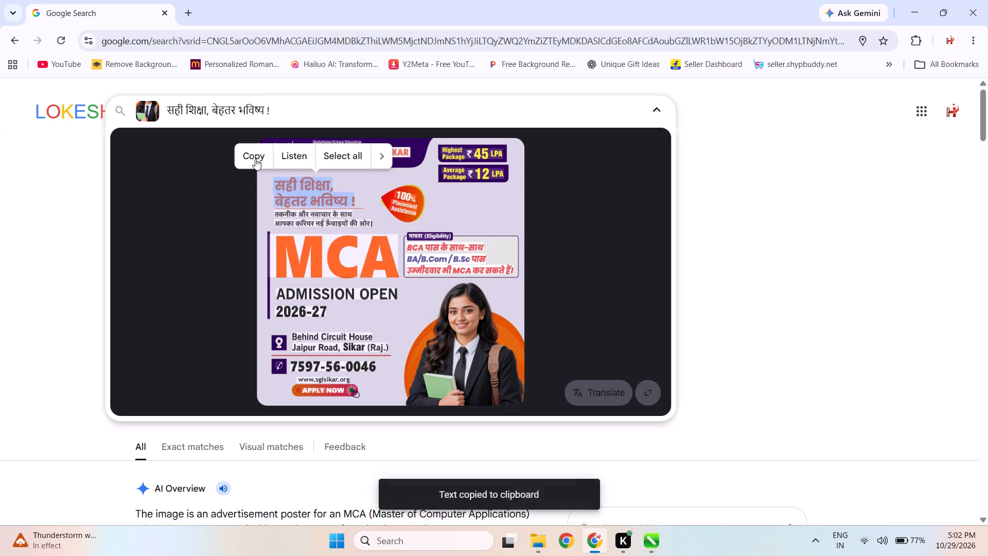
{"action": "left_click", "coordinate": [255, 159]}
Switch to CorelDRAW and replace the "YOUR ENGINEERING JOURNEY STARTS" headline on the duplicated B.Tech layout with "सही शिक्षा, बेहतर भविष्य !".
{"action": "key", "text": "alt+Tab"}
{"action": "key", "text": "alt+Tab"}
{"action": "key", "text": "alt+Tab"}
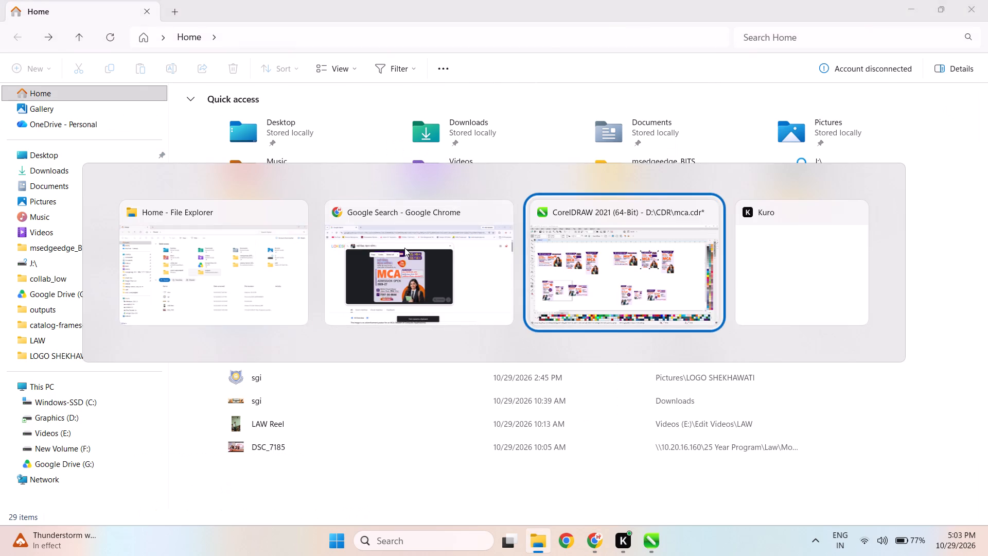
{"action": "scroll", "coordinate": [386, 208], "scroll_direction": "down", "scroll_amount": 3}
{"action": "scroll", "coordinate": [504, 337], "scroll_direction": "up", "scroll_amount": 15}
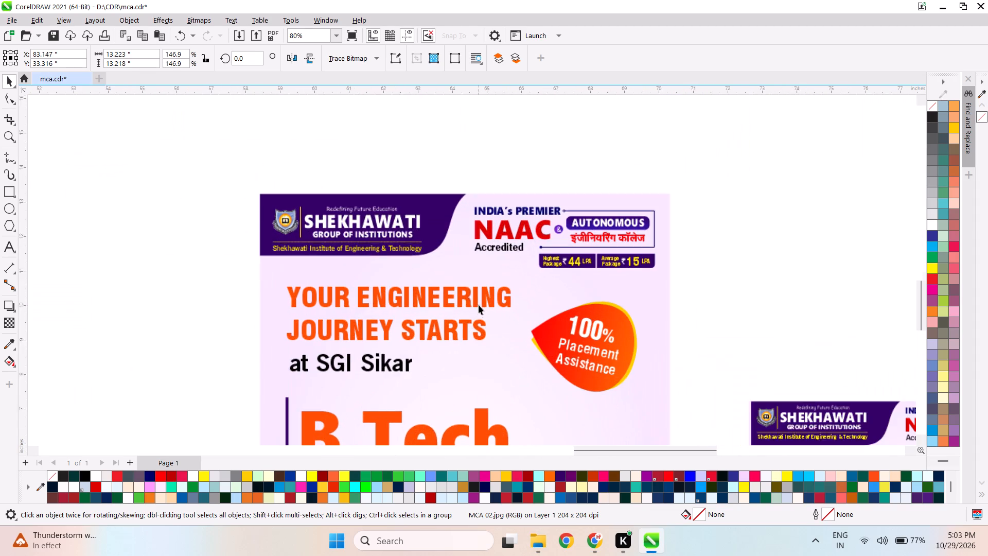
{"action": "left_click", "coordinate": [464, 292]}
{"action": "triple_click", "coordinate": [464, 298]}
{"action": "triple_click", "coordinate": [464, 298]}
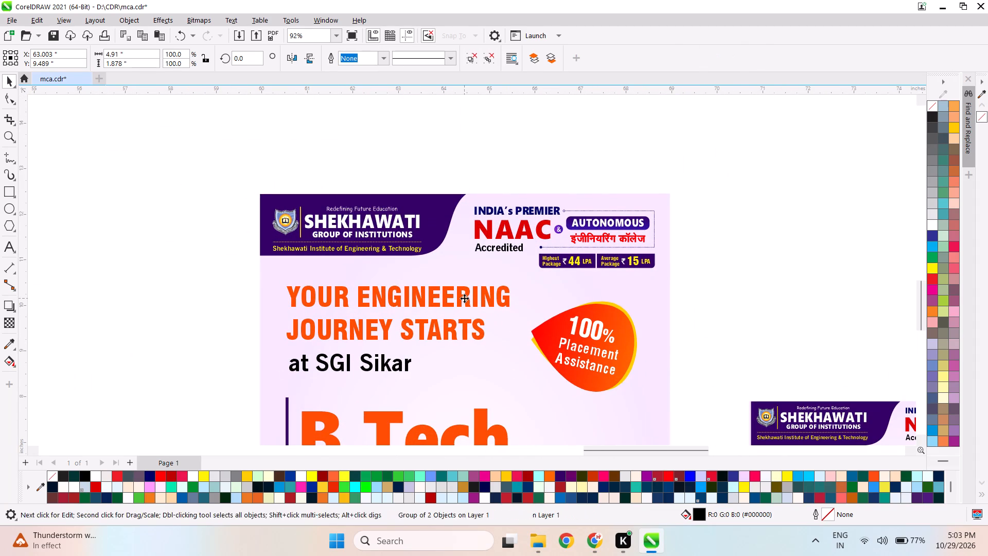
{"action": "left_click", "coordinate": [464, 298]}
{"action": "left_click", "coordinate": [486, 63]}
{"action": "left_click", "coordinate": [482, 100]}
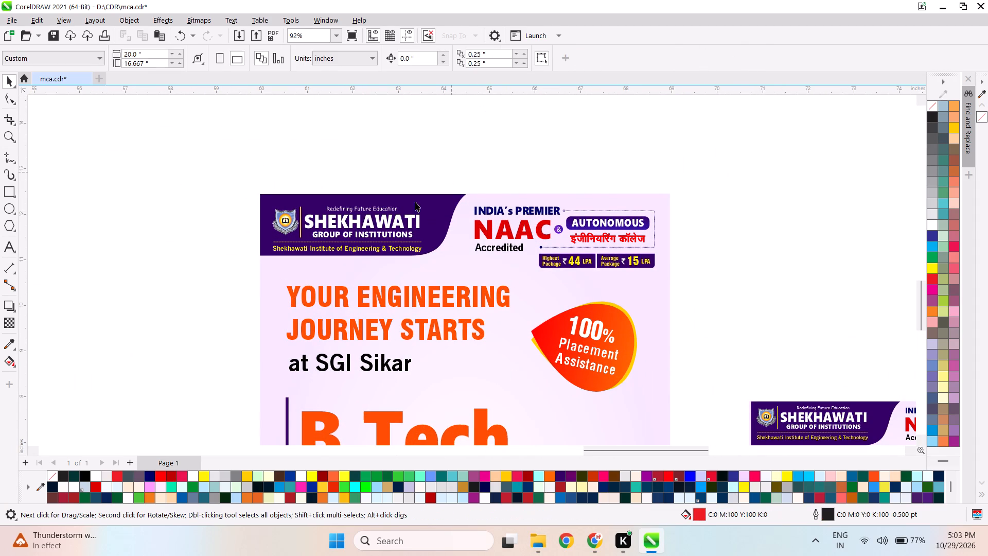
{"action": "triple_click", "coordinate": [363, 294]}
{"action": "double_click", "coordinate": [363, 294]}
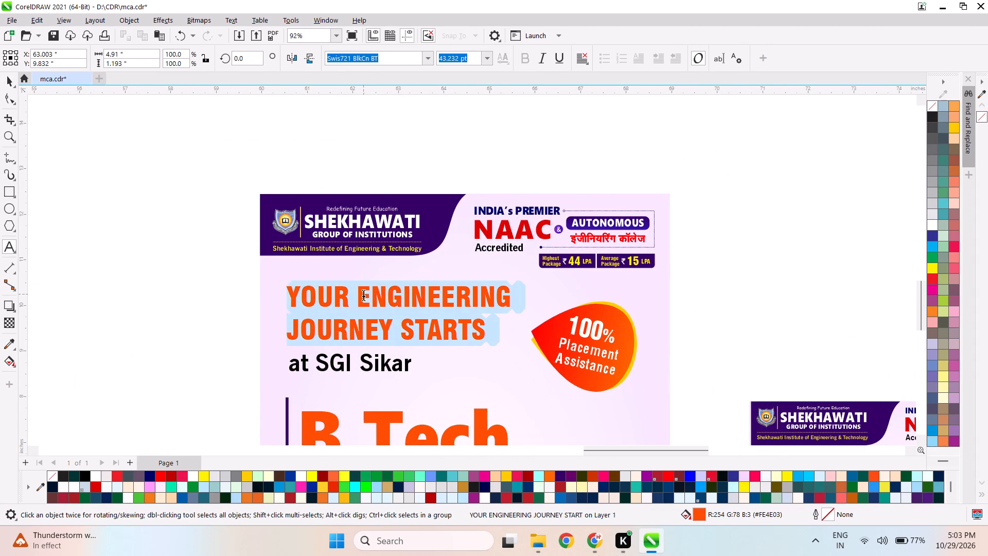
{"action": "key", "text": "ctrl+v"}
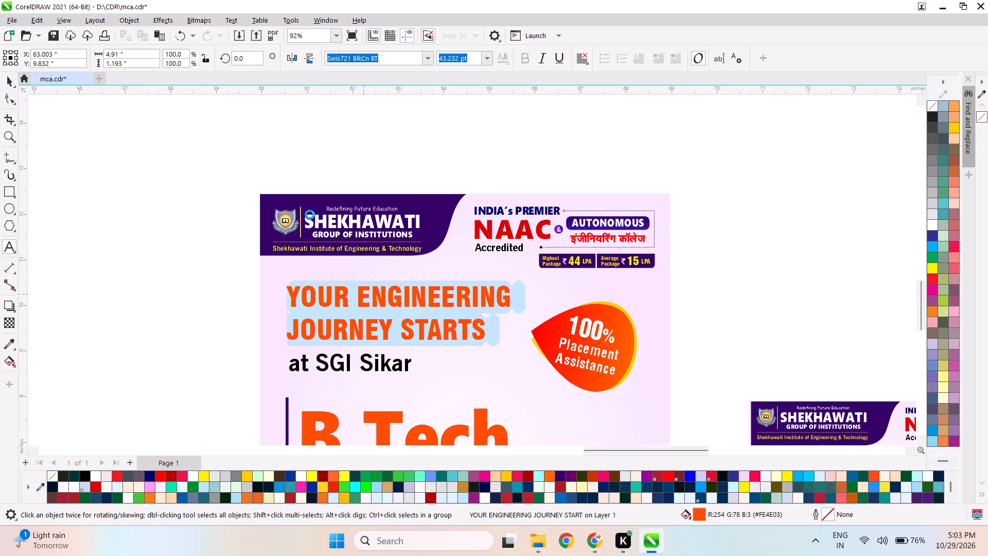
{"action": "scroll", "coordinate": [376, 275], "scroll_direction": "down", "scroll_amount": 2}
Switch to Chrome and copy the tagline "तकनीक और नवाचार के साथ आपका करियर नई ऊँचाइयों की ओर ।" from the MCA poster in Google Lens.
{"action": "left_click", "coordinate": [594, 551]}
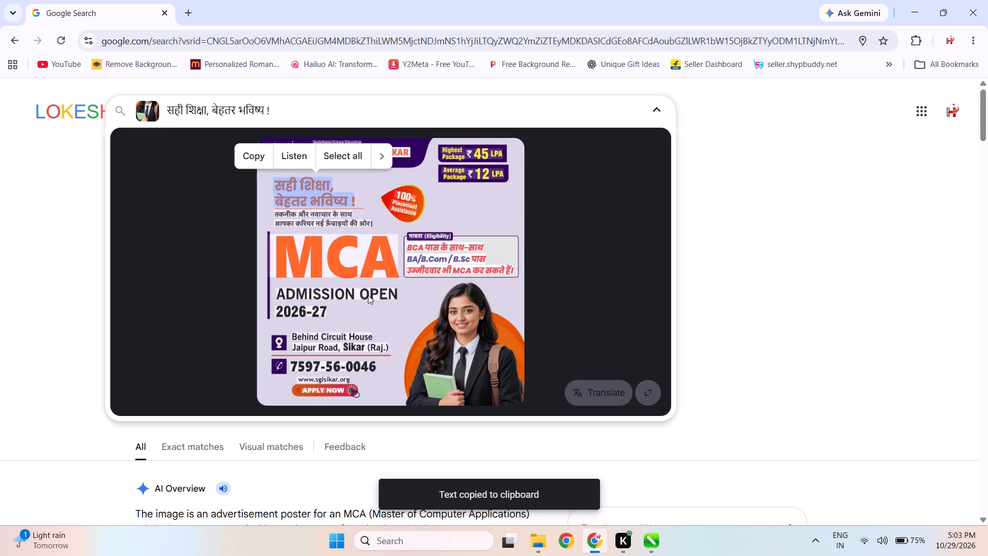
{"action": "left_click_drag", "start_coordinate": [274, 216], "coordinate": [369, 223]}
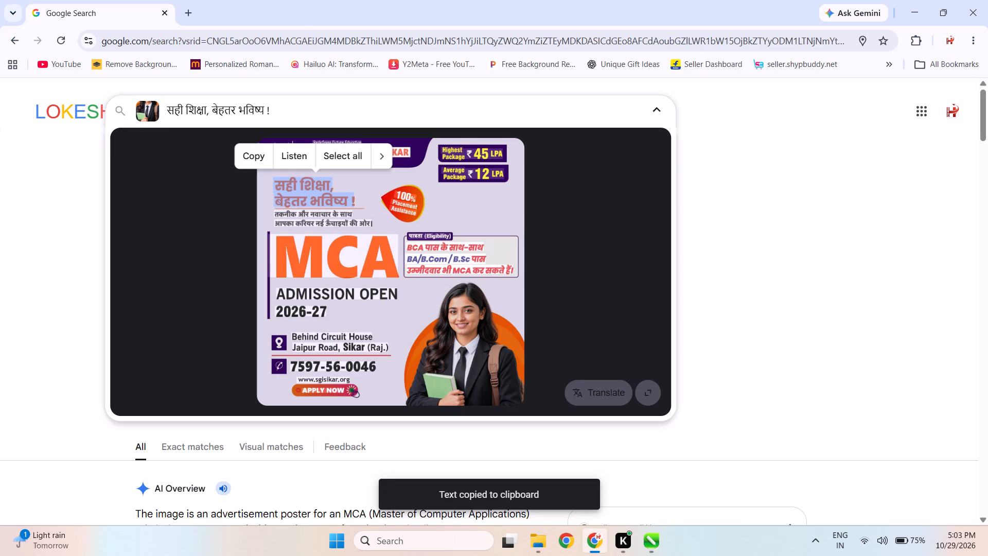
{"action": "left_click", "coordinate": [373, 222]}
{"action": "left_click", "coordinate": [369, 224]}
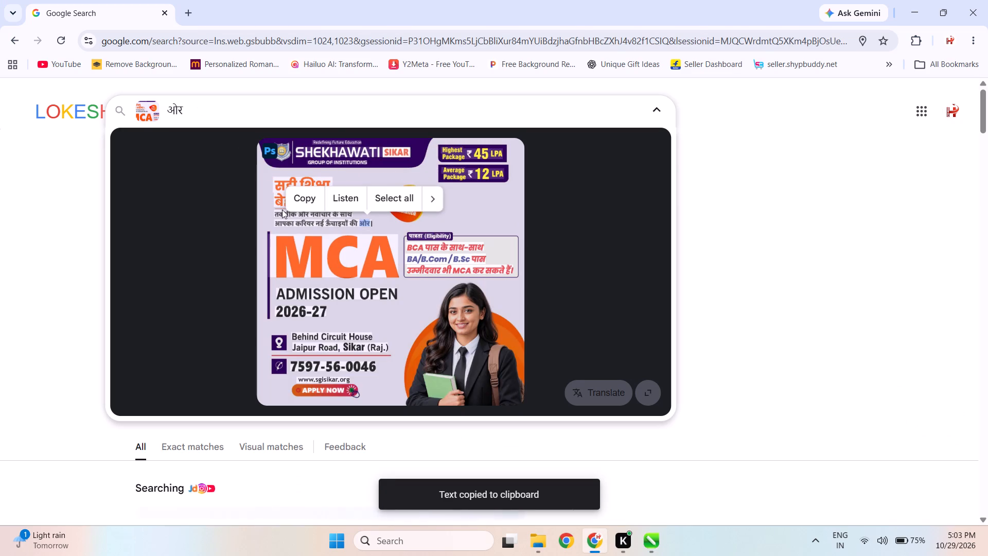
{"action": "left_click_drag", "start_coordinate": [276, 214], "coordinate": [372, 225]}
{"action": "double_click", "coordinate": [268, 188]}
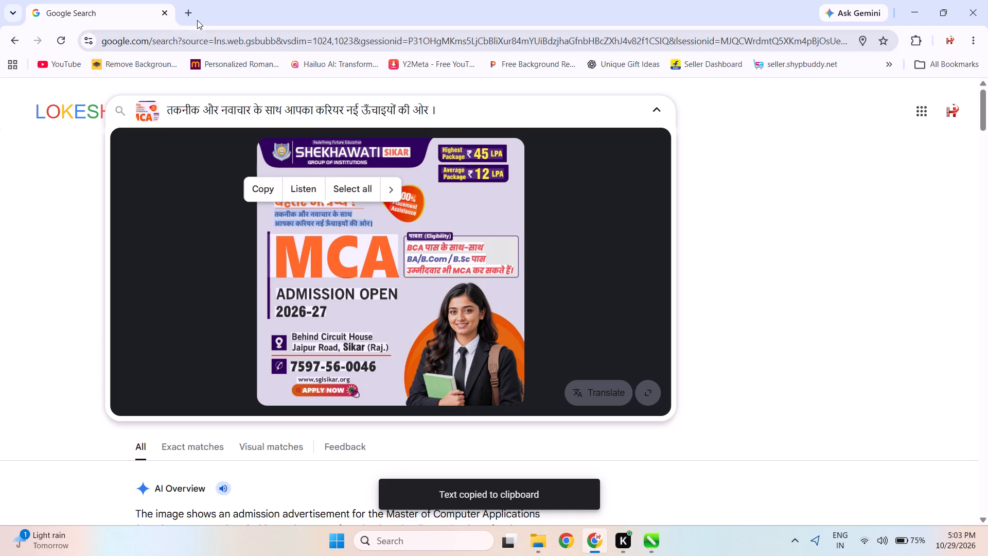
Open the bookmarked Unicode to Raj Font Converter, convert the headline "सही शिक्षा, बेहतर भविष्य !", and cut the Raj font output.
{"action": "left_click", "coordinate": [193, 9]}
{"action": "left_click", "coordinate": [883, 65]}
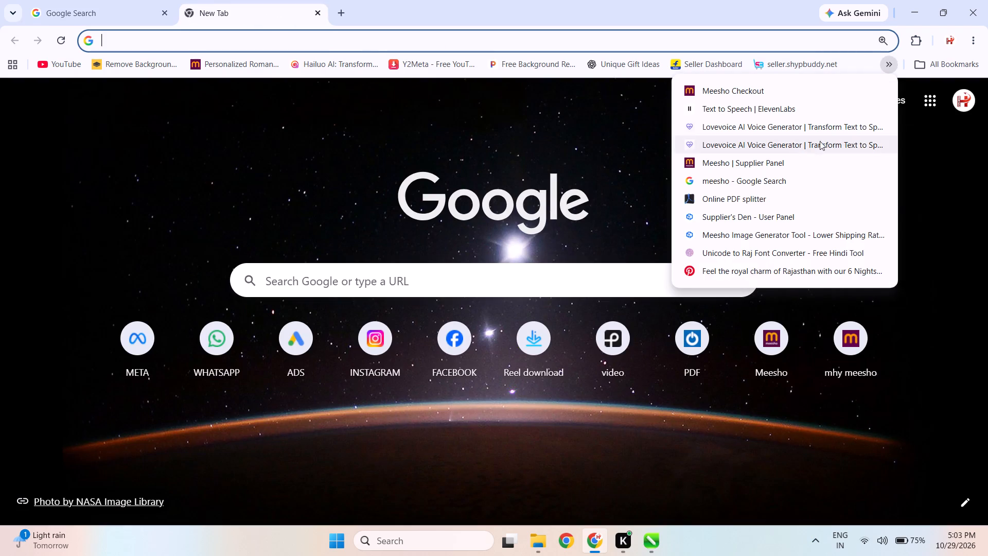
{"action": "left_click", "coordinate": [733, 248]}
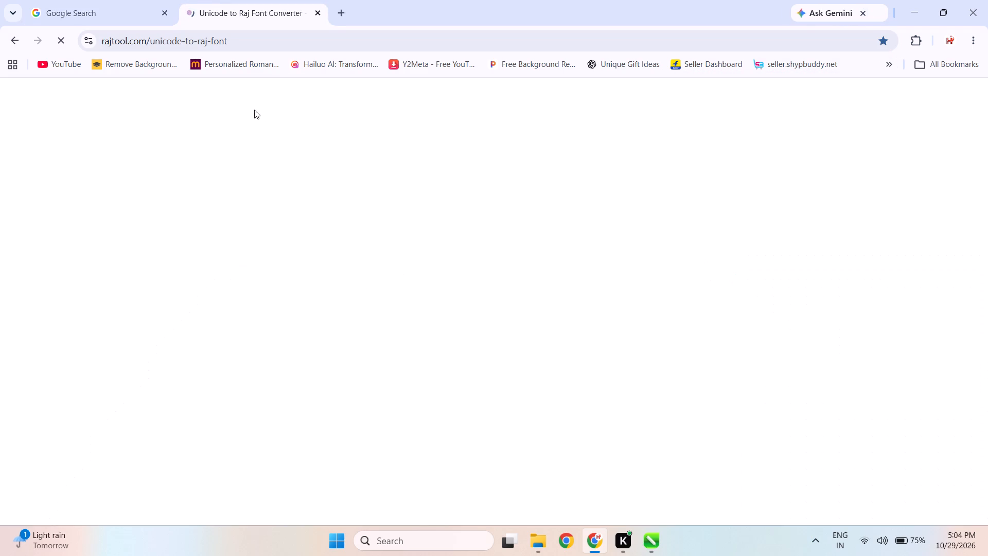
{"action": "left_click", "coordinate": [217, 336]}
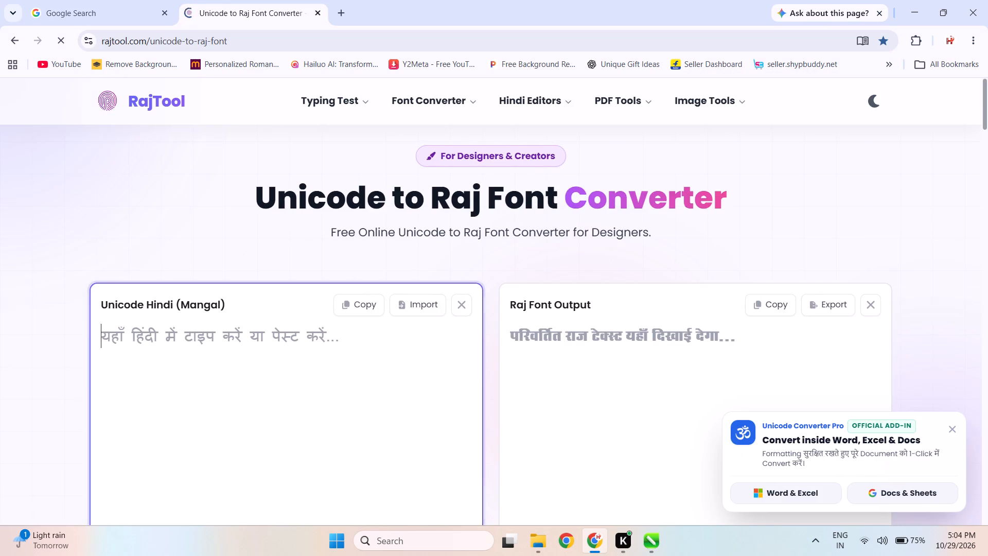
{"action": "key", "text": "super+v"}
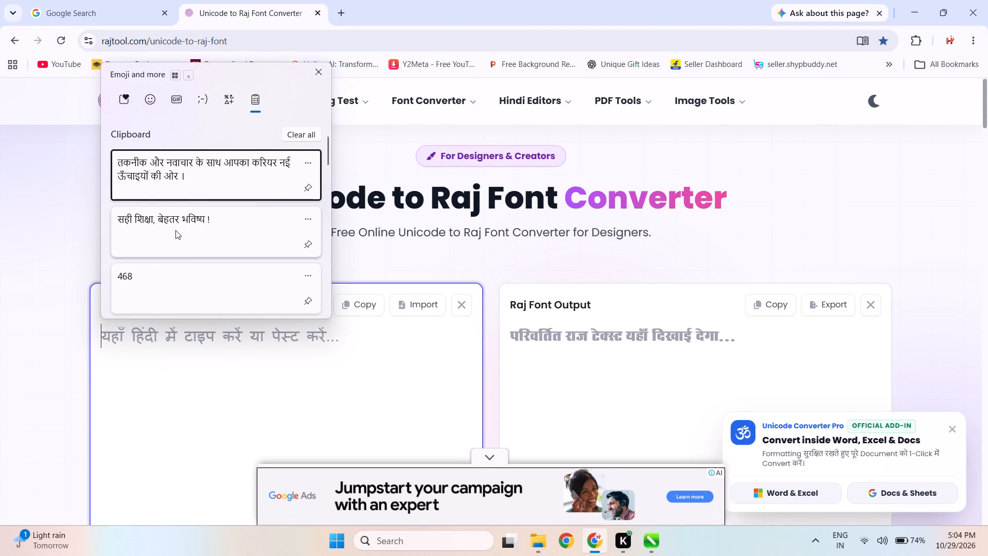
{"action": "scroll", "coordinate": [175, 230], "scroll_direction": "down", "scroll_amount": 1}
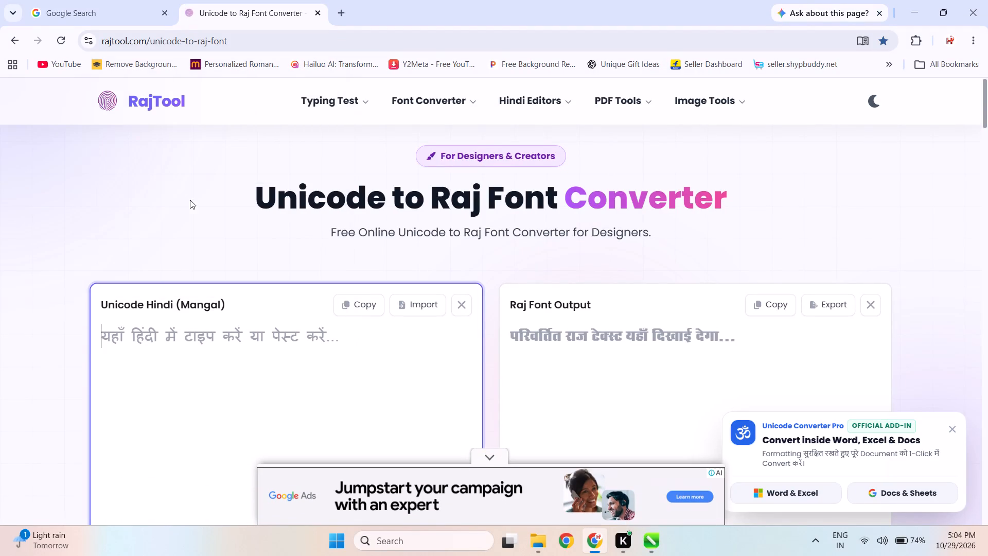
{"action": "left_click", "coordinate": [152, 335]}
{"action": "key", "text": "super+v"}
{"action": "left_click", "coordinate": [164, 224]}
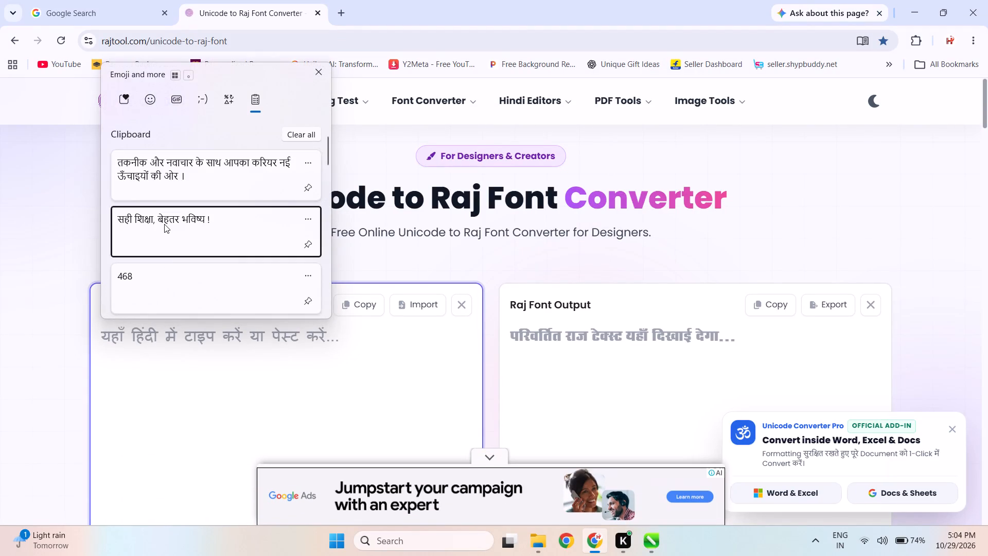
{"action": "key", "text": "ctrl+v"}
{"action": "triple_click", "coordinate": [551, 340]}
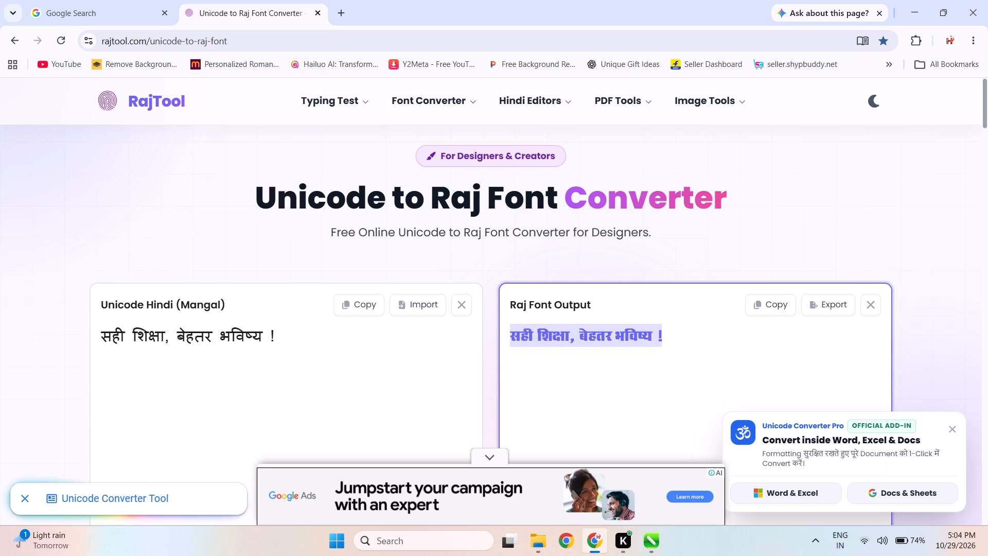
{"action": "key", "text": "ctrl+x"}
Switch to CorelDRAW, break the Hindi headline onto a second line after "सही शिक्षा," and make it bold.
{"action": "key", "text": "alt+Tab"}
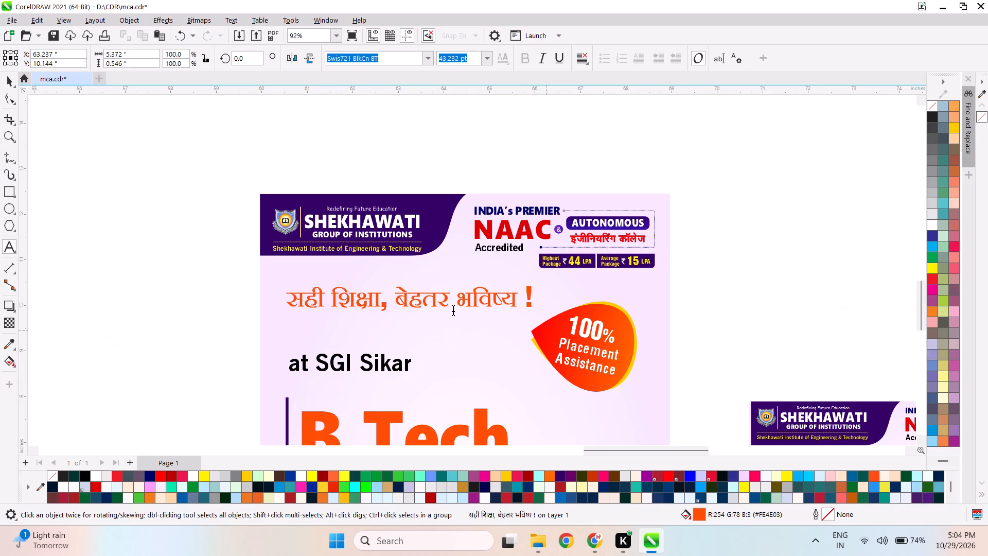
{"action": "scroll", "coordinate": [401, 301], "scroll_direction": "up", "scroll_amount": 2}
{"action": "left_click", "coordinate": [396, 292]}
{"action": "key", "text": "Return"}
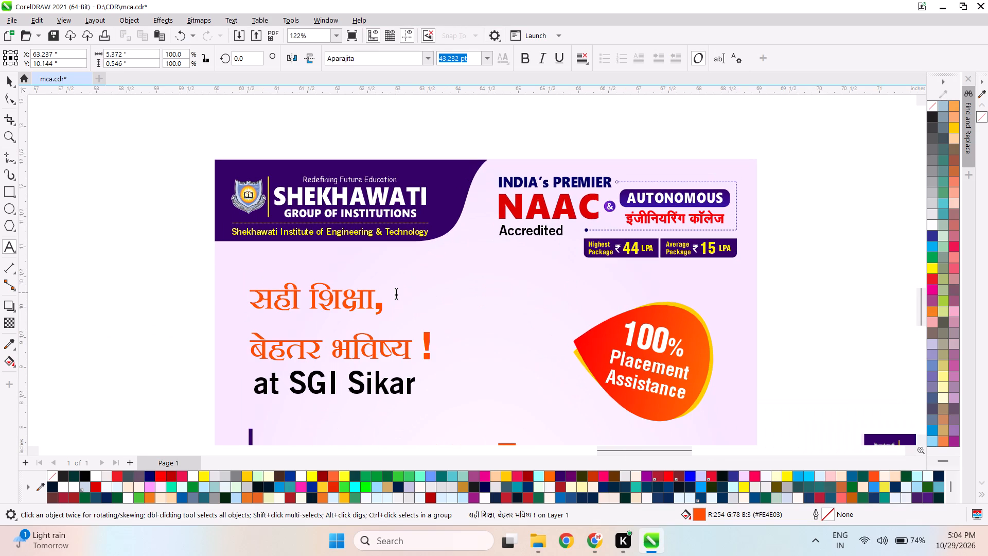
{"action": "key", "text": "ctrl+space"}
{"action": "left_click", "coordinate": [525, 59]}
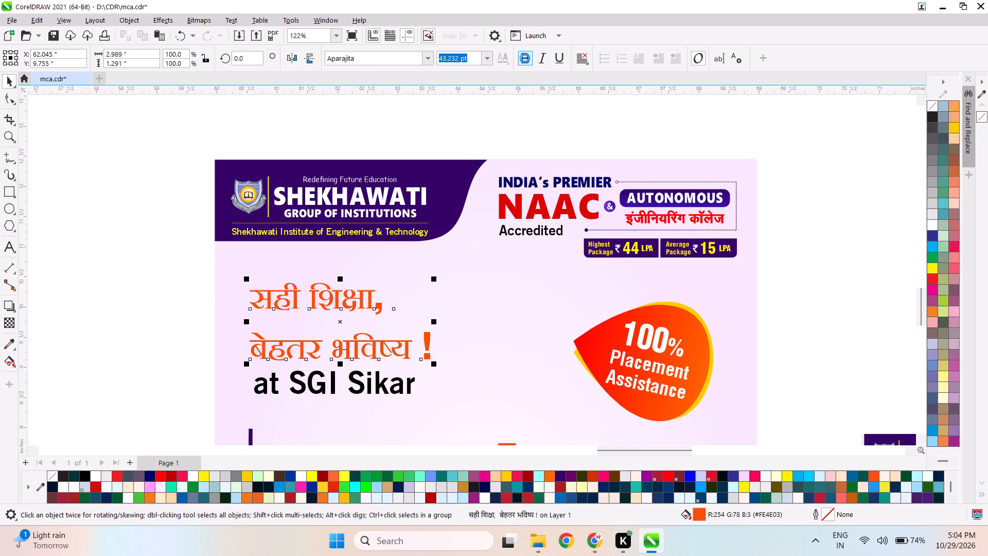
Tighten the line spacing of the two-line Hindi headline and move it up to just below the purple header.
{"action": "left_click", "coordinate": [4, 98]}
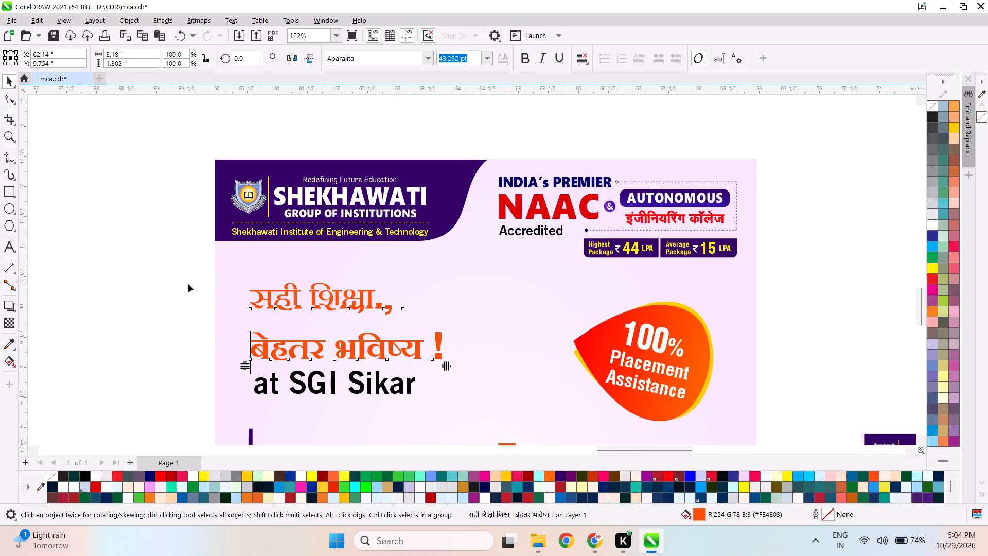
{"action": "left_click_drag", "start_coordinate": [246, 367], "coordinate": [246, 340]}
{"action": "key", "text": "ctrl+space"}
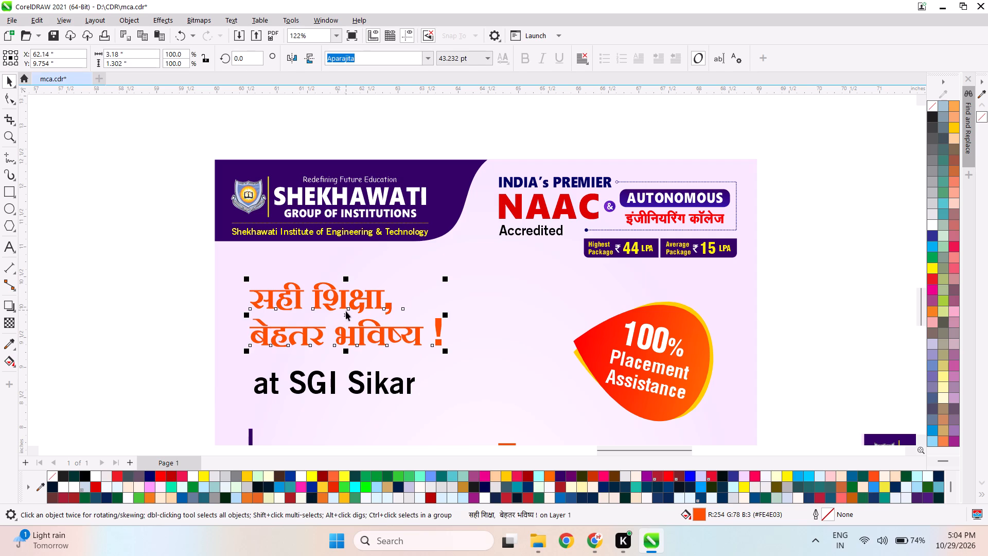
{"action": "left_click_drag", "start_coordinate": [346, 311], "coordinate": [344, 303]}
{"action": "key", "text": "ctrl+z"}
{"action": "left_click", "coordinate": [344, 302]}
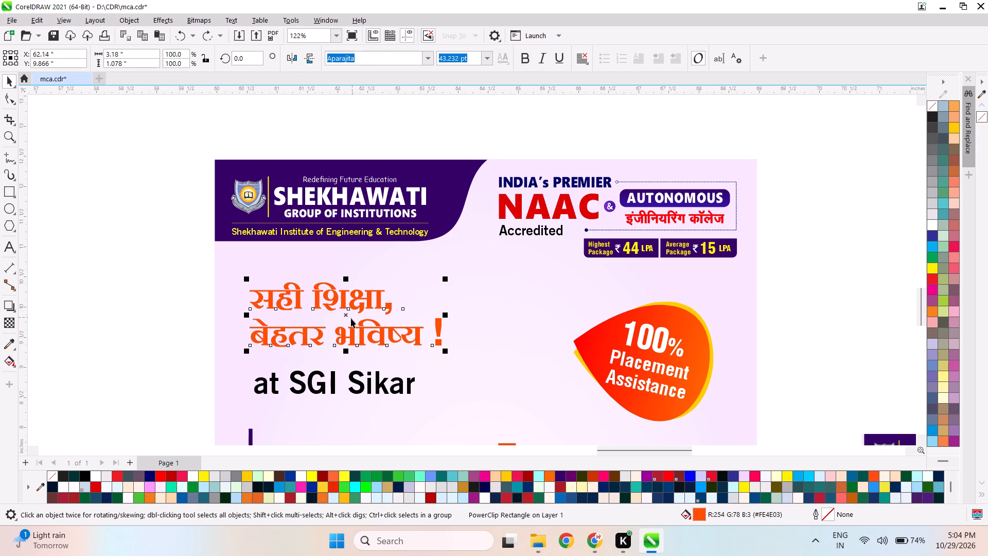
{"action": "left_click_drag", "start_coordinate": [343, 317], "coordinate": [348, 292]}
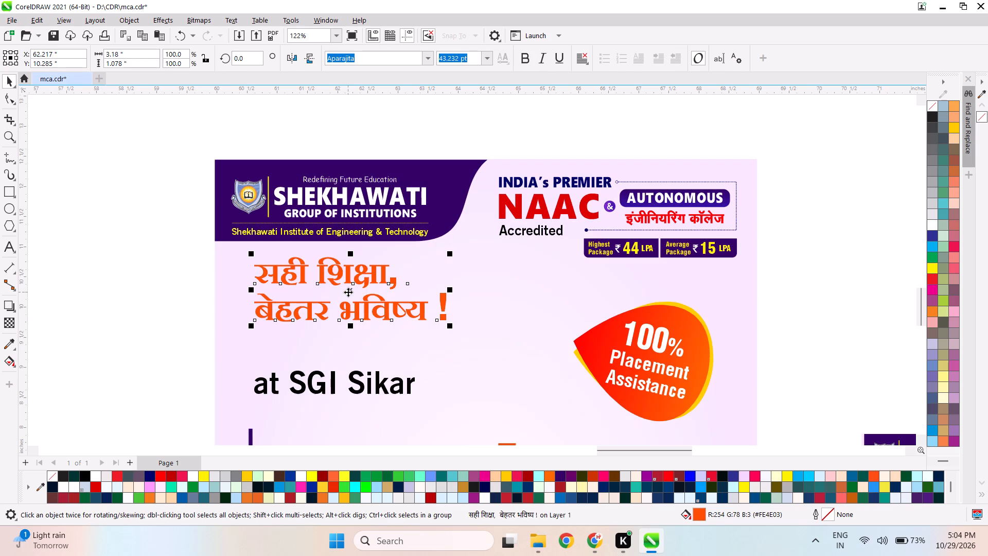
Set the "at SGI Sikar" text to Yantramanav Black and move it up directly beneath the Hindi headline.
{"action": "scroll", "coordinate": [348, 292], "scroll_direction": "down", "scroll_amount": 2}
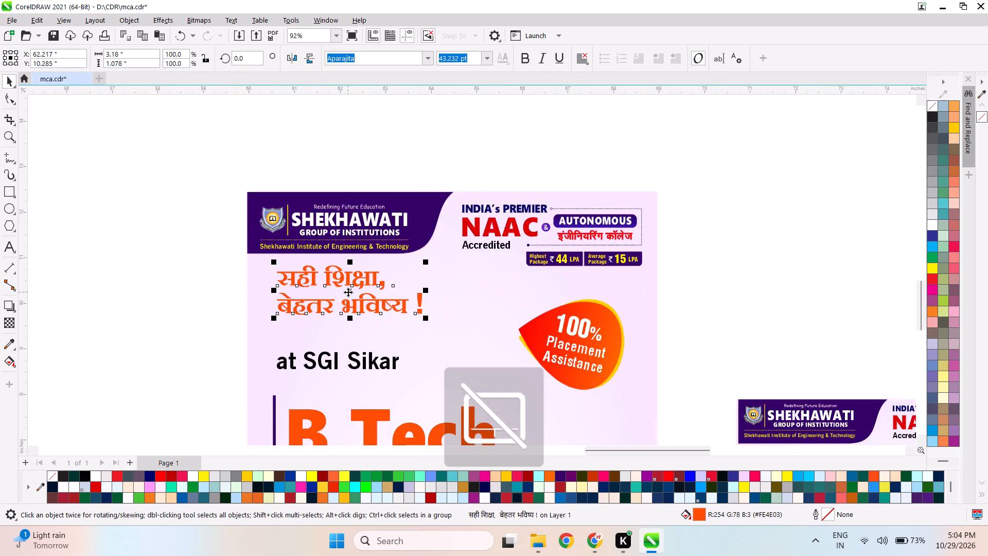
{"action": "scroll", "coordinate": [348, 292], "scroll_direction": "down", "scroll_amount": 3}
{"action": "left_click", "coordinate": [248, 310]}
{"action": "scroll", "coordinate": [311, 326], "scroll_direction": "up", "scroll_amount": 6}
{"action": "left_click", "coordinate": [311, 353]}
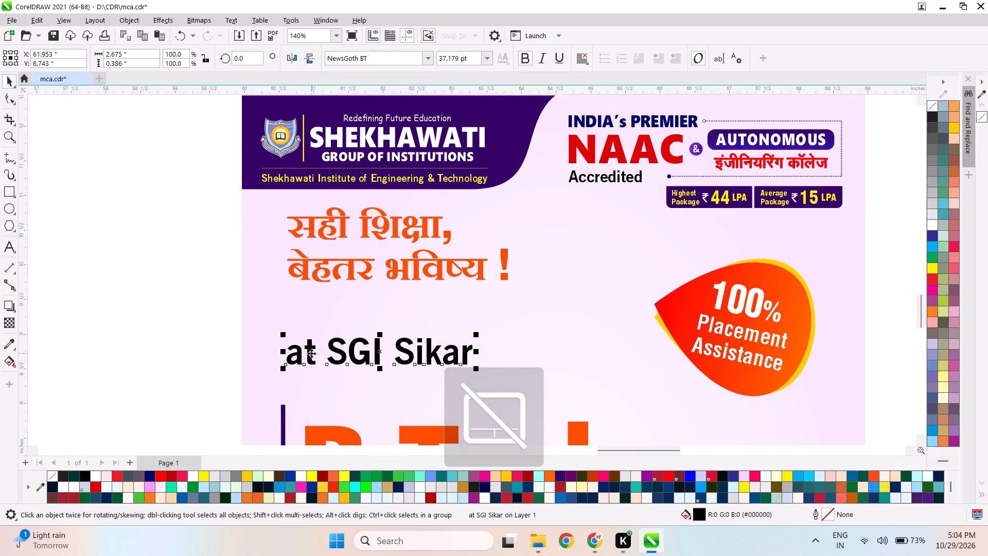
{"action": "left_click", "coordinate": [426, 58]}
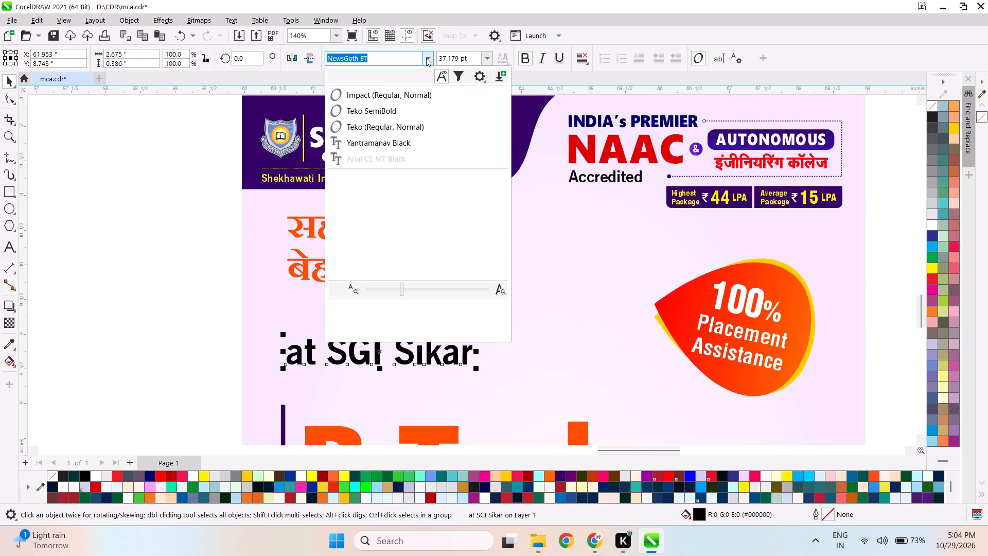
{"action": "left_click", "coordinate": [387, 141]}
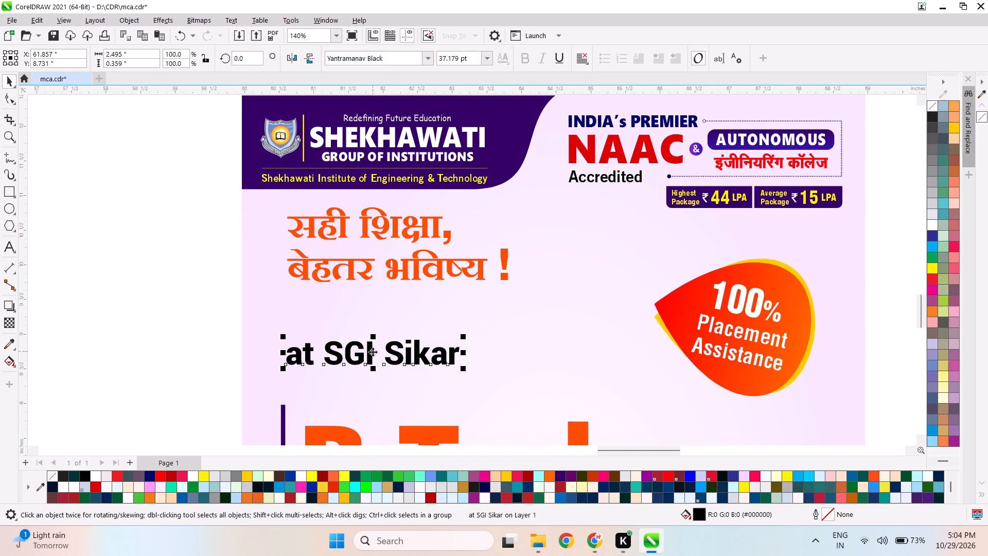
{"action": "left_click_drag", "start_coordinate": [373, 352], "coordinate": [376, 308]}
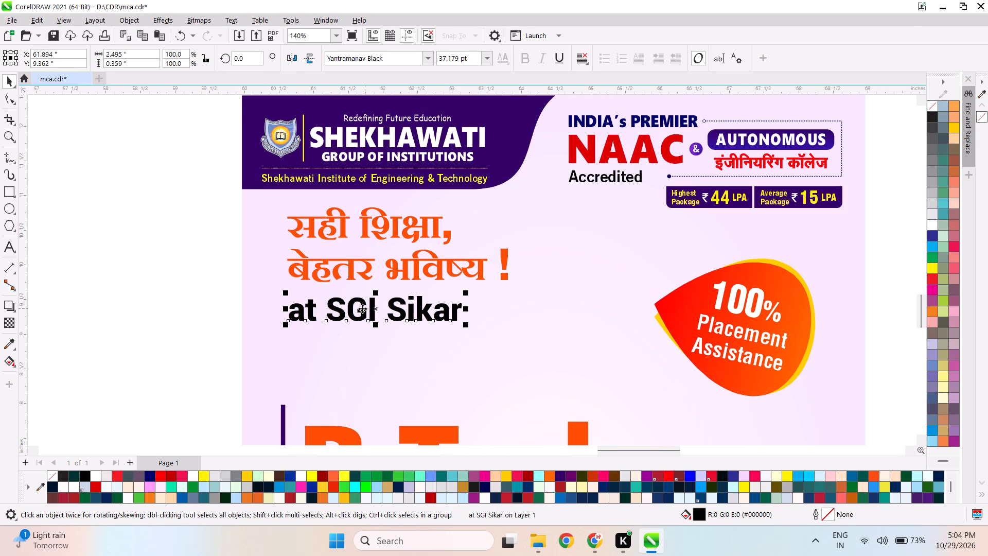
Replace the "at SGI Sikar" text with the copied tagline "तकनीक और नवाचार के साथ आपका करियर नई ऊँचाइयों की ओर ।".
{"action": "triple_click", "coordinate": [362, 310]}
{"action": "double_click", "coordinate": [362, 310]}
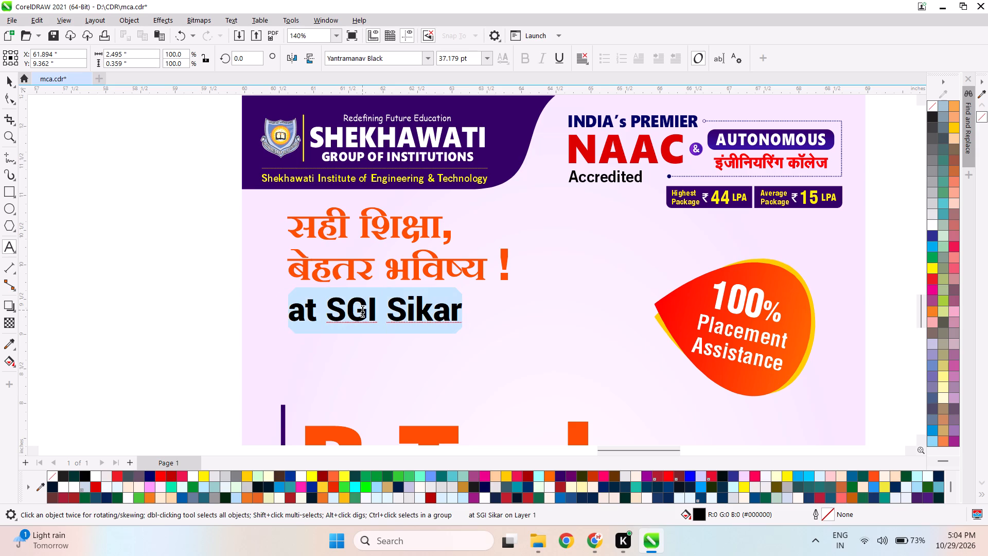
{"action": "key", "text": "super+v"}
{"action": "left_click", "coordinate": [818, 423]}
{"action": "key", "text": "ctrl+v"}
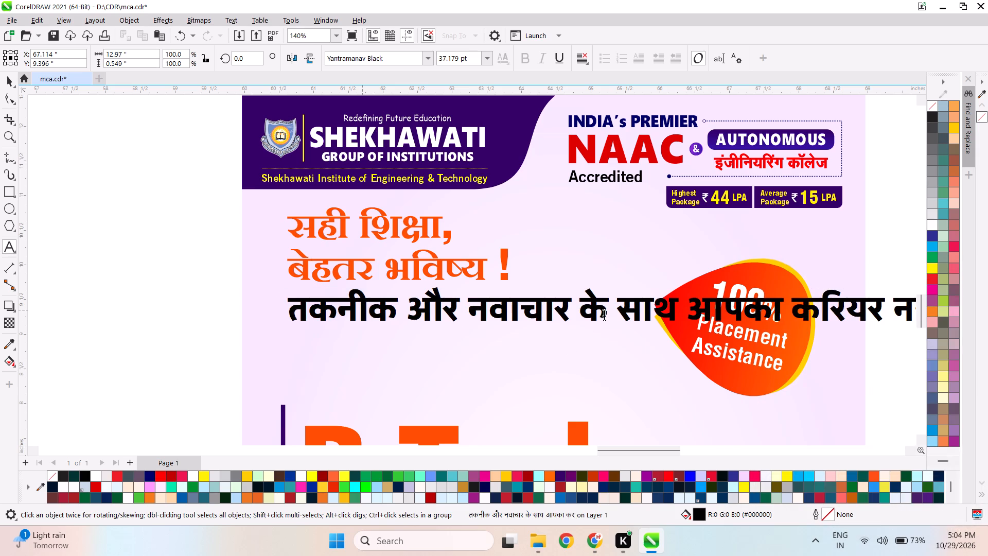
{"action": "key", "text": "ctrl+space"}
Scale the Hindi tagline down proportionally to about 23 pt, about 8 inches wide.
{"action": "scroll", "coordinate": [479, 294], "scroll_direction": "down", "scroll_amount": 4}
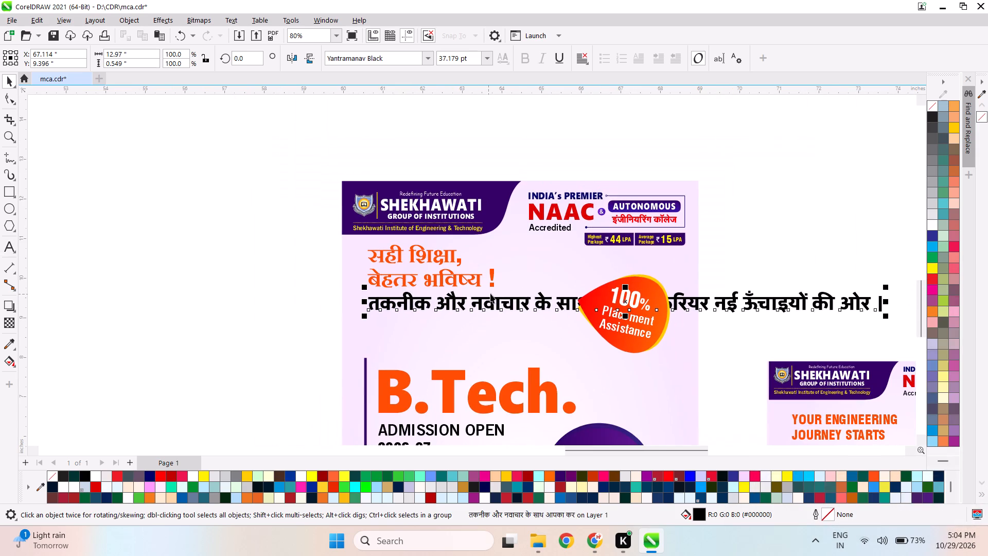
{"action": "left_click_drag", "start_coordinate": [888, 316], "coordinate": [872, 310]}
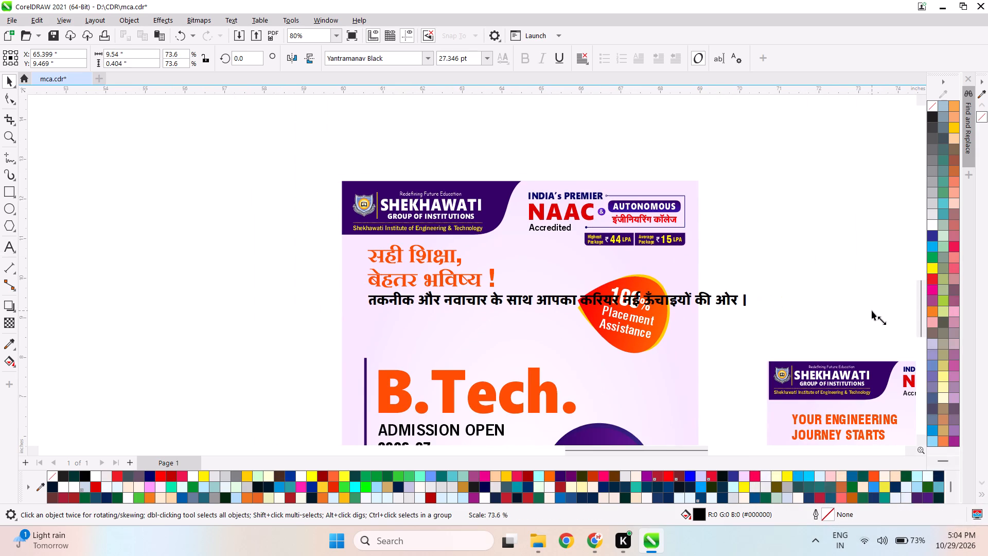
{"action": "left_click_drag", "start_coordinate": [872, 310], "coordinate": [864, 308]}
{"action": "scroll", "coordinate": [516, 276], "scroll_direction": "up", "scroll_amount": 5}
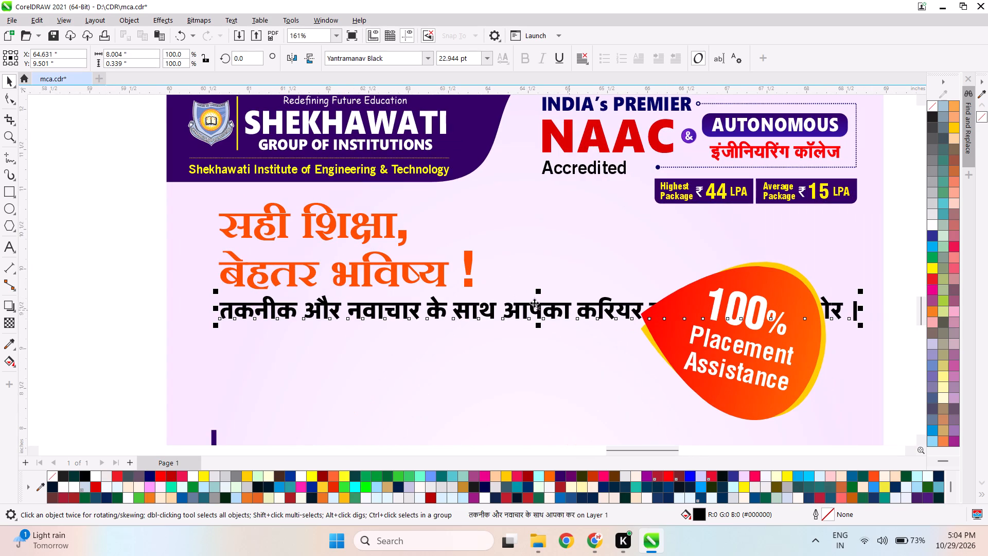
Break the Hindi tagline into two lines after "साथ".
{"action": "double_click", "coordinate": [506, 304]}
{"action": "key", "text": "Return"}
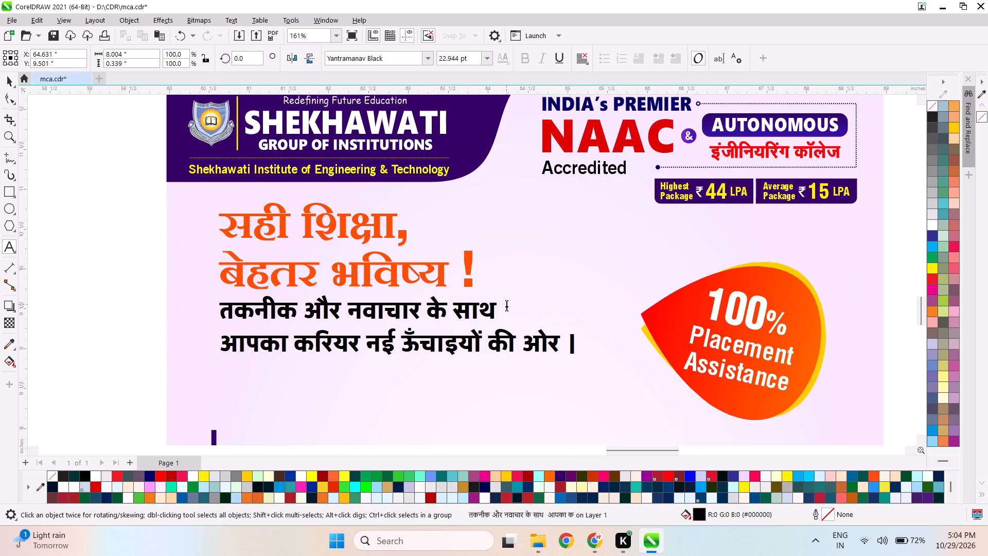
{"action": "key", "text": "ctrl+space"}
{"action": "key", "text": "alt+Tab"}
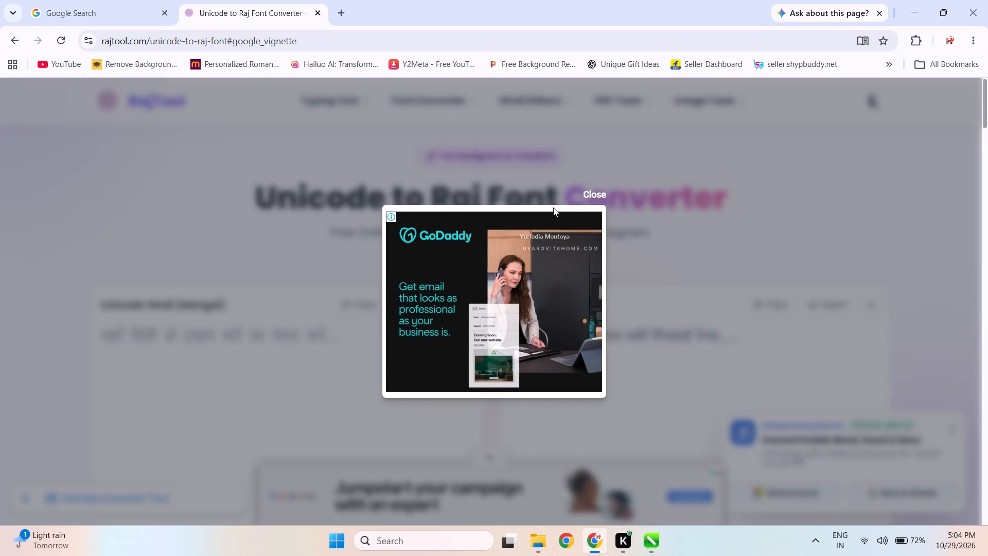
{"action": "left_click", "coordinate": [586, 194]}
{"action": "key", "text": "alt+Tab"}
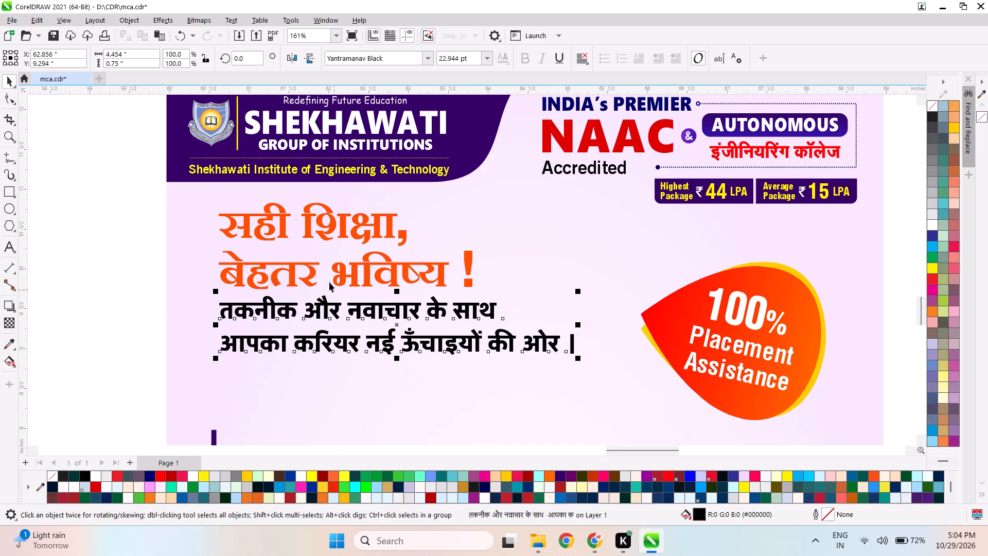
Scale the Hindi headline and tagline up together proportionally to about 108%, about 4.8 inches wide.
{"action": "scroll", "coordinate": [329, 282], "scroll_direction": "down", "scroll_amount": 4}
{"action": "left_click", "coordinate": [367, 274], "text": "shift"}
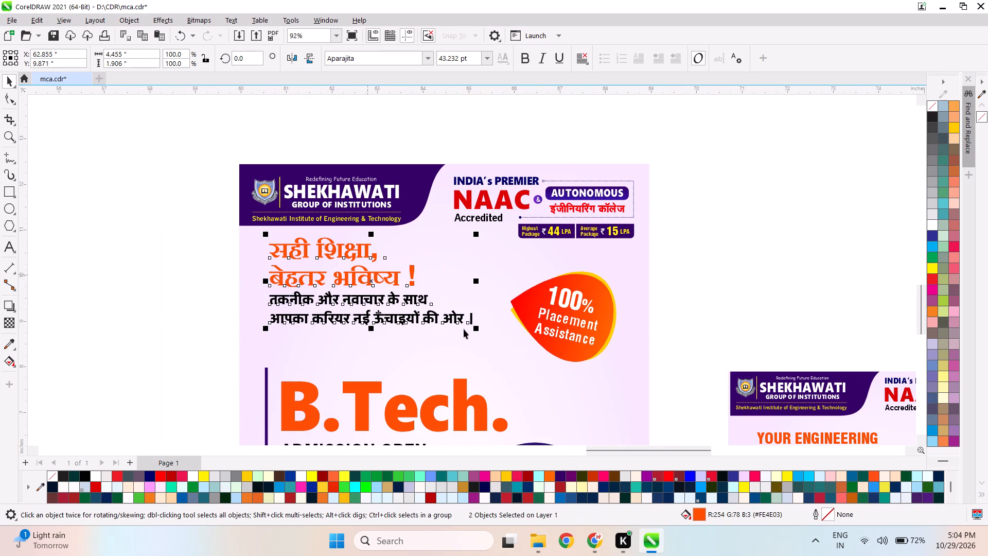
{"action": "left_click_drag", "start_coordinate": [477, 330], "coordinate": [492, 339]}
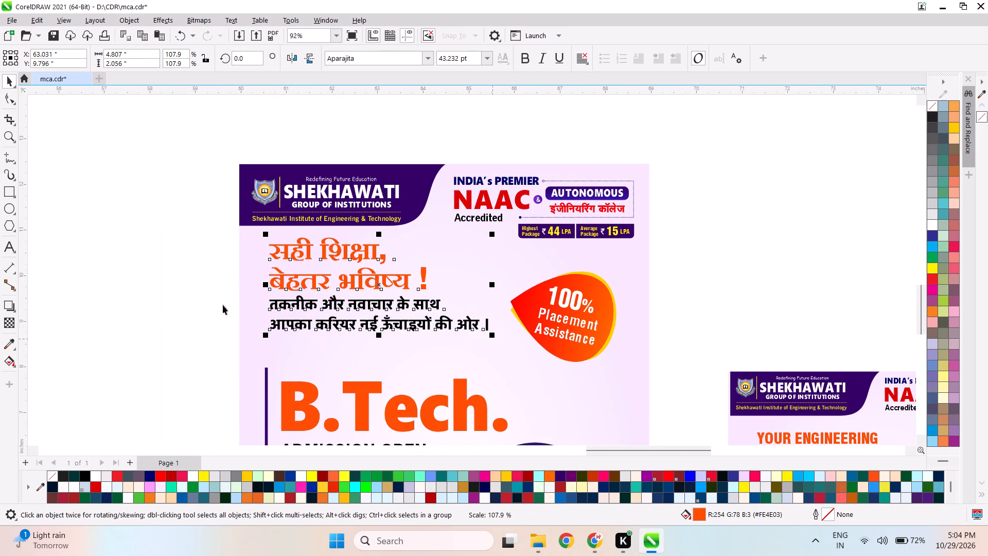
{"action": "left_click", "coordinate": [207, 301]}
{"action": "scroll", "coordinate": [314, 265], "scroll_direction": "up", "scroll_amount": 1}
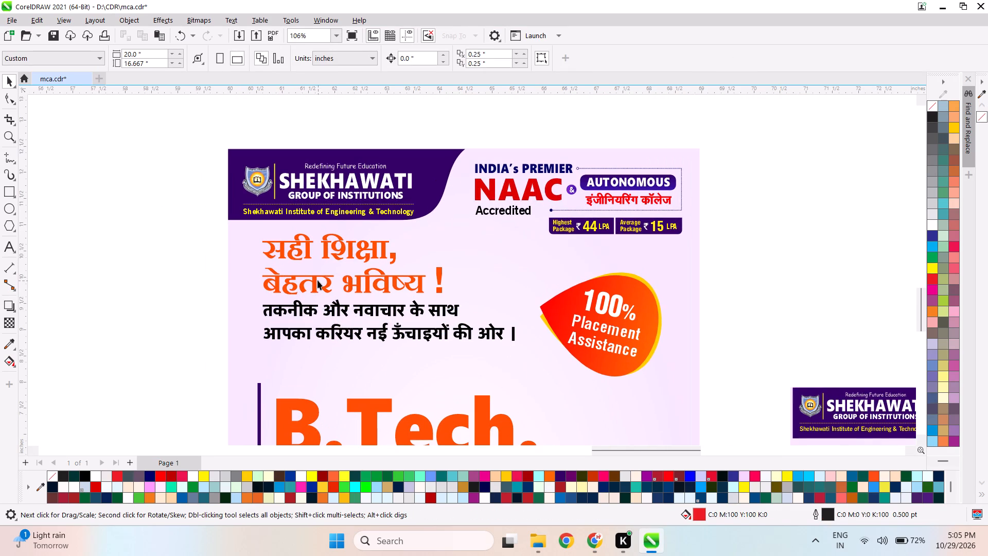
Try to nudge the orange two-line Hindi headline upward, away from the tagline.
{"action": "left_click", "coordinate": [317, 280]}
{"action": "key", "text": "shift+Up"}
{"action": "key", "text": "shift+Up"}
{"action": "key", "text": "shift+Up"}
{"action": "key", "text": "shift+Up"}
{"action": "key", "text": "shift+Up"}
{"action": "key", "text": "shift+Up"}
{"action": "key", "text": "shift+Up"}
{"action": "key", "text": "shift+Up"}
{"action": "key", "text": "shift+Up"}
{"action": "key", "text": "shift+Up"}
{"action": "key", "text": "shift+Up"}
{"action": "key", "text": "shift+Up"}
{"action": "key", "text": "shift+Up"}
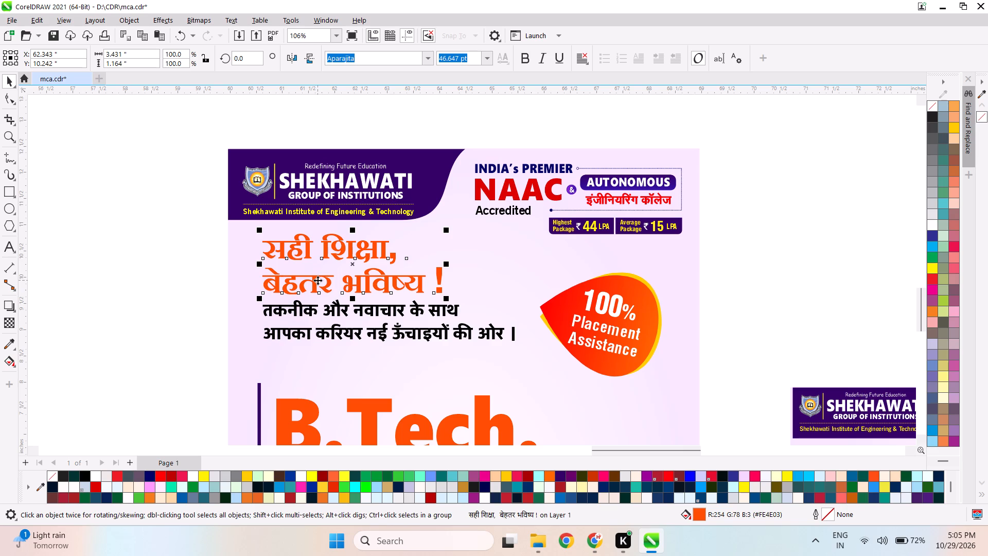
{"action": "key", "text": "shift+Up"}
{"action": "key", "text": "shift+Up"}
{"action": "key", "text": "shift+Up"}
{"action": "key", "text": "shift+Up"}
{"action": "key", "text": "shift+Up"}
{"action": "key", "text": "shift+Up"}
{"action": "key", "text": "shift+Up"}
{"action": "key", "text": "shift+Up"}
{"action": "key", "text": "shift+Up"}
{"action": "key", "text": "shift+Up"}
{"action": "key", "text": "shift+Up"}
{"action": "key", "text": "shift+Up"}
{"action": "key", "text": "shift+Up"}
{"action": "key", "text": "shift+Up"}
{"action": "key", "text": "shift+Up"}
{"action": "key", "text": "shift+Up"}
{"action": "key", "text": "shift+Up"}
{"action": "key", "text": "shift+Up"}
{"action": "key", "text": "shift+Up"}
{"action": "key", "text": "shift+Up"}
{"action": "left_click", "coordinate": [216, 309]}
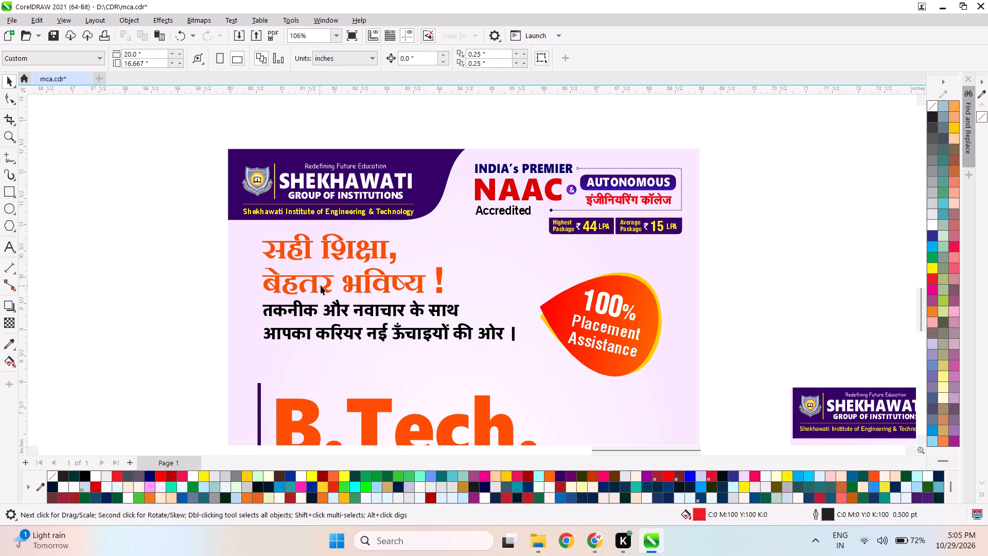
Replace the large orange "B.Tech." course title with "BCA".
{"action": "scroll", "coordinate": [321, 285], "scroll_direction": "down", "scroll_amount": 7}
{"action": "scroll", "coordinate": [295, 353], "scroll_direction": "up", "scroll_amount": 9}
{"action": "triple_click", "coordinate": [325, 317]}
{"action": "double_click", "coordinate": [325, 317]}
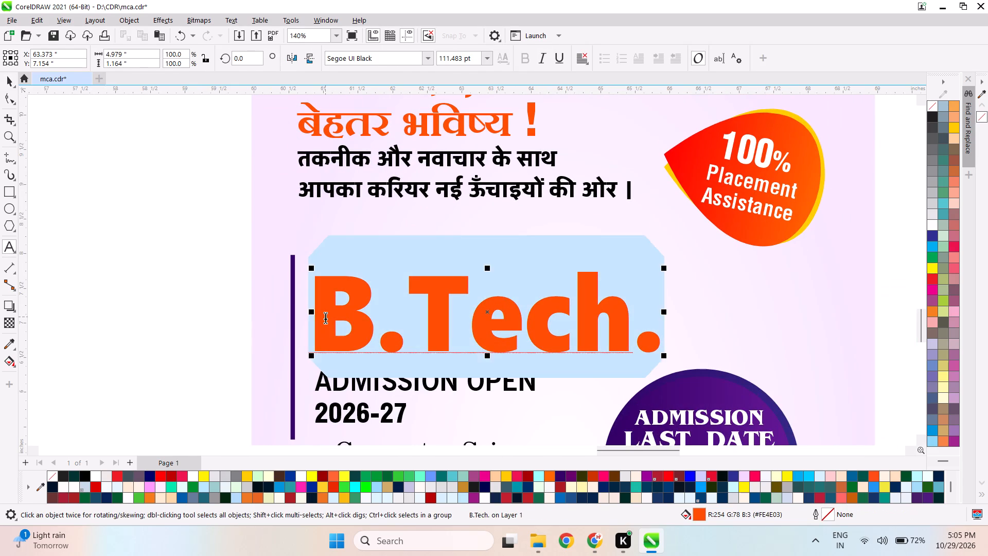
{"action": "key", "text": "shift+b"}
{"action": "key", "text": "shift+BackSpace"}
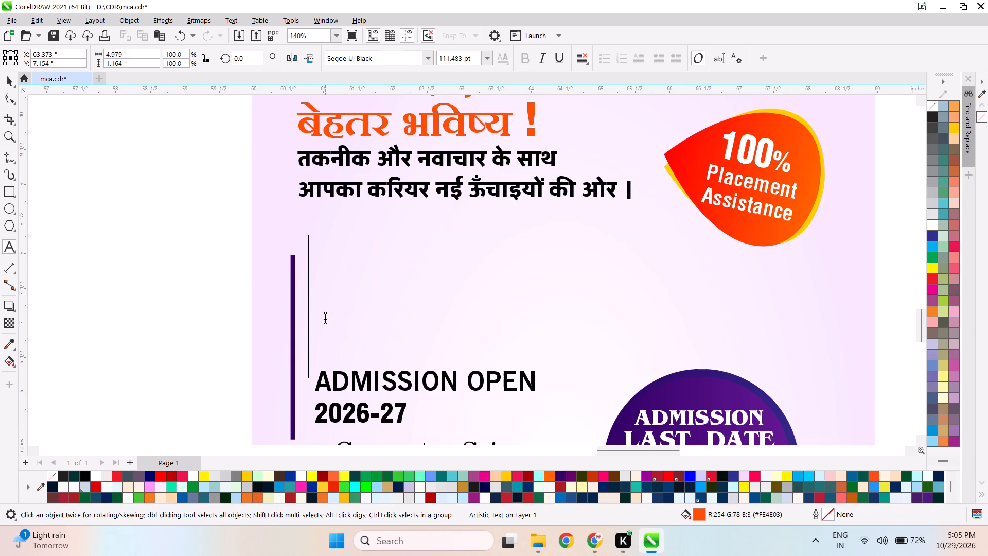
{"action": "type", "text": "BA"}
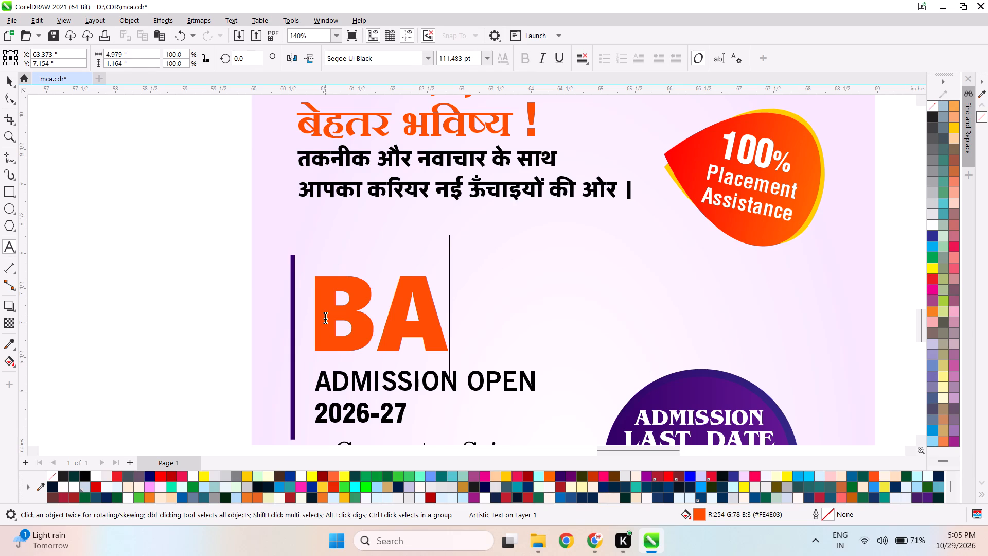
{"action": "key", "text": "Left"}
{"action": "key", "text": "shift+c"}
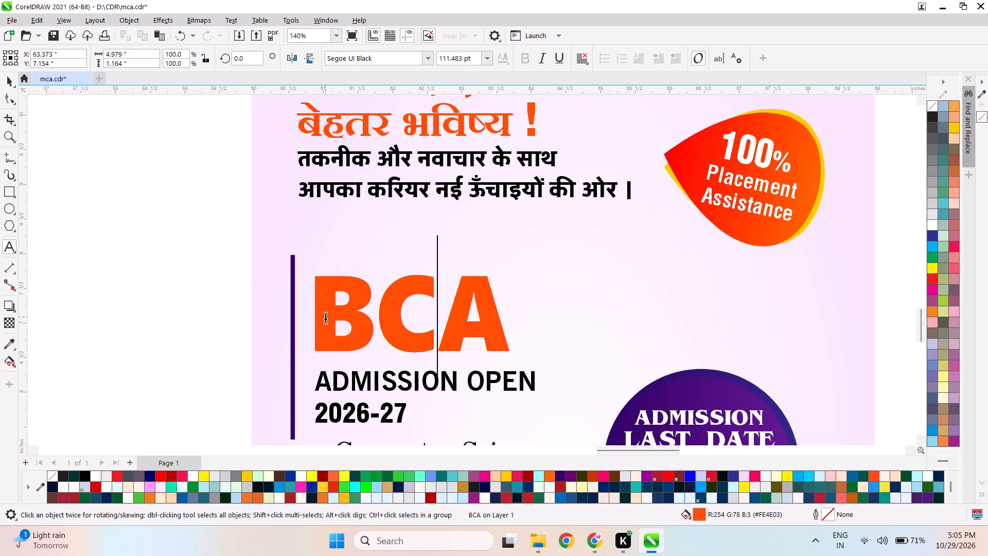
{"action": "key", "text": "ctrl+space"}
Scale the "BCA" title up proportionally to about 139 pt, about 3.5 inches wide.
{"action": "left_click_drag", "start_coordinate": [515, 270], "coordinate": [563, 253]}
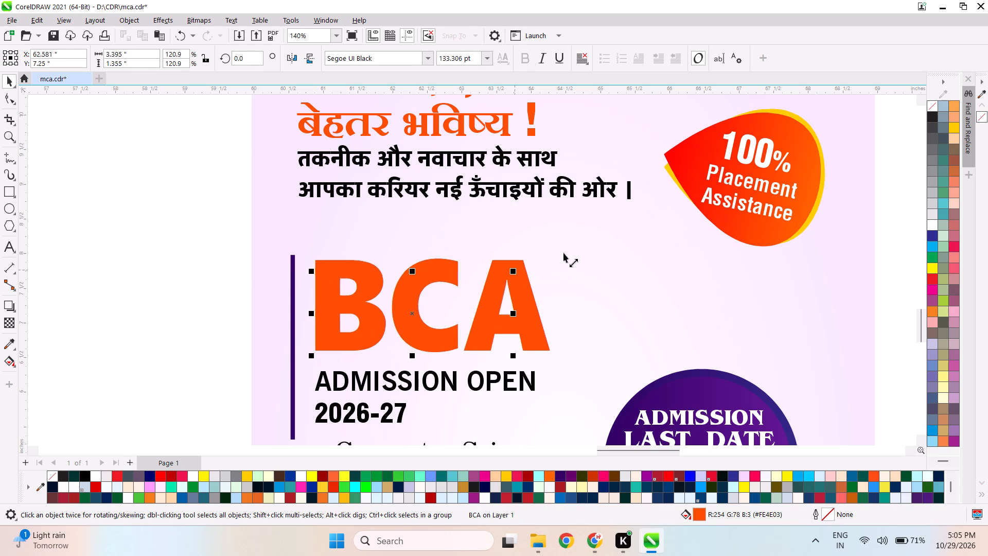
{"action": "left_click_drag", "start_coordinate": [563, 253], "coordinate": [573, 250]}
{"action": "scroll", "coordinate": [559, 252], "scroll_direction": "down", "scroll_amount": 2}
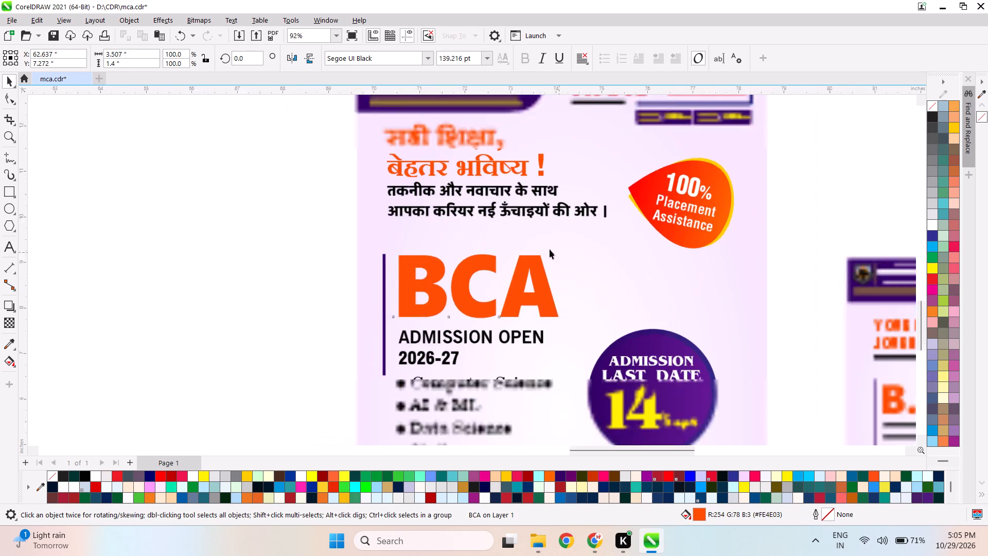
{"action": "scroll", "coordinate": [550, 249], "scroll_direction": "down", "scroll_amount": 4}
{"action": "left_click", "coordinate": [387, 286]}
Compare the BCA ad with the reference MCA ads above it, checking their header and package figures.
{"action": "scroll", "coordinate": [507, 272], "scroll_direction": "up", "scroll_amount": 4}
{"action": "scroll", "coordinate": [478, 270], "scroll_direction": "down", "scroll_amount": 2}
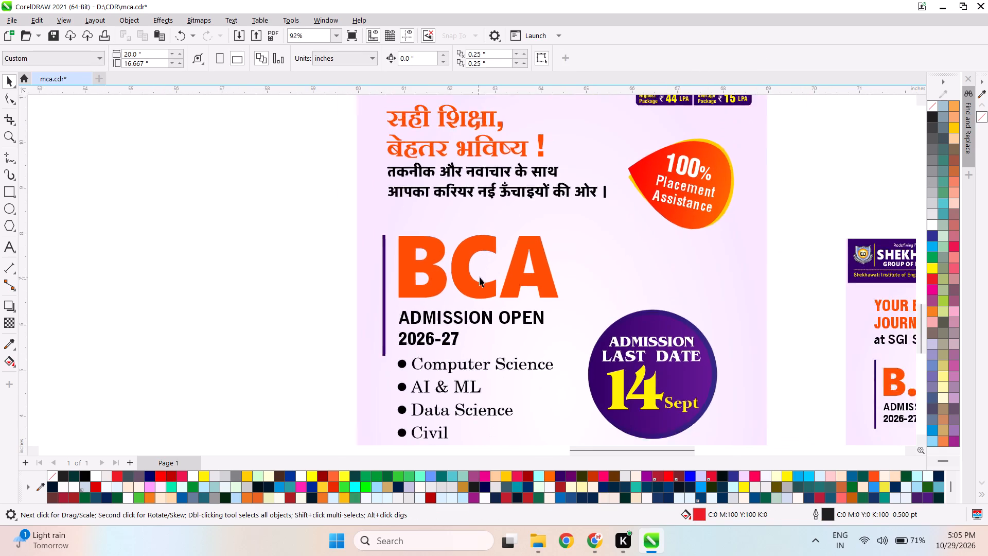
{"action": "scroll", "coordinate": [480, 277], "scroll_direction": "down", "scroll_amount": 3}
{"action": "scroll", "coordinate": [471, 248], "scroll_direction": "up", "scroll_amount": 2}
{"action": "scroll", "coordinate": [572, 121], "scroll_direction": "up", "scroll_amount": 2}
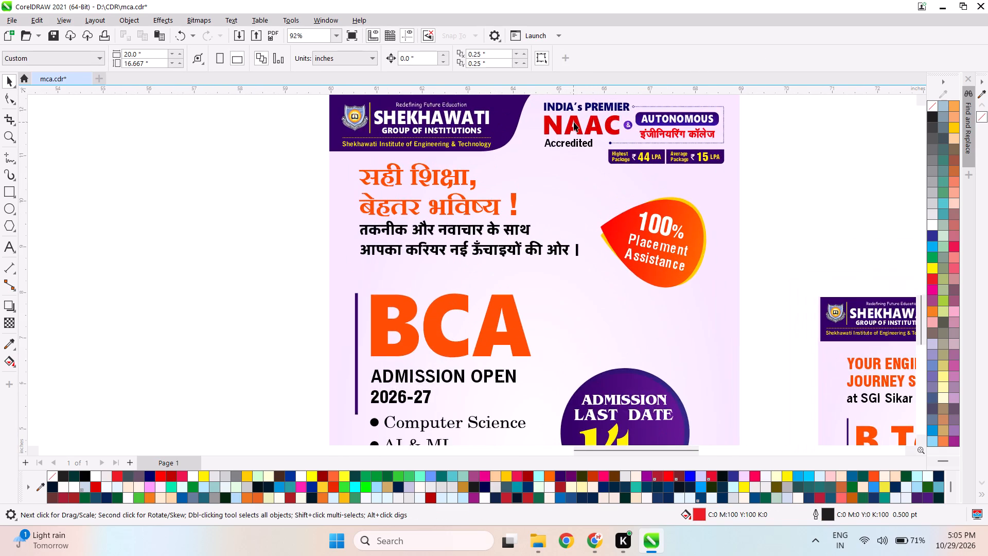
{"action": "scroll", "coordinate": [573, 132], "scroll_direction": "down", "scroll_amount": 2}
{"action": "scroll", "coordinate": [592, 118], "scroll_direction": "up", "scroll_amount": 3}
{"action": "scroll", "coordinate": [507, 150], "scroll_direction": "down", "scroll_amount": 4}
{"action": "scroll", "coordinate": [585, 121], "scroll_direction": "up", "scroll_amount": 3}
{"action": "scroll", "coordinate": [526, 176], "scroll_direction": "down", "scroll_amount": 5}
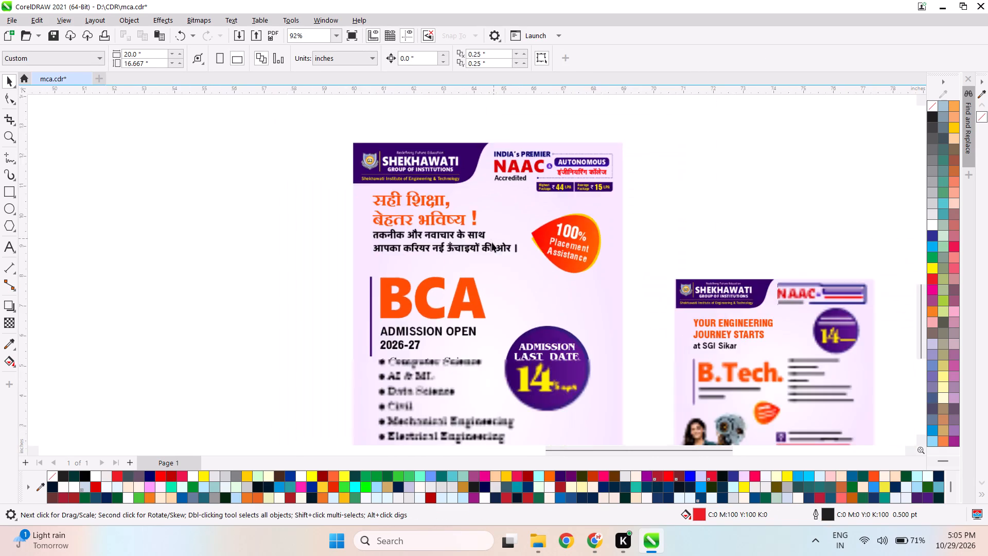
{"action": "scroll", "coordinate": [492, 242], "scroll_direction": "down", "scroll_amount": 15}
{"action": "scroll", "coordinate": [495, 150], "scroll_direction": "down", "scroll_amount": 2}
{"action": "scroll", "coordinate": [508, 109], "scroll_direction": "up", "scroll_amount": 6}
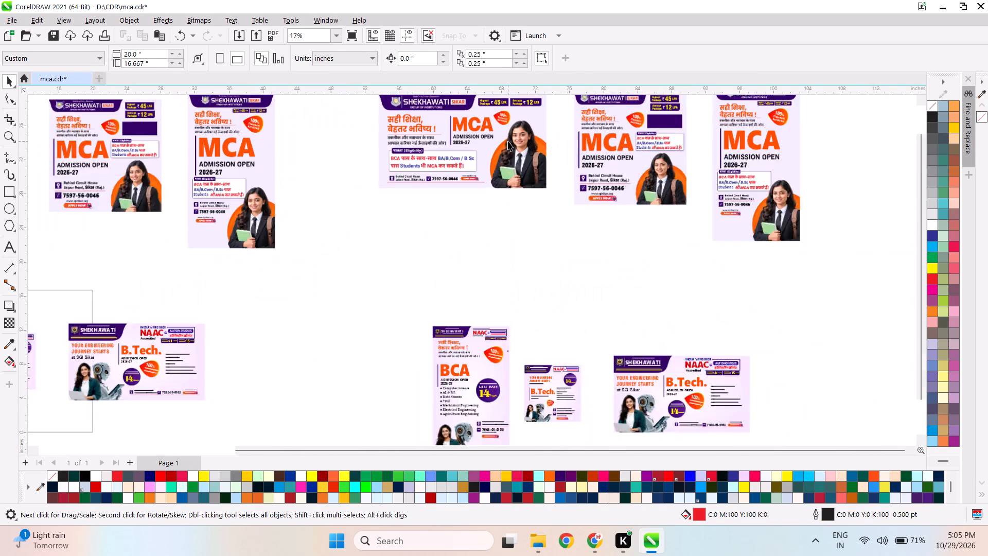
{"action": "scroll", "coordinate": [486, 355], "scroll_direction": "up", "scroll_amount": 11}
{"action": "scroll", "coordinate": [489, 363], "scroll_direction": "down", "scroll_amount": 10}
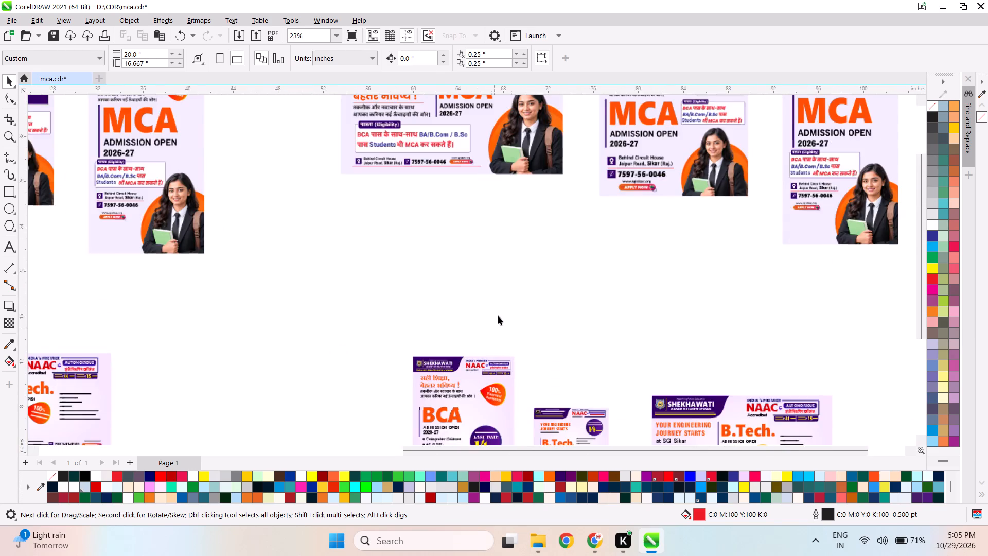
{"action": "scroll", "coordinate": [540, 244], "scroll_direction": "down", "scroll_amount": 4}
{"action": "scroll", "coordinate": [538, 142], "scroll_direction": "up", "scroll_amount": 11}
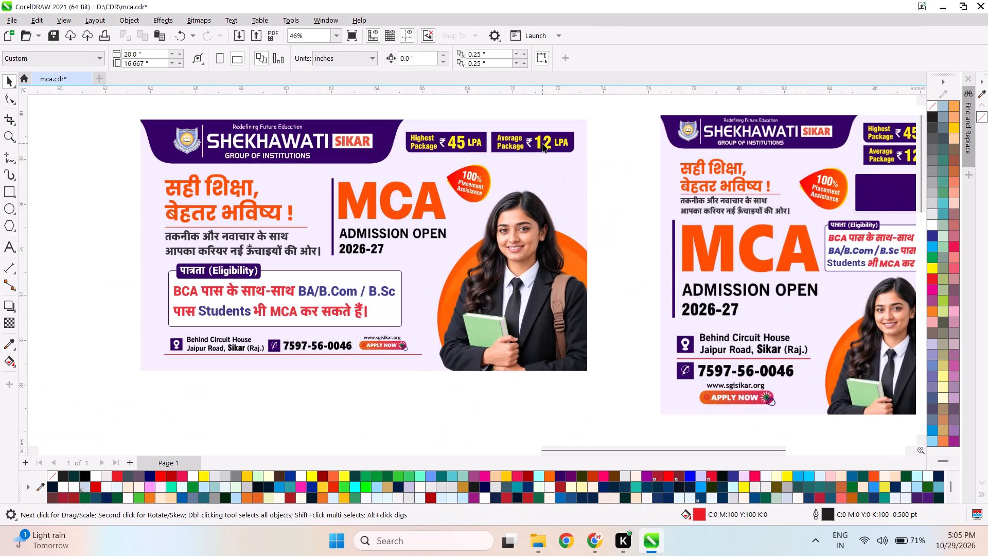
{"action": "scroll", "coordinate": [542, 143], "scroll_direction": "down", "scroll_amount": 14}
{"action": "scroll", "coordinate": [504, 283], "scroll_direction": "up", "scroll_amount": 20}
{"action": "scroll", "coordinate": [504, 283], "scroll_direction": "up", "scroll_amount": 1}
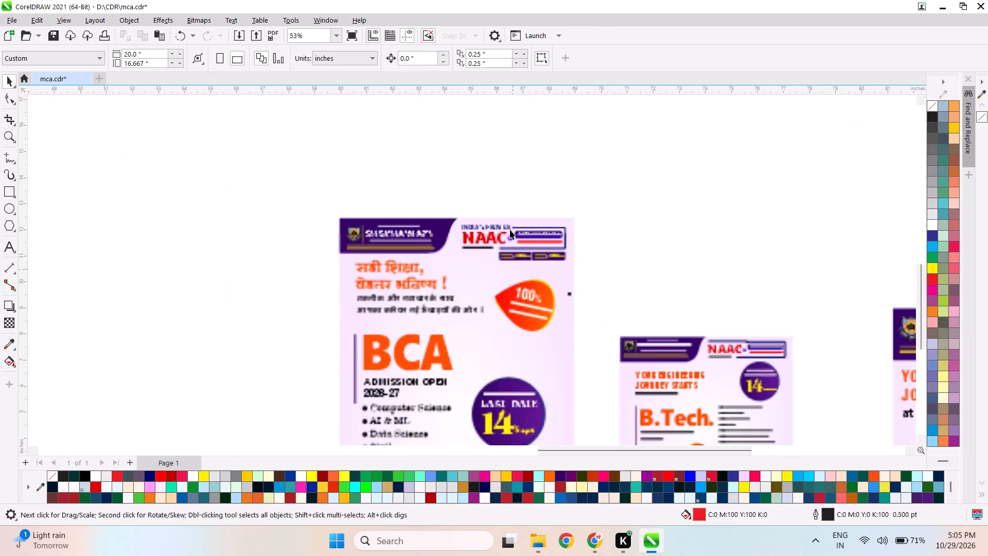
Ungroup the Average Package text in the BCA ad's header and change its figure to 12.
{"action": "scroll", "coordinate": [516, 211], "scroll_direction": "up", "scroll_amount": 12}
{"action": "triple_click", "coordinate": [645, 350]}
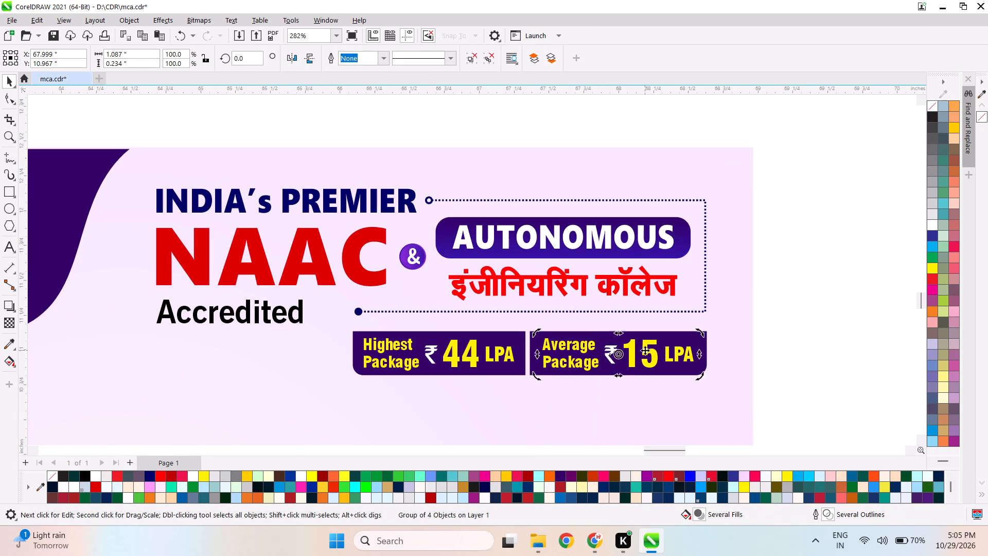
{"action": "left_click", "coordinate": [645, 350]}
{"action": "left_click", "coordinate": [492, 57]}
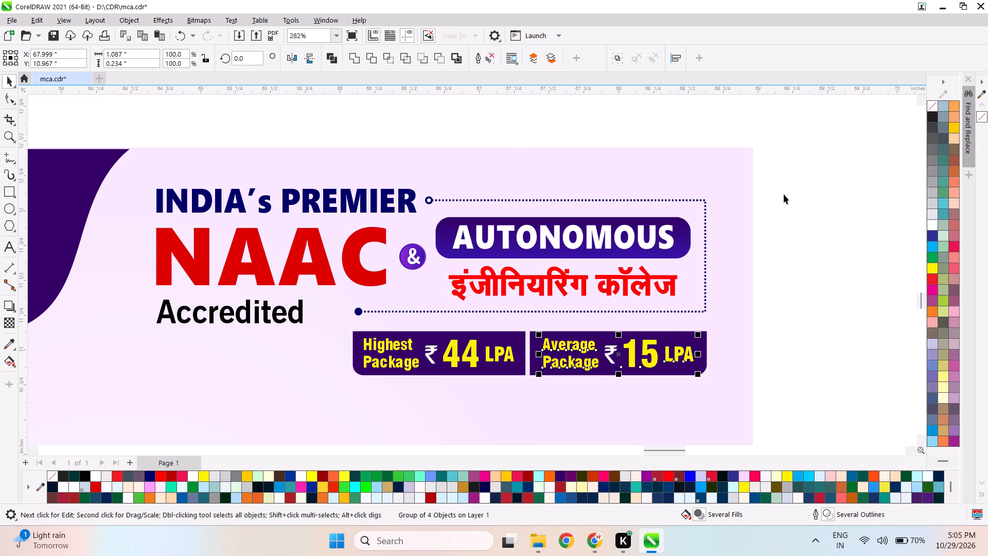
{"action": "left_click", "coordinate": [784, 194]}
{"action": "scroll", "coordinate": [662, 325], "scroll_direction": "up", "scroll_amount": 3}
{"action": "double_click", "coordinate": [638, 367]}
{"action": "left_click_drag", "start_coordinate": [638, 367], "coordinate": [654, 374]}
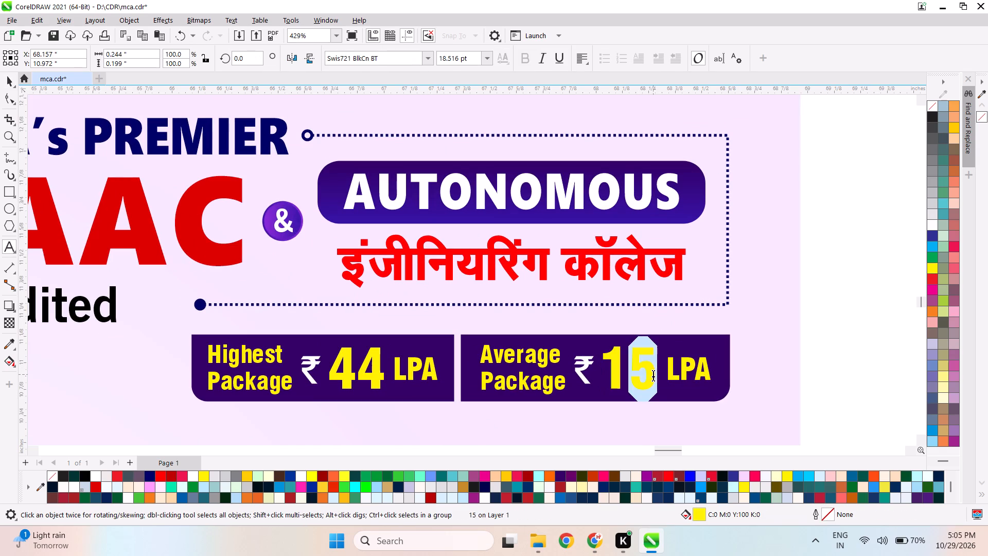
{"action": "key", "text": "2"}
{"action": "key", "text": "ctrl+space"}
{"action": "scroll", "coordinate": [631, 391], "scroll_direction": "down", "scroll_amount": 20}
{"action": "scroll", "coordinate": [631, 391], "scroll_direction": "down", "scroll_amount": 1}
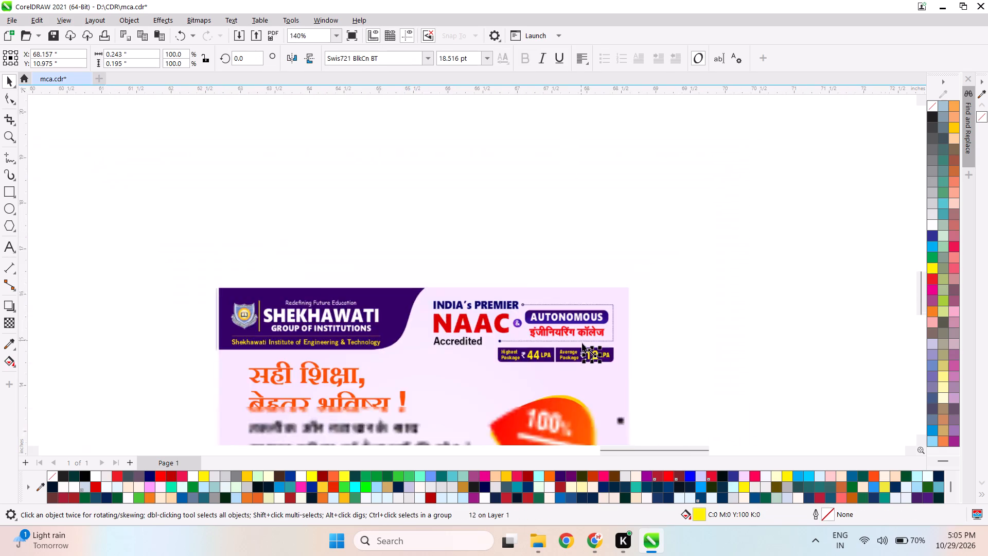
Check the reference MCA ad's package figures, ungroup the BCA ad's Highest Package text and change its figure to 45.
{"action": "scroll", "coordinate": [582, 343], "scroll_direction": "down", "scroll_amount": 20}
{"action": "scroll", "coordinate": [582, 343], "scroll_direction": "down", "scroll_amount": 4}
{"action": "scroll", "coordinate": [620, 207], "scroll_direction": "up", "scroll_amount": 6}
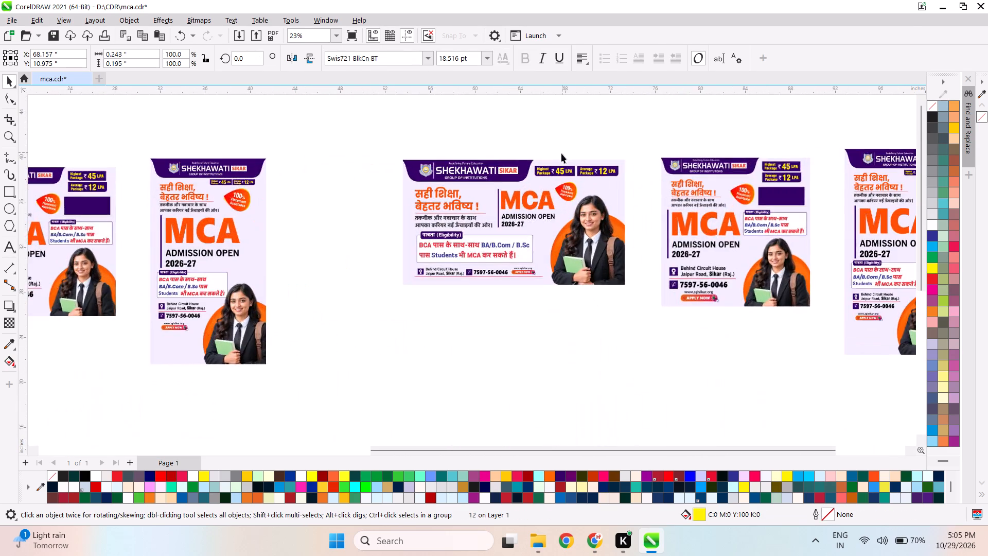
{"action": "scroll", "coordinate": [557, 165], "scroll_direction": "down", "scroll_amount": 7}
{"action": "scroll", "coordinate": [570, 351], "scroll_direction": "up", "scroll_amount": 20}
{"action": "scroll", "coordinate": [570, 351], "scroll_direction": "up", "scroll_amount": 5}
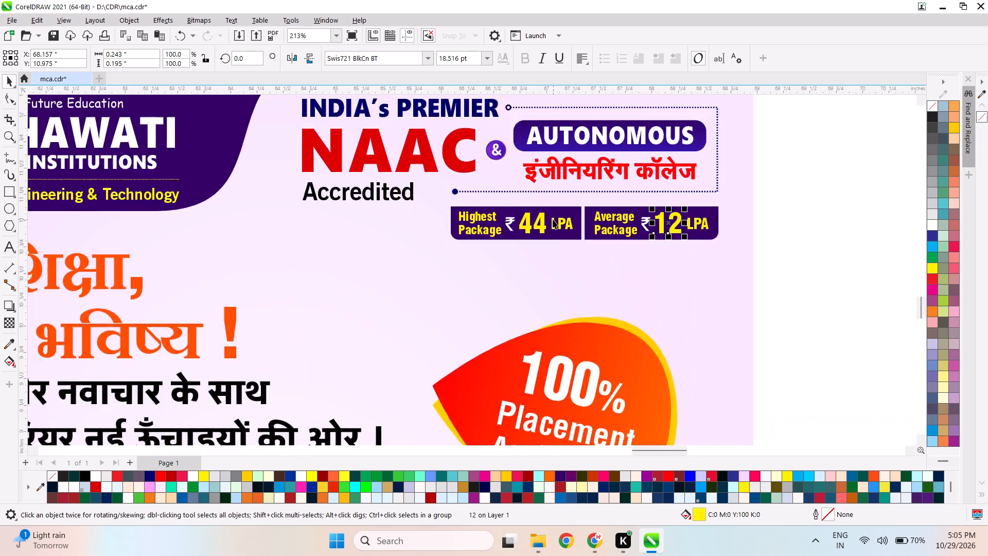
{"action": "scroll", "coordinate": [553, 219], "scroll_direction": "up", "scroll_amount": 6}
{"action": "double_click", "coordinate": [536, 223]}
{"action": "left_click", "coordinate": [536, 225]}
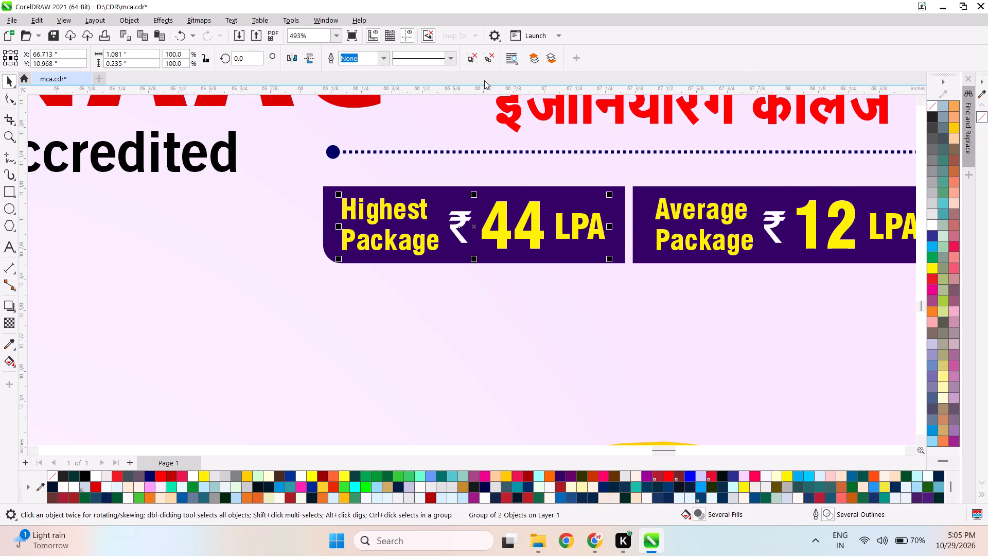
{"action": "left_click", "coordinate": [489, 55]}
{"action": "left_click", "coordinate": [515, 182]}
{"action": "left_click", "coordinate": [532, 213]}
{"action": "triple_click", "coordinate": [535, 214]}
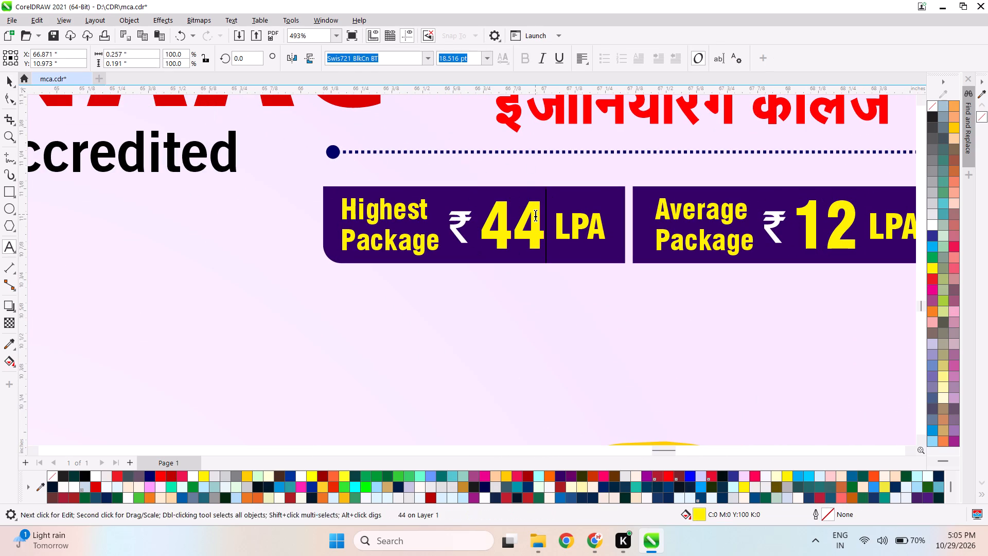
{"action": "left_click", "coordinate": [526, 215], "text": "shift"}
{"action": "key", "text": "5"}
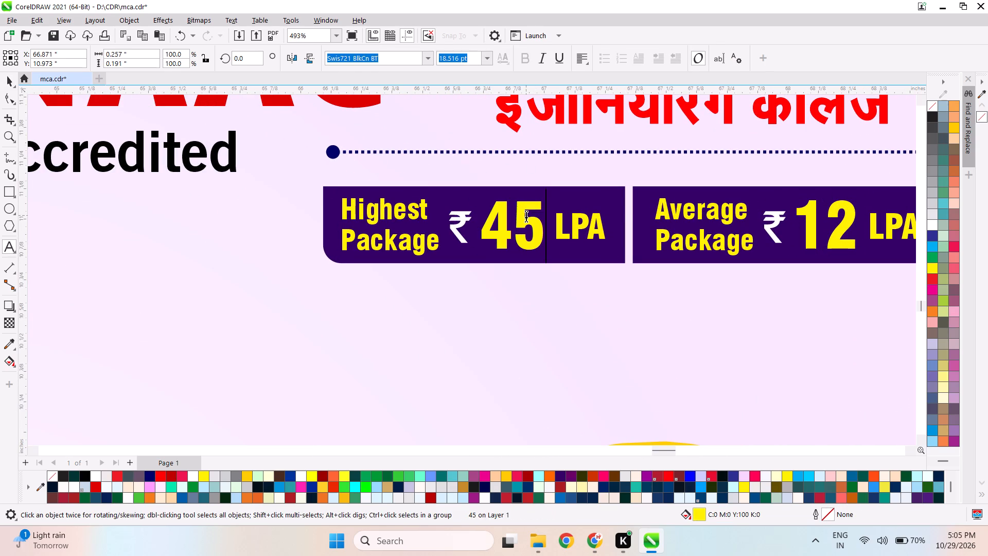
{"action": "key", "text": "ctrl+space"}
{"action": "scroll", "coordinate": [517, 232], "scroll_direction": "down", "scroll_amount": 11}
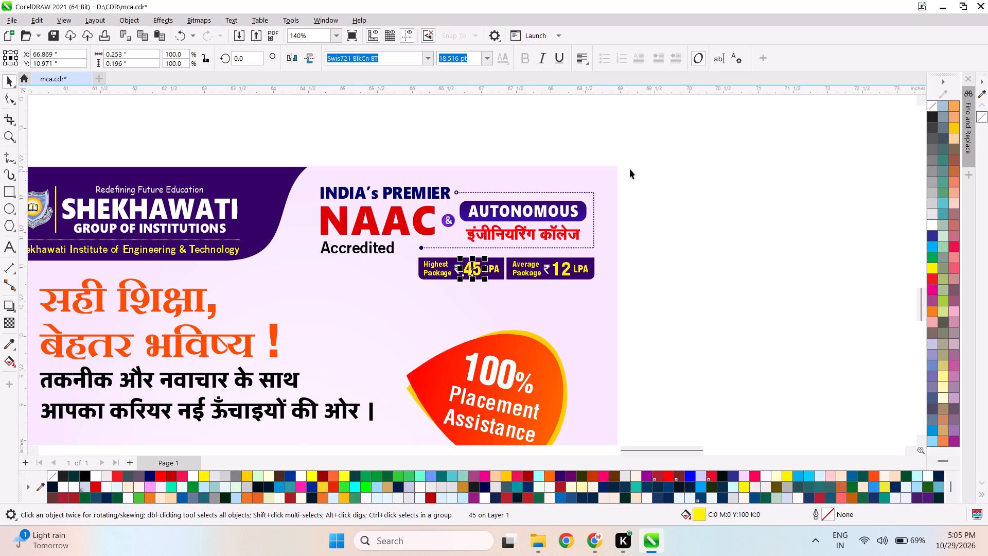
Move the whole "INDIA's PREMIER NAAC Accredited & AUTONOMOUS" block off the BCA ad onto the blank canvas beside it.
{"action": "left_click", "coordinate": [640, 163]}
{"action": "left_click_drag", "start_coordinate": [652, 154], "coordinate": [309, 253]}
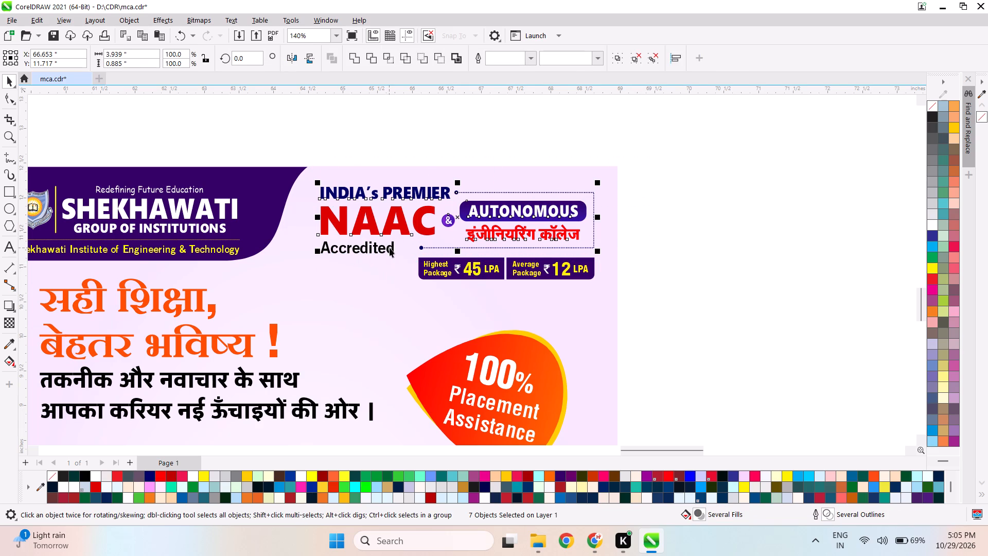
{"action": "left_click", "coordinate": [390, 248], "text": "shift"}
{"action": "left_click_drag", "start_coordinate": [453, 220], "coordinate": [797, 187]}
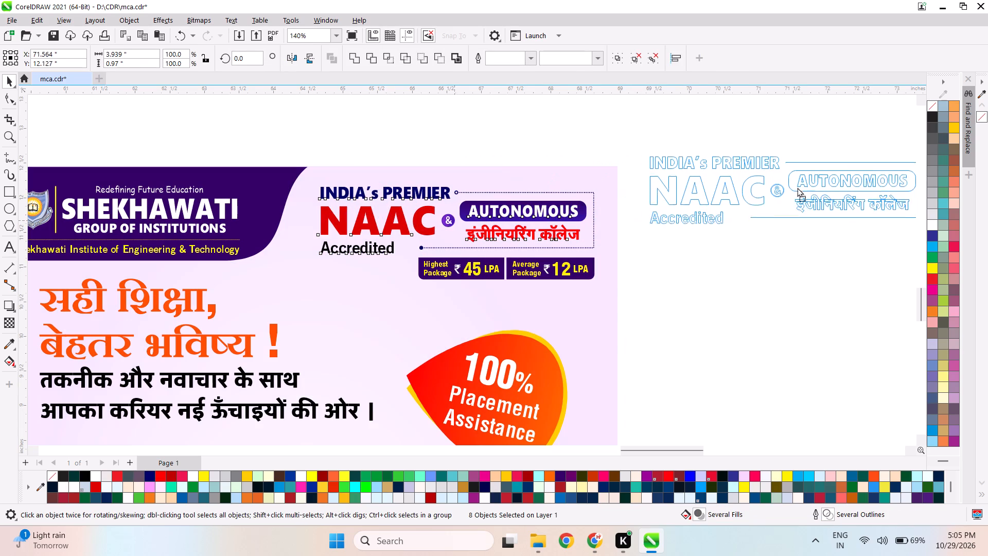
{"action": "left_click_drag", "start_coordinate": [797, 187], "coordinate": [820, 180]}
Enlarge the BCA ad's Highest and Average Package boxes together to about 4.24 in wide and move them up within the header.
{"action": "left_click_drag", "start_coordinate": [653, 284], "coordinate": [387, 238]}
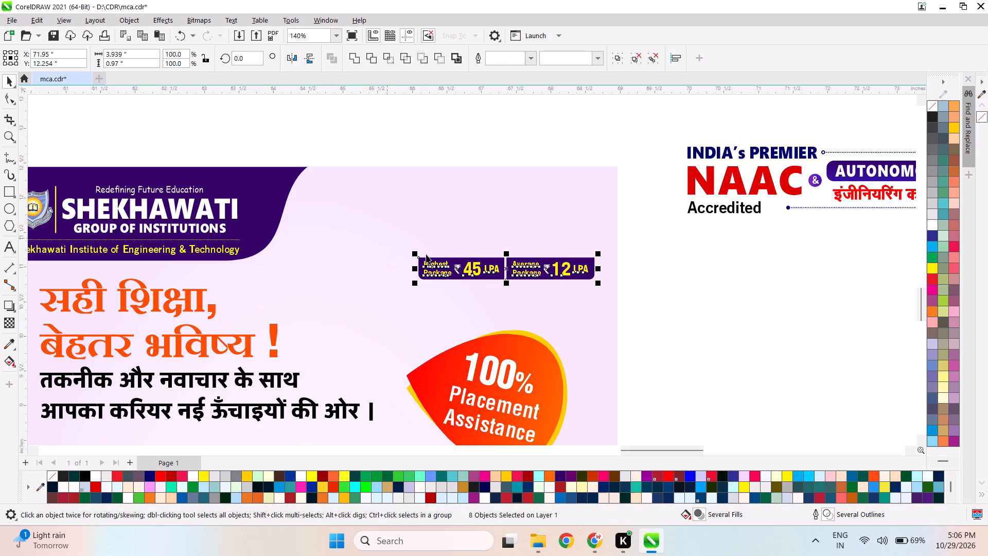
{"action": "left_click_drag", "start_coordinate": [416, 252], "coordinate": [328, 209]}
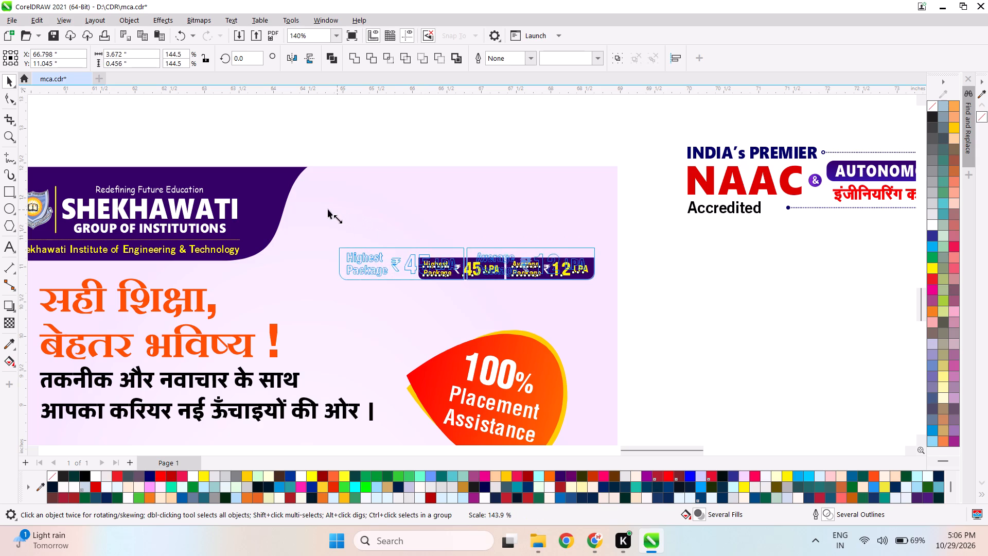
{"action": "left_click_drag", "start_coordinate": [328, 209], "coordinate": [298, 210]}
{"action": "left_click_drag", "start_coordinate": [446, 262], "coordinate": [452, 223]}
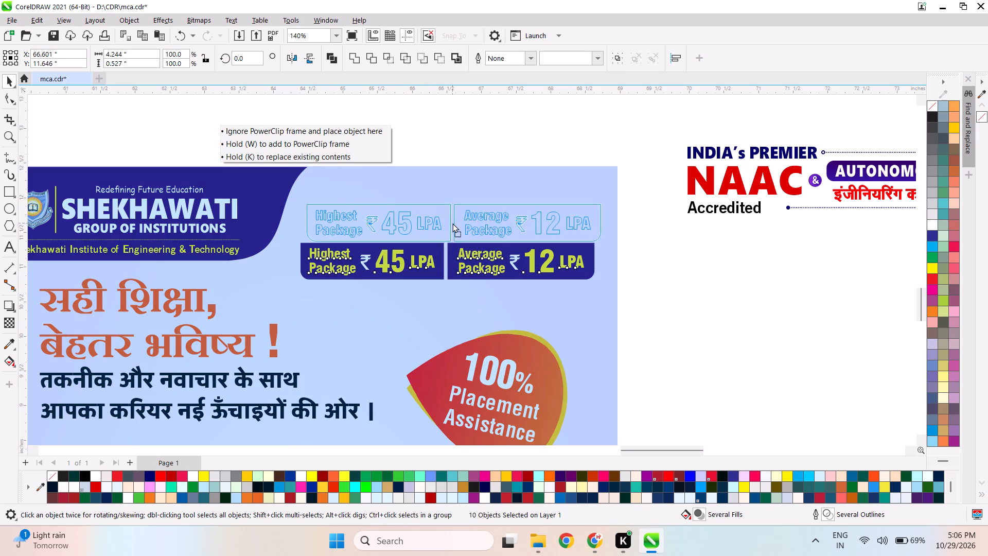
{"action": "left_click_drag", "start_coordinate": [452, 223], "coordinate": [452, 222]}
{"action": "left_click", "coordinate": [645, 254]}
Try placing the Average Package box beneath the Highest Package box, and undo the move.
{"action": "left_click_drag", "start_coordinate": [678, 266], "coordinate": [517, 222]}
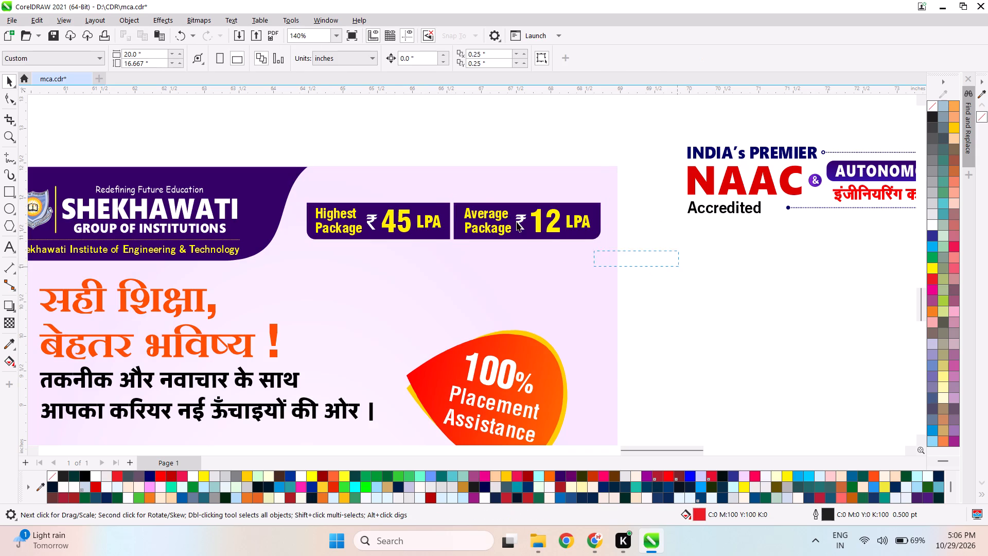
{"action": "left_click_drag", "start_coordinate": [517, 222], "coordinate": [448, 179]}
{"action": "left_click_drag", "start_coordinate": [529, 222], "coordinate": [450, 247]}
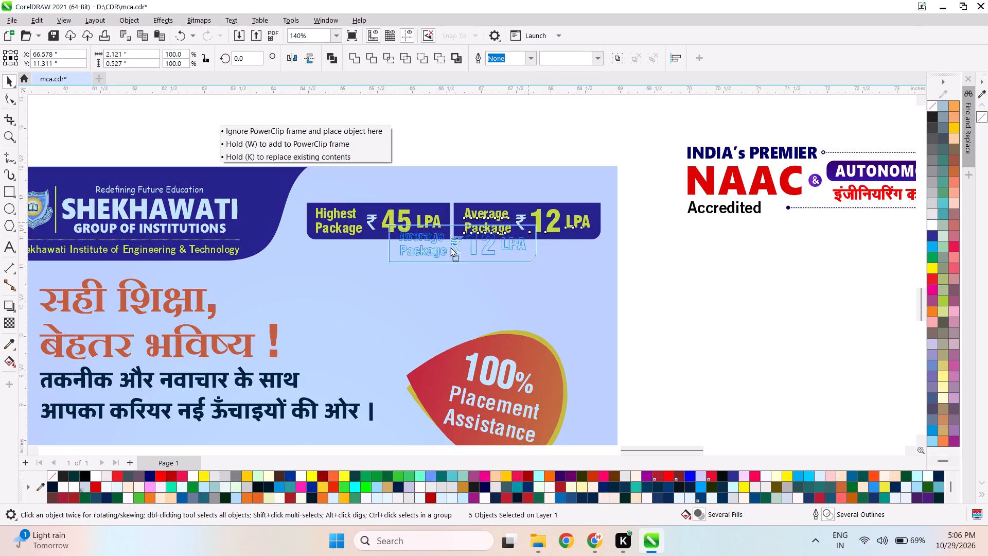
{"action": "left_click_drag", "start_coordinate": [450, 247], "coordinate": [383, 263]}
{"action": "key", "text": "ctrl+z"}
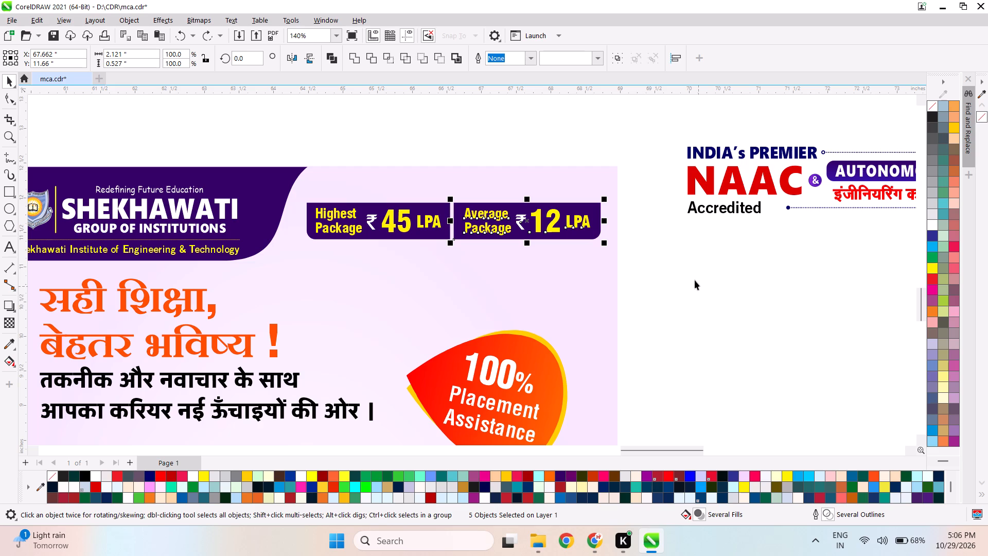
Move the set-aside "INDIA's PREMIER NAAC Accredited & AUTONOMOUS" block farther up and away from the BCA ad.
{"action": "left_click", "coordinate": [672, 250]}
{"action": "scroll", "coordinate": [638, 188], "scroll_direction": "down", "scroll_amount": 6}
{"action": "left_click_drag", "start_coordinate": [633, 144], "coordinate": [771, 219]}
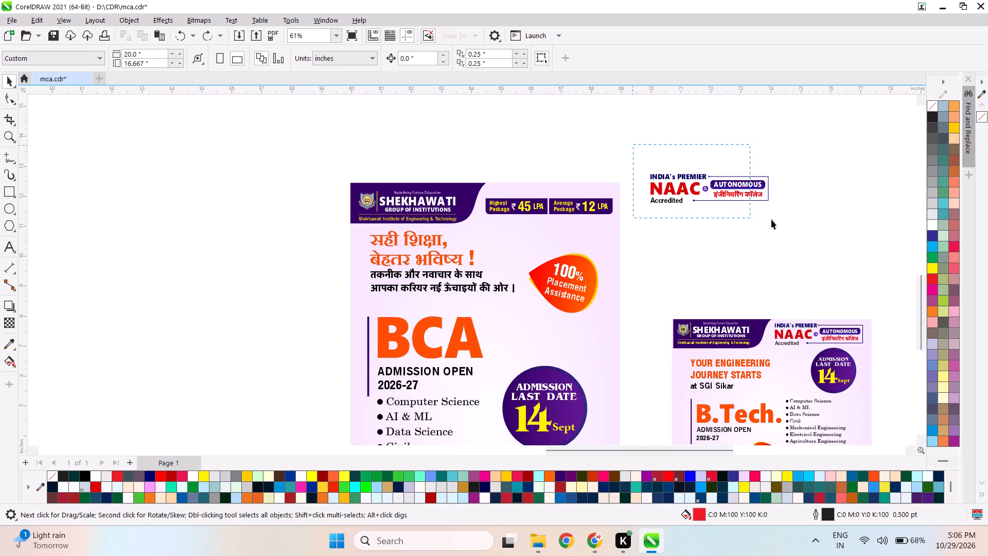
{"action": "left_click_drag", "start_coordinate": [771, 219], "coordinate": [799, 222]}
{"action": "left_click_drag", "start_coordinate": [707, 190], "coordinate": [783, 152]}
{"action": "scroll", "coordinate": [626, 219], "scroll_direction": "up", "scroll_amount": 2}
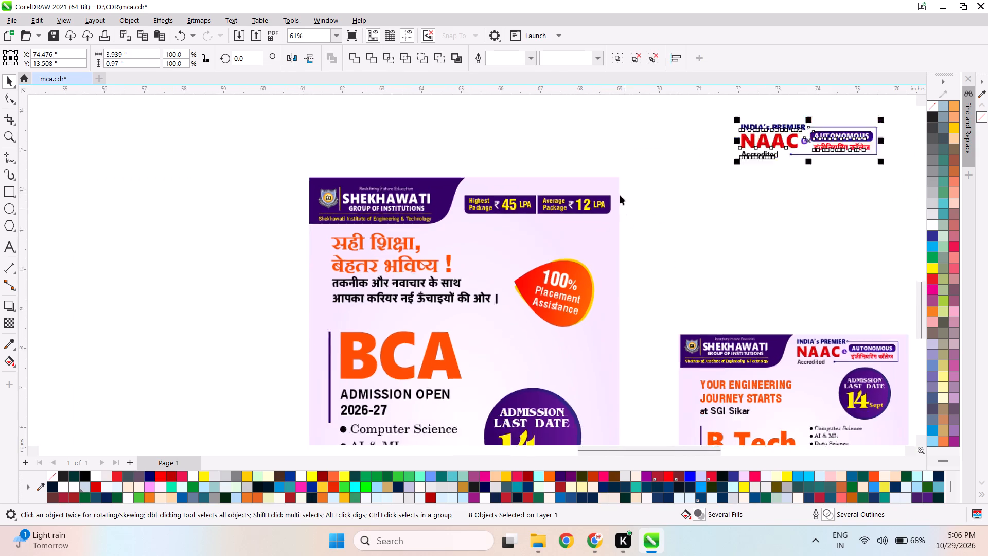
{"action": "scroll", "coordinate": [620, 195], "scroll_direction": "up", "scroll_amount": 3}
{"action": "left_click", "coordinate": [683, 214]}
Examine the enlarged Highest and Average Package boxes in the BCA ad's header up close.
{"action": "scroll", "coordinate": [555, 199], "scroll_direction": "down", "scroll_amount": 2}
{"action": "scroll", "coordinate": [425, 204], "scroll_direction": "up", "scroll_amount": 3}
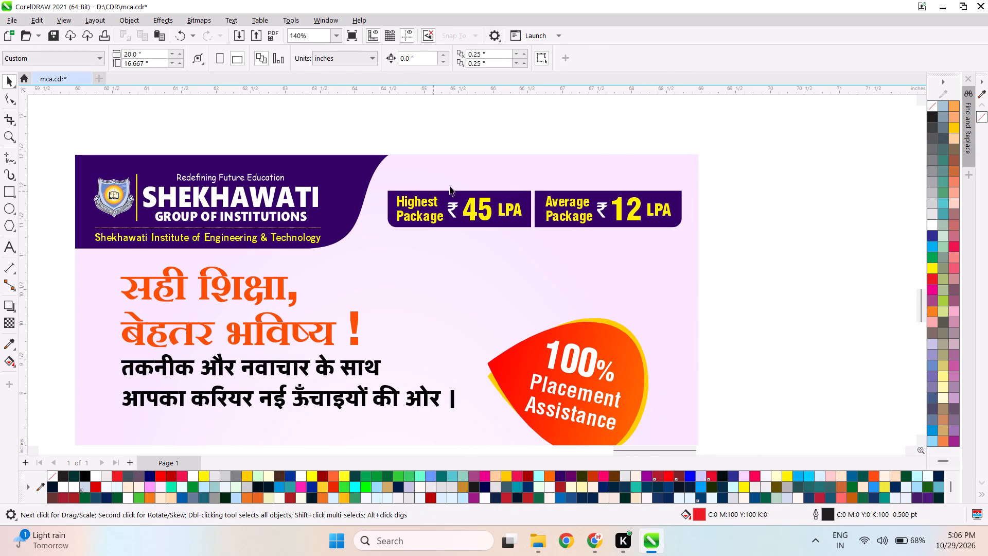
{"action": "scroll", "coordinate": [697, 155], "scroll_direction": "up", "scroll_amount": 2}
{"action": "scroll", "coordinate": [528, 184], "scroll_direction": "up", "scroll_amount": 5}
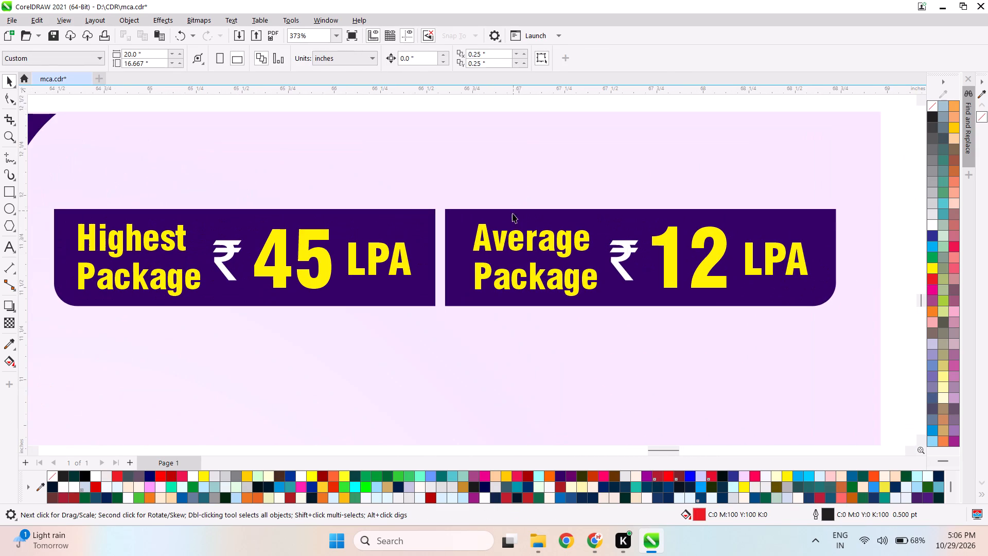
{"action": "left_click", "coordinate": [499, 242]}
{"action": "scroll", "coordinate": [491, 208], "scroll_direction": "down", "scroll_amount": 6}
{"action": "left_click", "coordinate": [661, 206]}
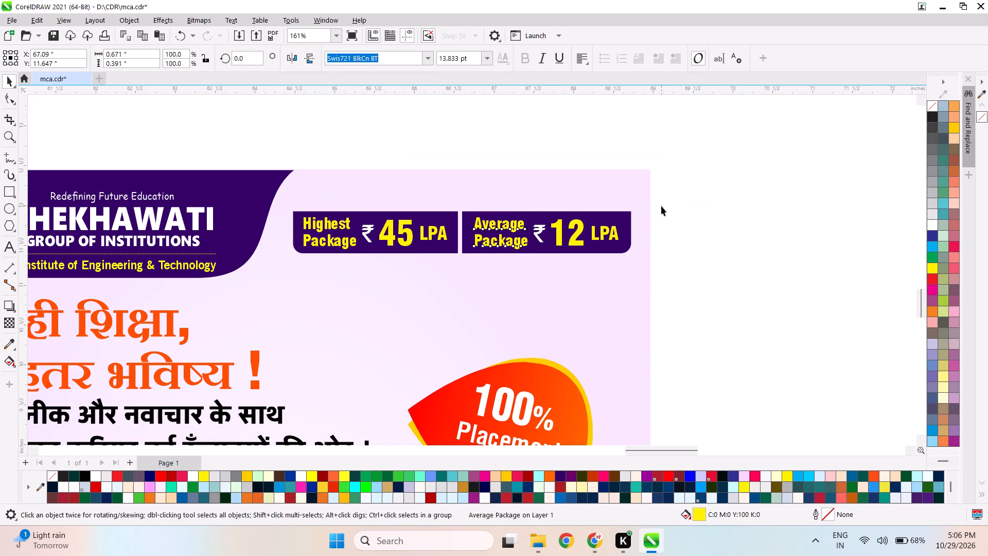
Shift both package boxes slightly up and toward the logo banner, and enlarge them slightly to fill the BCA ad's header.
{"action": "left_click_drag", "start_coordinate": [696, 192], "coordinate": [297, 288]}
{"action": "left_click", "coordinate": [701, 188]}
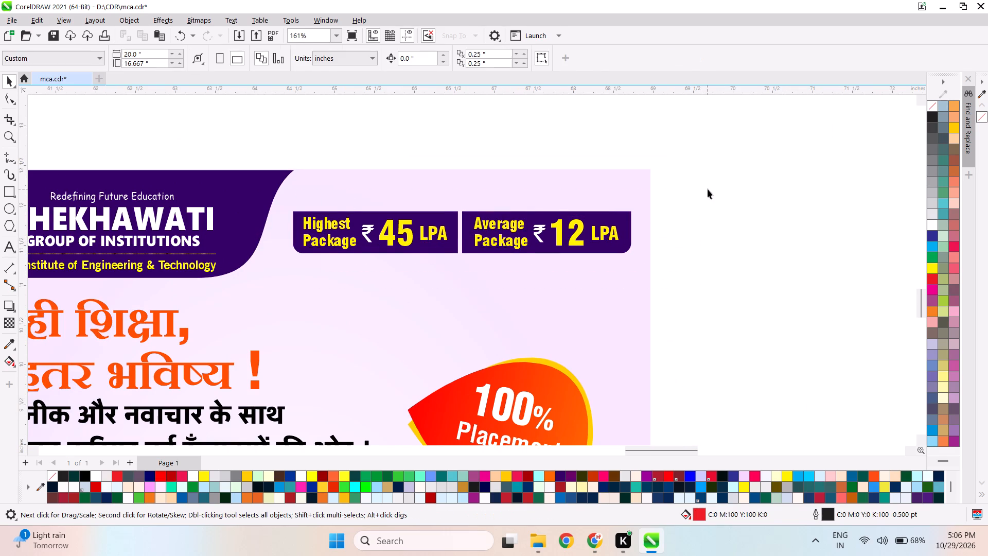
{"action": "left_click_drag", "start_coordinate": [708, 188], "coordinate": [272, 298]}
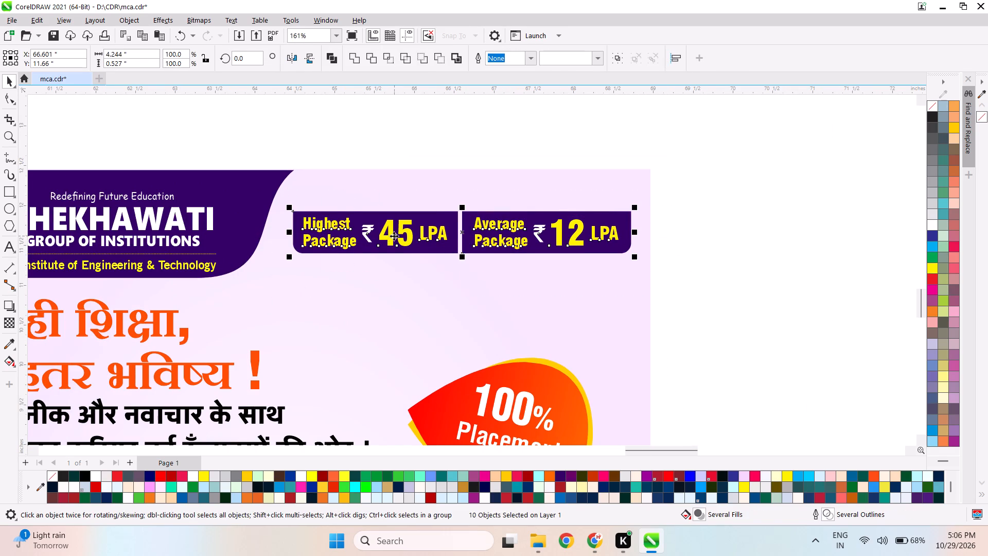
{"action": "left_click_drag", "start_coordinate": [392, 235], "coordinate": [382, 233]}
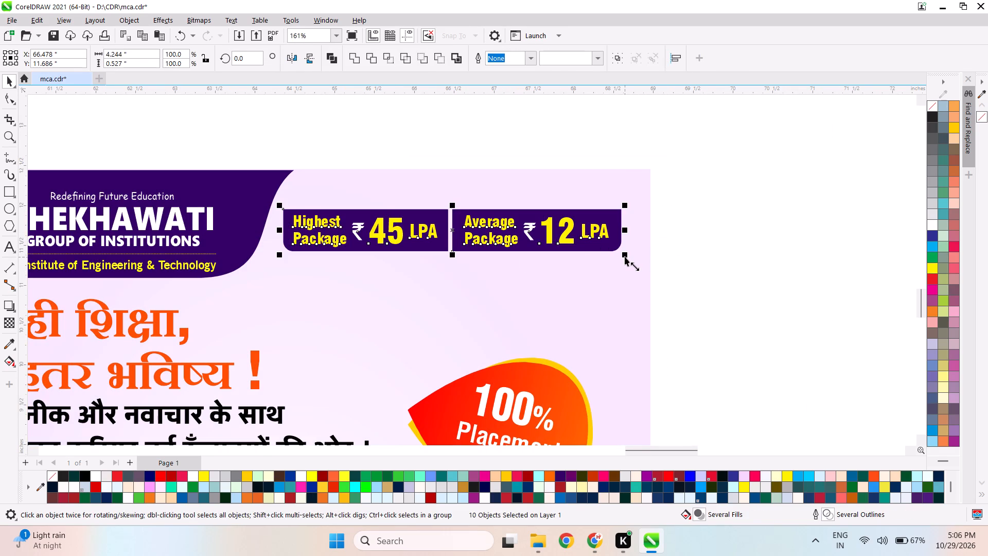
{"action": "left_click_drag", "start_coordinate": [625, 256], "coordinate": [638, 264]}
{"action": "left_click", "coordinate": [763, 255]}
Review the BCA ad's revised header and the NAAC block set aside on the blank canvas.
{"action": "scroll", "coordinate": [669, 212], "scroll_direction": "down", "scroll_amount": 6}
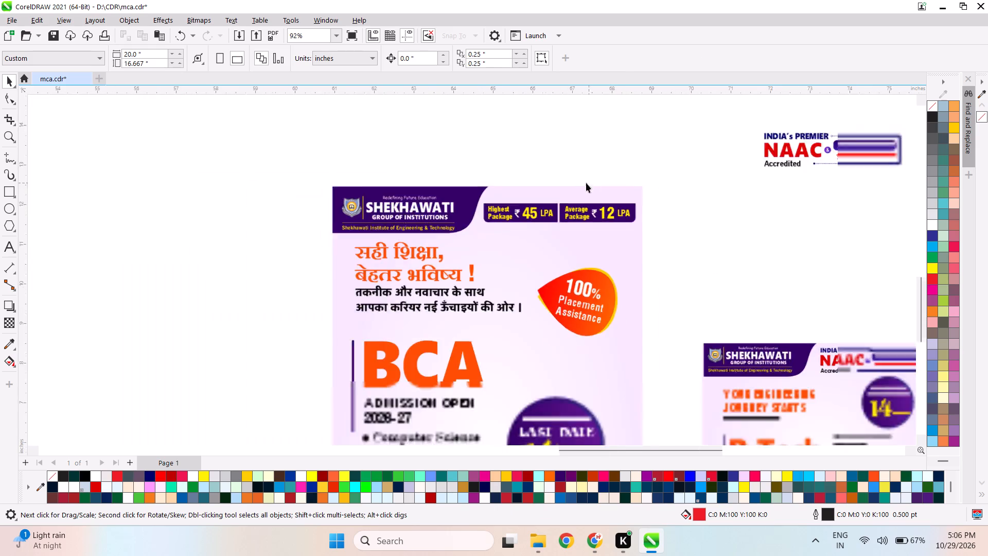
{"action": "scroll", "coordinate": [586, 183], "scroll_direction": "down", "scroll_amount": 1}
{"action": "scroll", "coordinate": [552, 196], "scroll_direction": "up", "scroll_amount": 7}
{"action": "scroll", "coordinate": [546, 196], "scroll_direction": "down", "scroll_amount": 8}
{"action": "scroll", "coordinate": [765, 152], "scroll_direction": "up", "scroll_amount": 3}
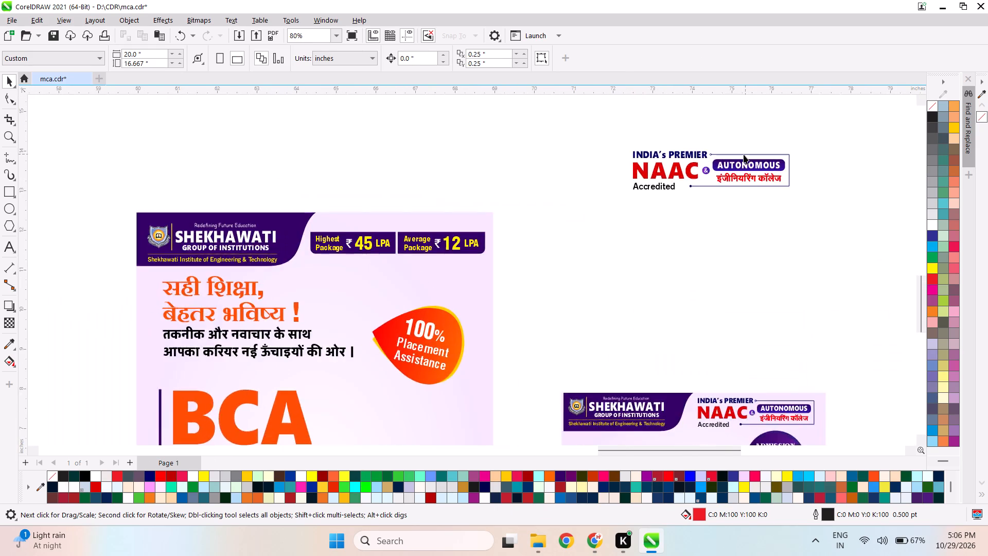
{"action": "scroll", "coordinate": [744, 154], "scroll_direction": "up", "scroll_amount": 2}
{"action": "left_click", "coordinate": [742, 155]}
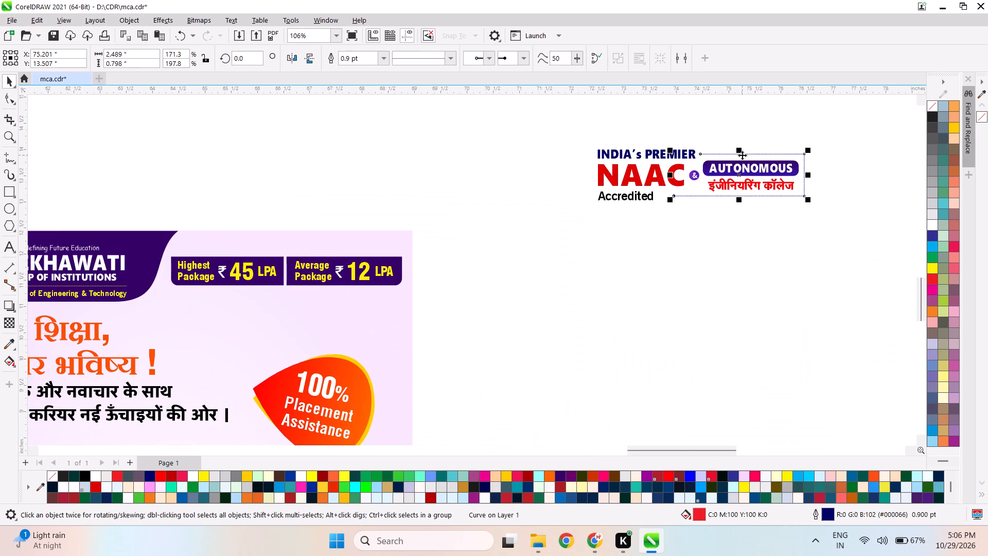
{"action": "left_click", "coordinate": [622, 227]}
Move the "100% Placement Assistance" badge up in the BCA ad, closer to the package boxes.
{"action": "scroll", "coordinate": [632, 224], "scroll_direction": "down", "scroll_amount": 4}
{"action": "scroll", "coordinate": [432, 273], "scroll_direction": "up", "scroll_amount": 4}
{"action": "scroll", "coordinate": [564, 233], "scroll_direction": "down", "scroll_amount": 3}
{"action": "left_click", "coordinate": [587, 316]}
{"action": "left_click_drag", "start_coordinate": [609, 270], "coordinate": [451, 365]}
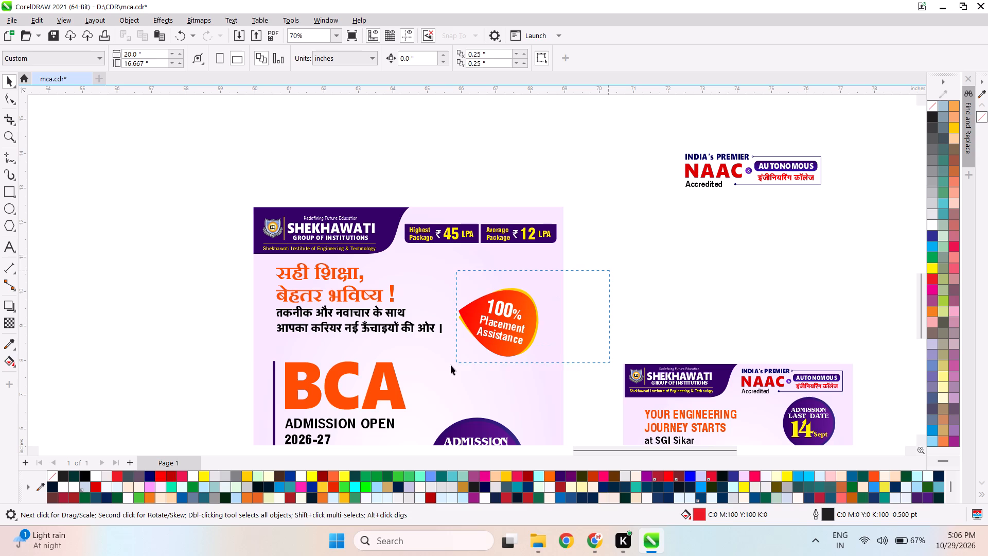
{"action": "left_click_drag", "start_coordinate": [451, 365], "coordinate": [447, 367]}
{"action": "left_click_drag", "start_coordinate": [499, 323], "coordinate": [494, 301]}
{"action": "left_click", "coordinate": [496, 299]}
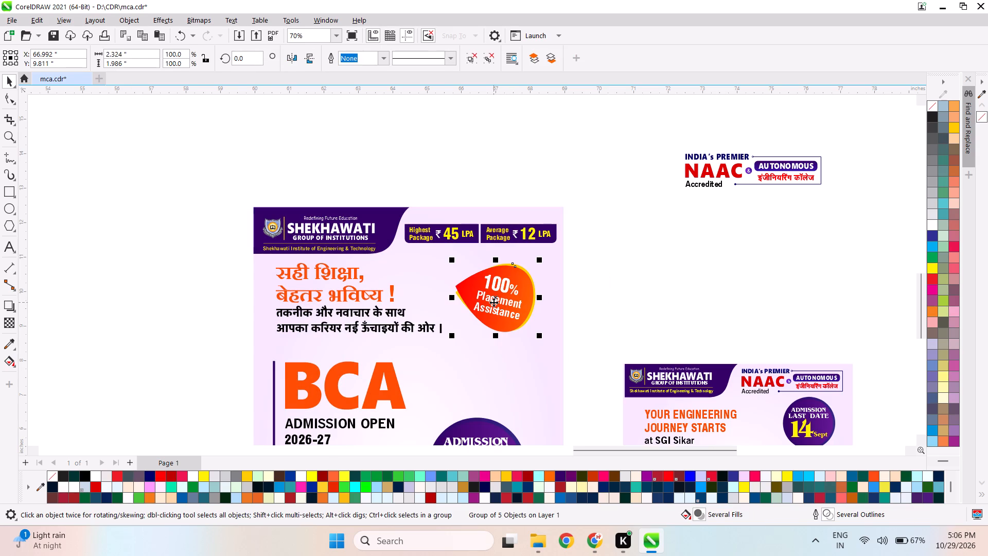
{"action": "scroll", "coordinate": [452, 267], "scroll_direction": "down", "scroll_amount": 4}
{"action": "scroll", "coordinate": [452, 324], "scroll_direction": "up", "scroll_amount": 3}
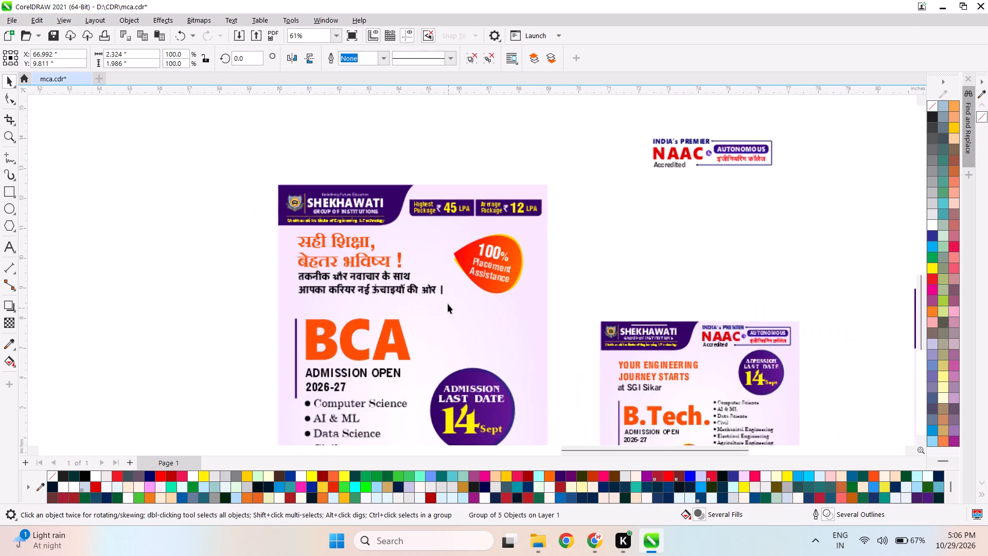
{"action": "scroll", "coordinate": [449, 289], "scroll_direction": "up", "scroll_amount": 4}
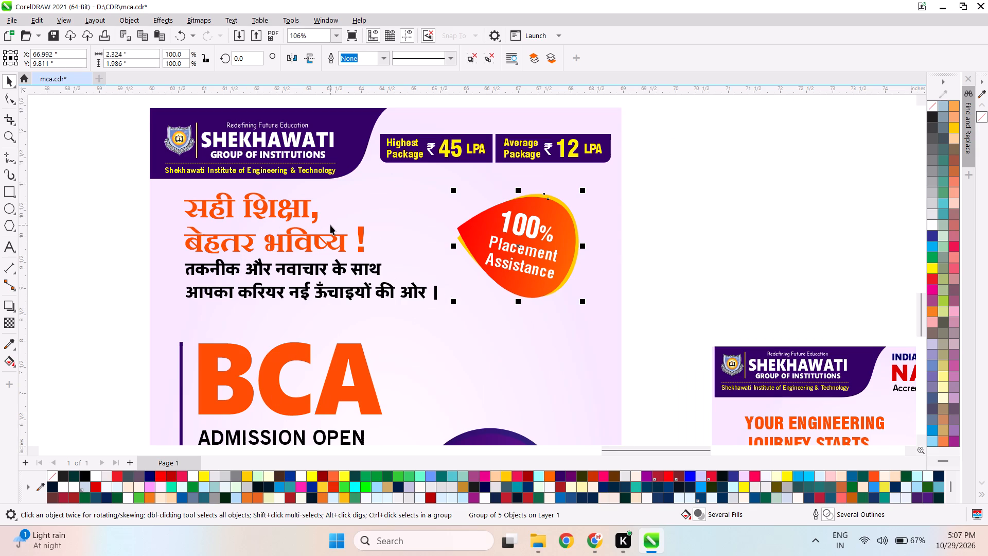
{"action": "scroll", "coordinate": [334, 206], "scroll_direction": "down", "scroll_amount": 8}
{"action": "scroll", "coordinate": [357, 274], "scroll_direction": "up", "scroll_amount": 7}
{"action": "left_click", "coordinate": [572, 276]}
Delete the bulleted list of engineering branches below the BCA ad's admission text.
{"action": "scroll", "coordinate": [480, 300], "scroll_direction": "up", "scroll_amount": 7}
{"action": "scroll", "coordinate": [450, 256], "scroll_direction": "down", "scroll_amount": 4}
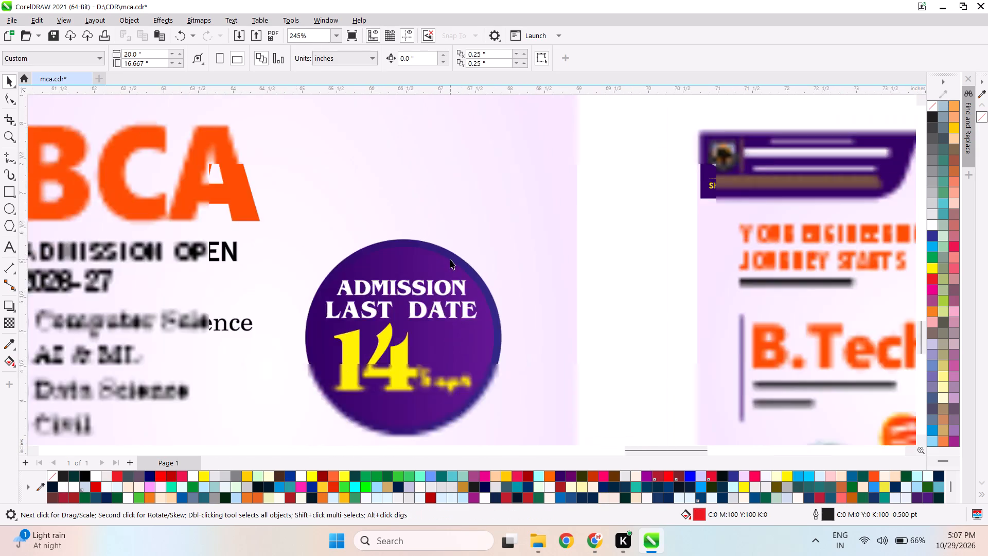
{"action": "scroll", "coordinate": [450, 259], "scroll_direction": "down", "scroll_amount": 5}
{"action": "scroll", "coordinate": [263, 286], "scroll_direction": "down", "scroll_amount": 2}
{"action": "scroll", "coordinate": [264, 303], "scroll_direction": "up", "scroll_amount": 6}
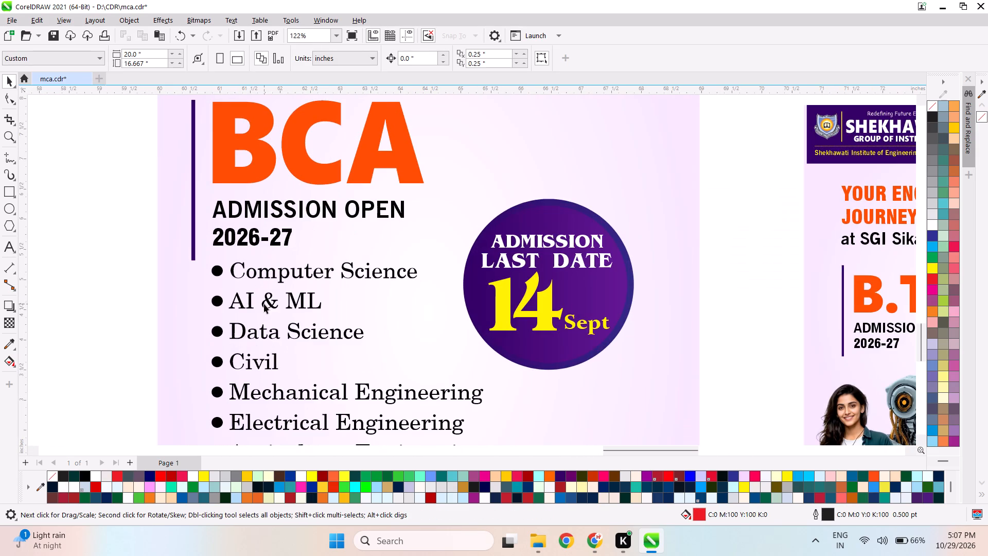
{"action": "scroll", "coordinate": [260, 269], "scroll_direction": "down", "scroll_amount": 2}
{"action": "scroll", "coordinate": [268, 294], "scroll_direction": "up", "scroll_amount": 1}
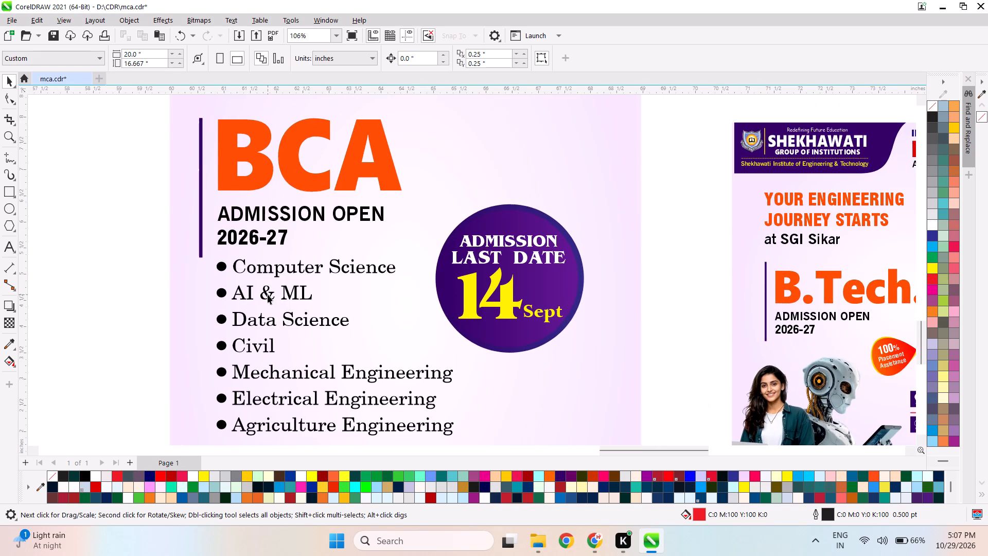
{"action": "scroll", "coordinate": [267, 272], "scroll_direction": "down", "scroll_amount": 3}
{"action": "left_click", "coordinate": [253, 269]}
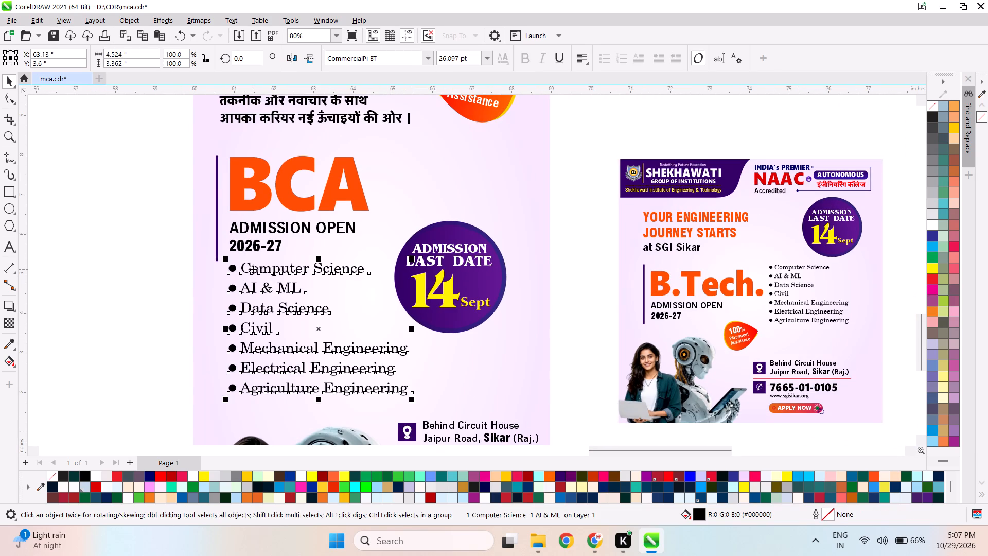
{"action": "key", "text": "Delete"}
Delete the "2026-27" text below "ADMISSION OPEN" in the BCA ad.
{"action": "scroll", "coordinate": [385, 269], "scroll_direction": "down", "scroll_amount": 3}
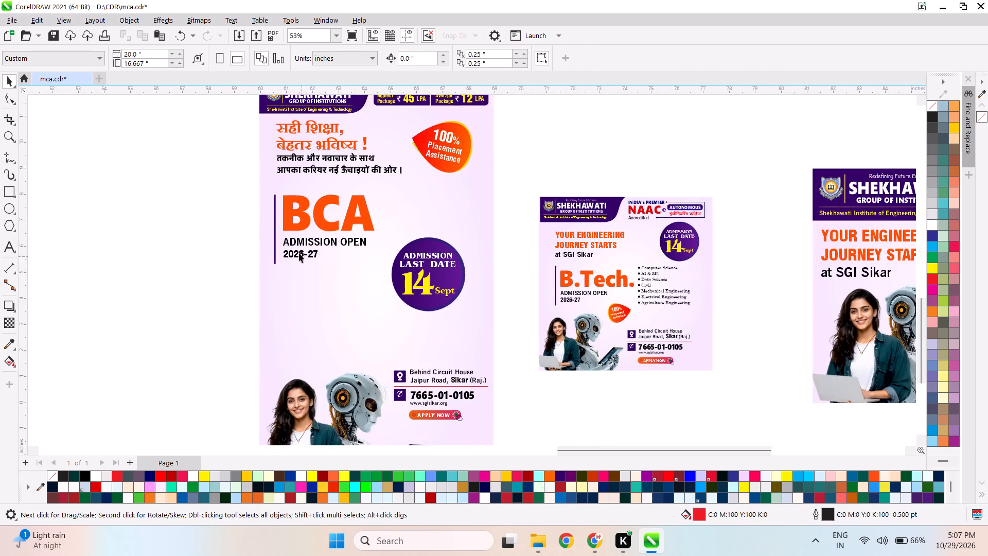
{"action": "scroll", "coordinate": [298, 251], "scroll_direction": "up", "scroll_amount": 7}
{"action": "scroll", "coordinate": [345, 254], "scroll_direction": "down", "scroll_amount": 5}
{"action": "scroll", "coordinate": [324, 265], "scroll_direction": "up", "scroll_amount": 3}
{"action": "scroll", "coordinate": [326, 268], "scroll_direction": "down", "scroll_amount": 13}
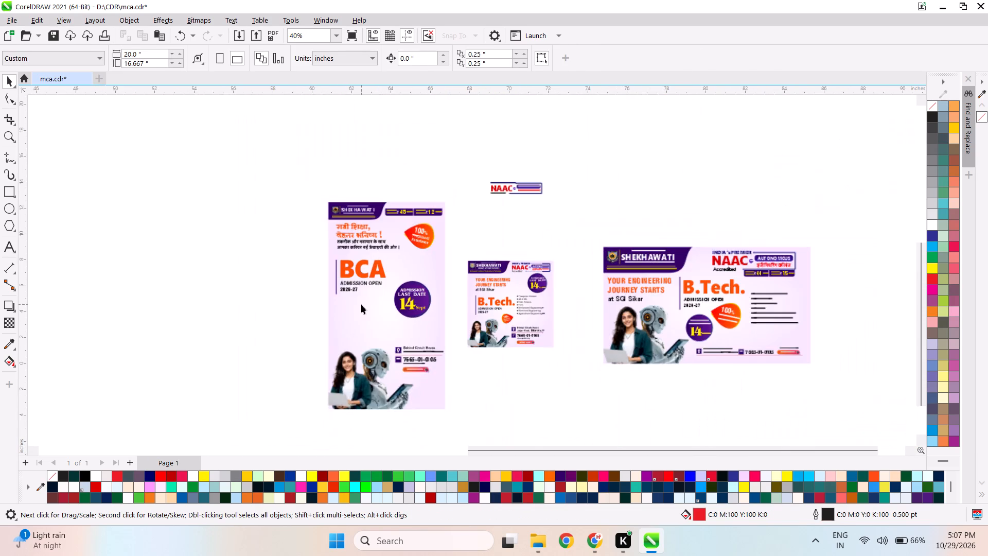
{"action": "scroll", "coordinate": [363, 312], "scroll_direction": "up", "scroll_amount": 16}
{"action": "double_click", "coordinate": [347, 286]}
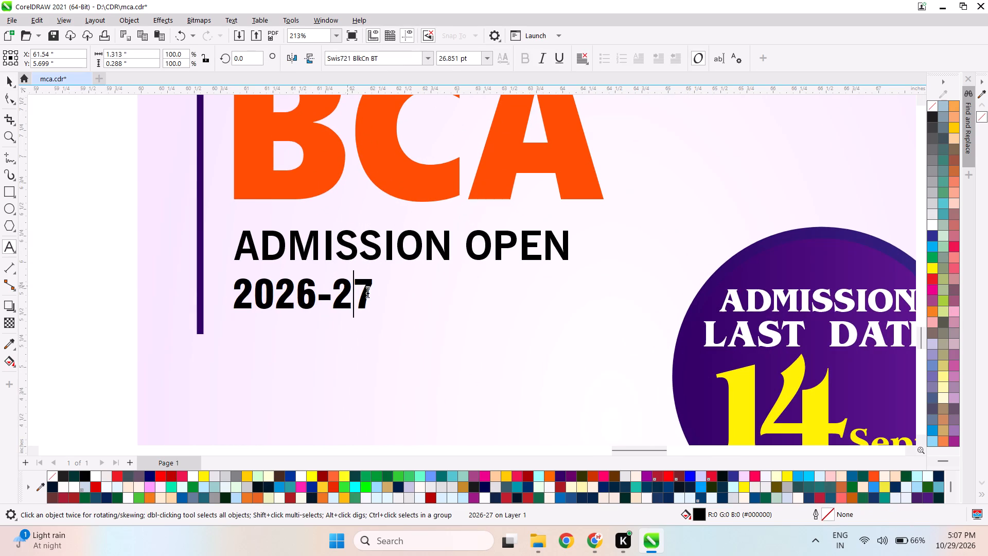
{"action": "left_click", "coordinate": [376, 291]}
{"action": "left_click_drag", "start_coordinate": [369, 287], "coordinate": [235, 291]}
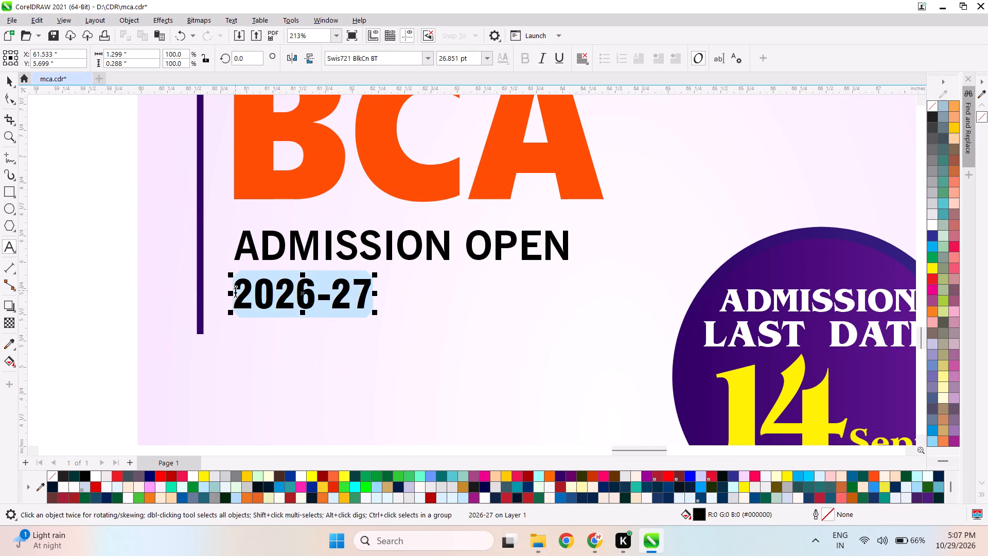
{"action": "key", "text": "Delete"}
{"action": "key", "text": "ctrl+space"}
Set the BCA ad's "ADMISSION OPEN" text in Impact and enlarge it to about 3.55 in wide, roughly matching the BCA title.
{"action": "left_click", "coordinate": [331, 235]}
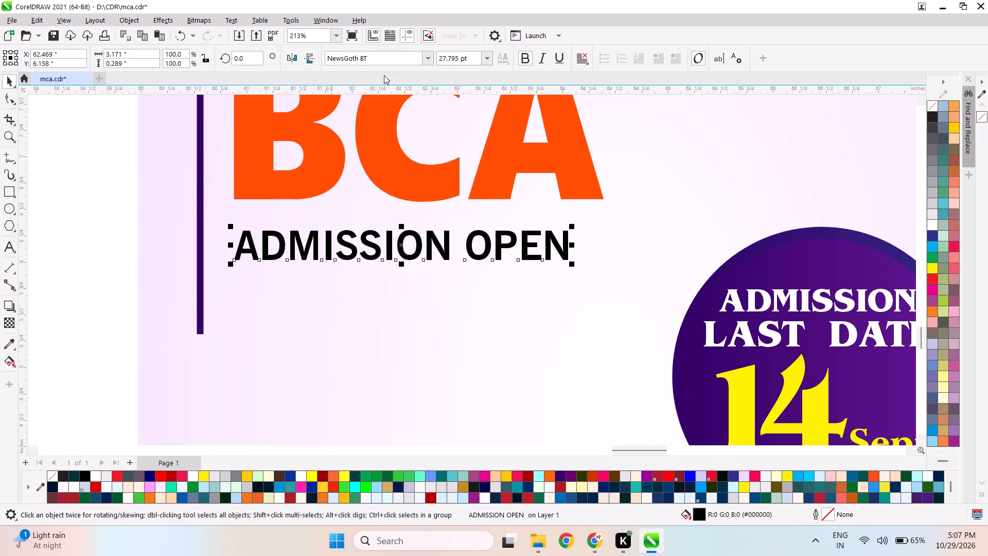
{"action": "left_click", "coordinate": [428, 59]}
{"action": "left_click", "coordinate": [402, 109]}
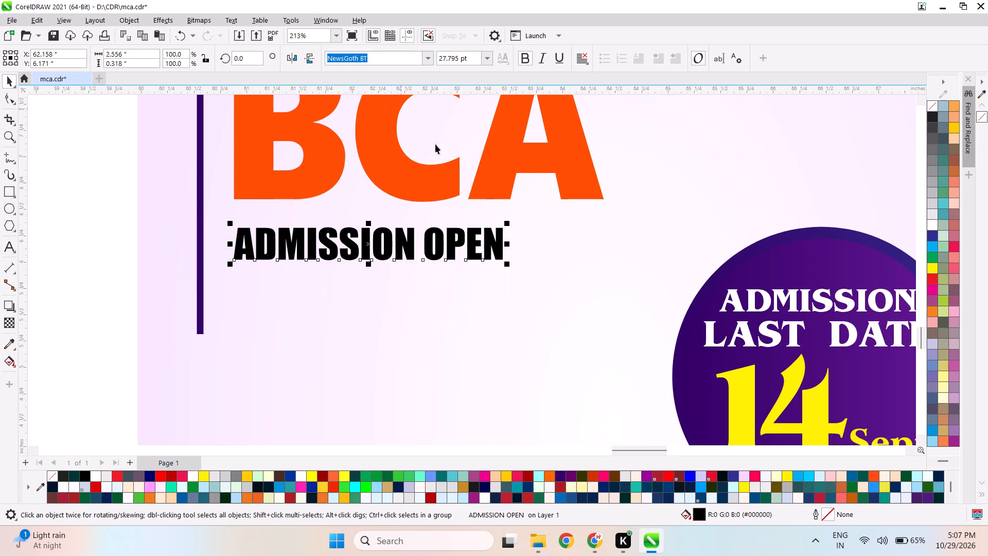
{"action": "left_click_drag", "start_coordinate": [506, 265], "coordinate": [594, 304]}
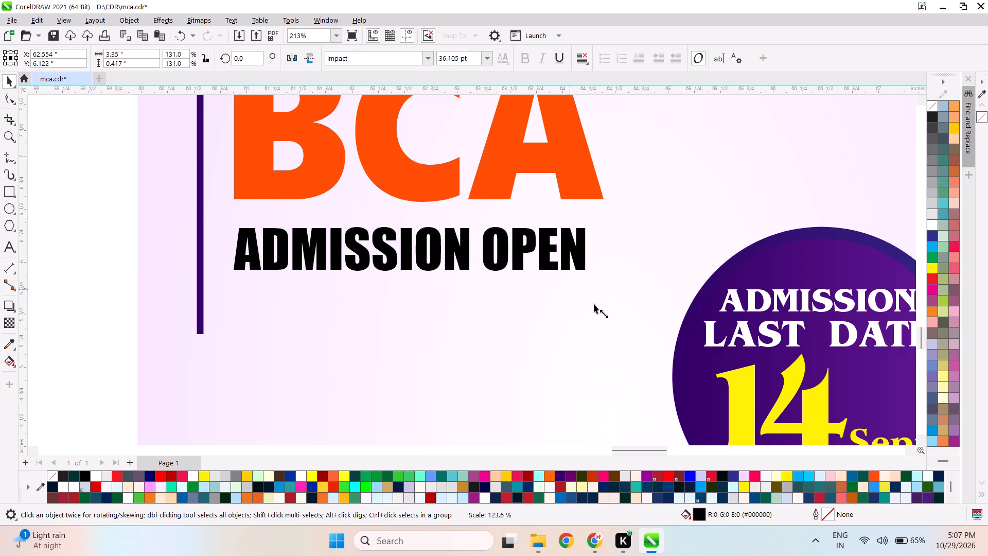
{"action": "left_click_drag", "start_coordinate": [594, 304], "coordinate": [611, 312]}
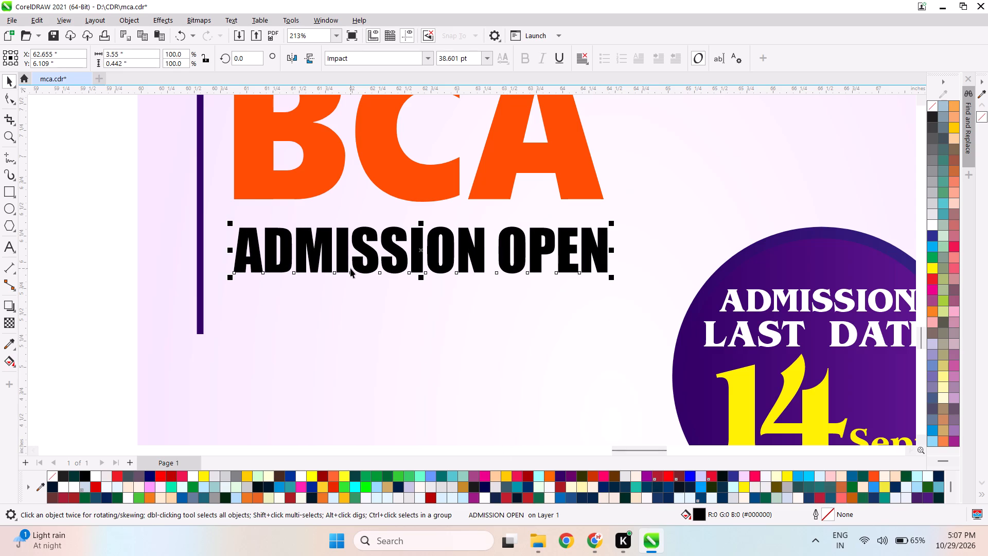
Change the BCA ad's "ADMISSION OPEN" text to read "ADMISSION APPLY" entirely in uppercase.
{"action": "scroll", "coordinate": [470, 273], "scroll_direction": "down", "scroll_amount": 6}
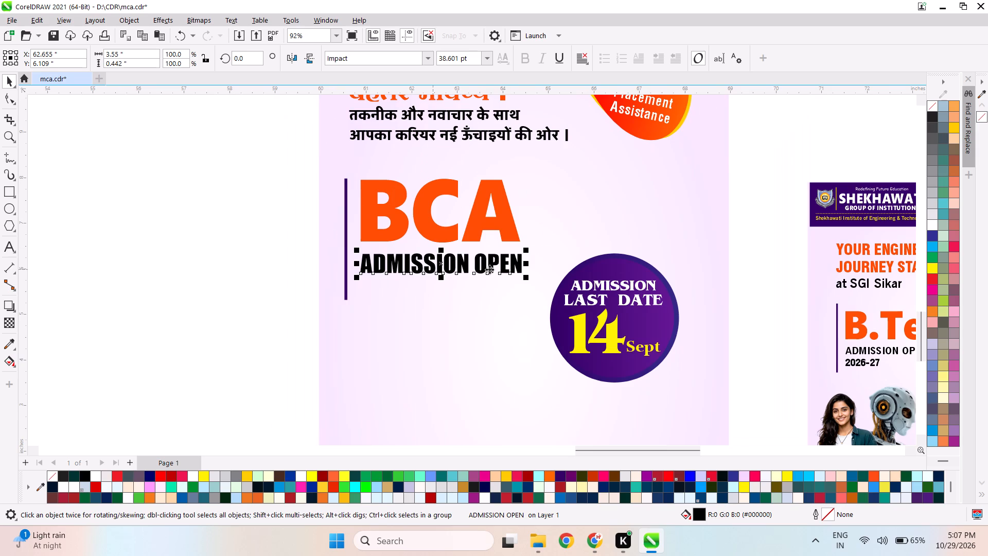
{"action": "scroll", "coordinate": [481, 257], "scroll_direction": "up", "scroll_amount": 7}
{"action": "double_click", "coordinate": [474, 261]}
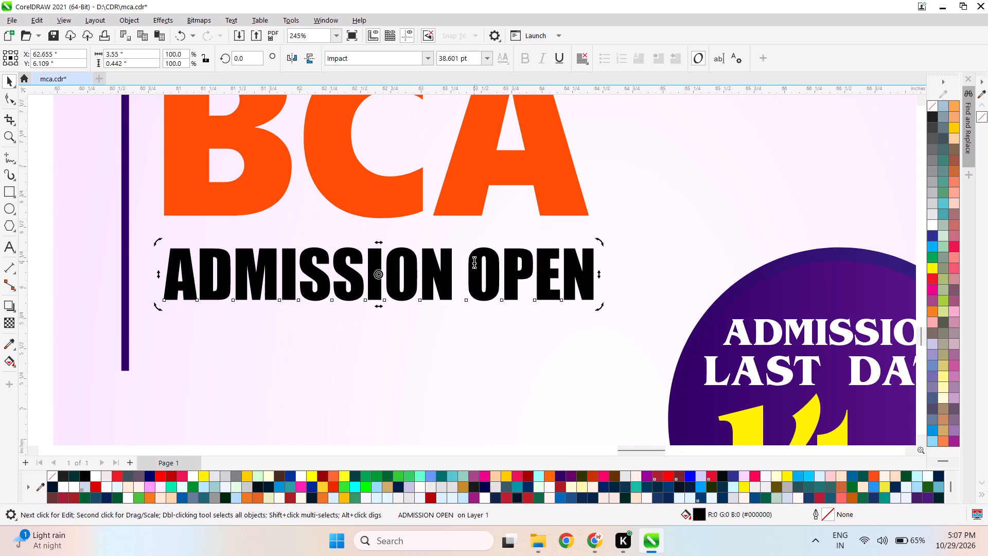
{"action": "left_click_drag", "start_coordinate": [467, 263], "coordinate": [649, 279]}
{"action": "type", "text": "apply"}
{"action": "key", "text": "ctrl+space"}
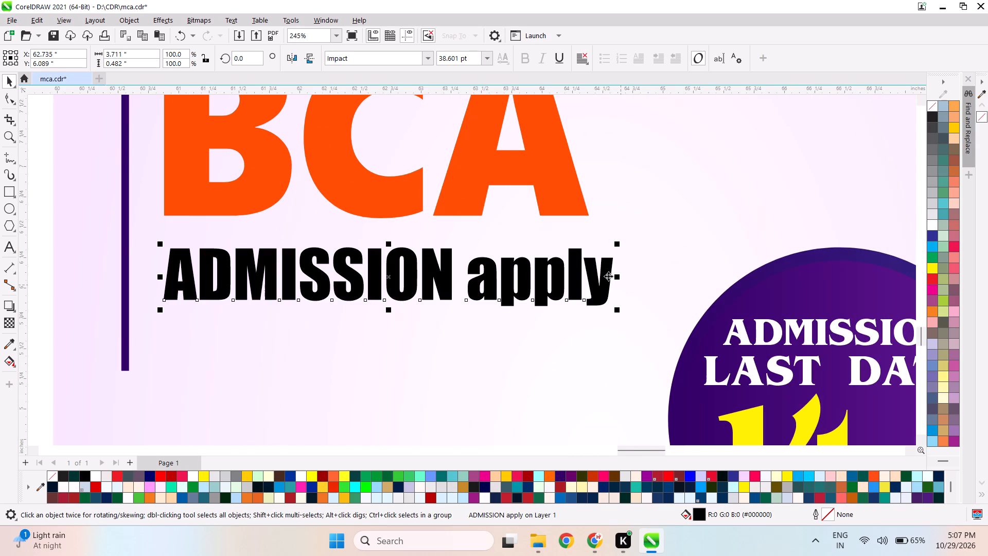
{"action": "triple_click", "coordinate": [608, 276]}
{"action": "double_click", "coordinate": [608, 276]}
{"action": "right_click", "coordinate": [608, 275]}
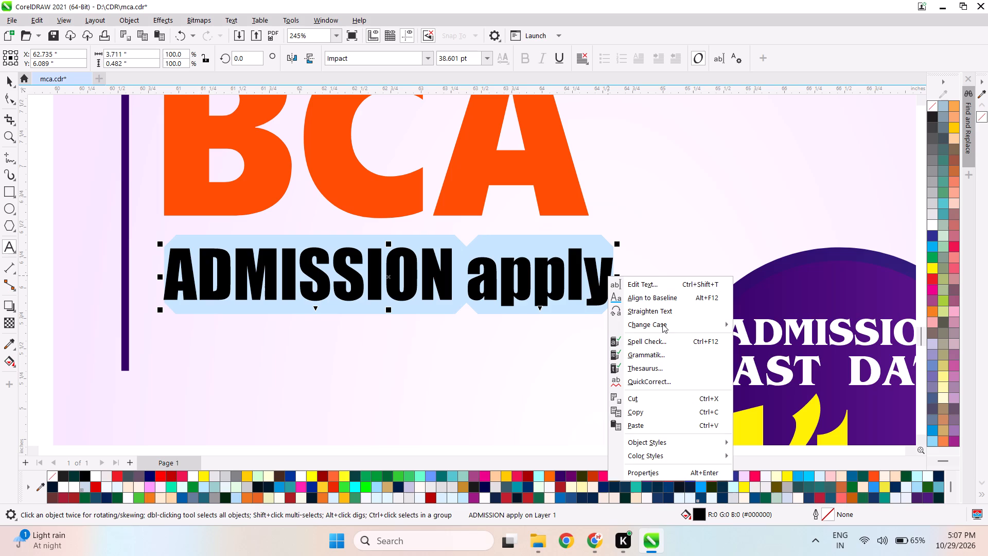
{"action": "left_click", "coordinate": [663, 323]}
{"action": "left_click", "coordinate": [755, 355]}
{"action": "key", "text": "ctrl+space"}
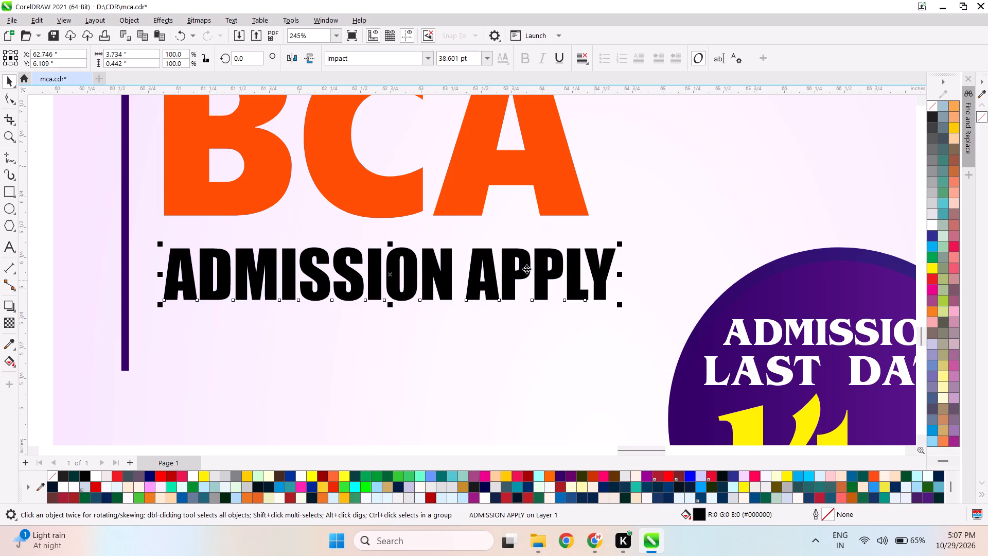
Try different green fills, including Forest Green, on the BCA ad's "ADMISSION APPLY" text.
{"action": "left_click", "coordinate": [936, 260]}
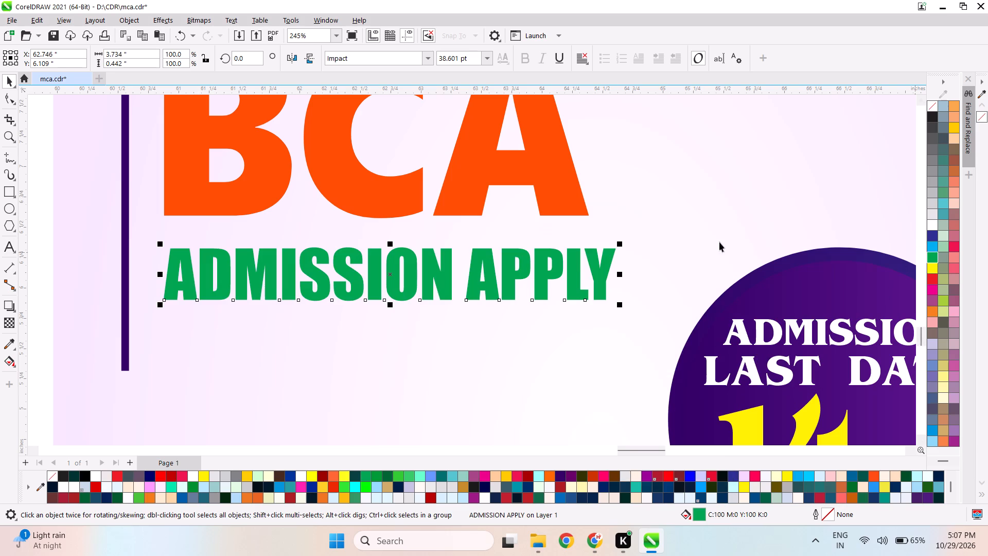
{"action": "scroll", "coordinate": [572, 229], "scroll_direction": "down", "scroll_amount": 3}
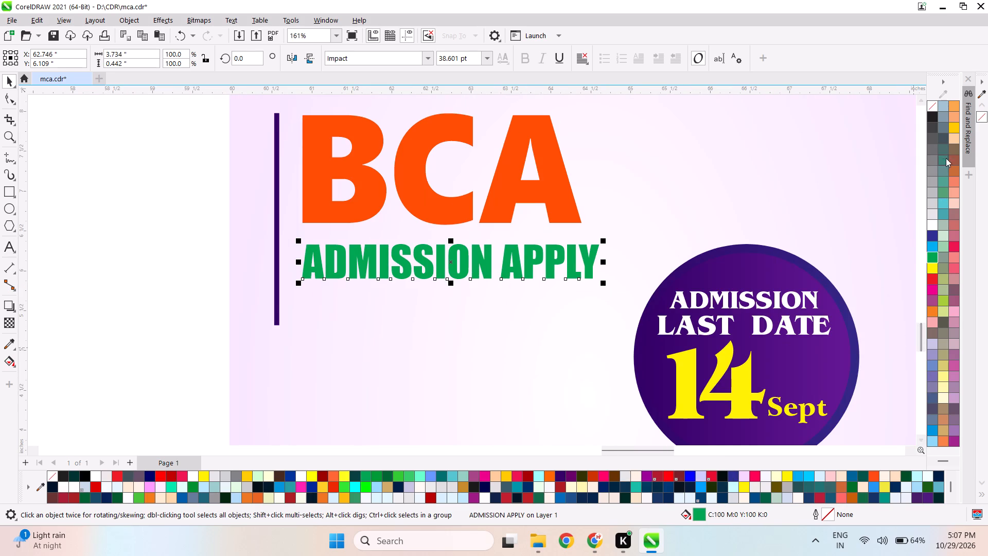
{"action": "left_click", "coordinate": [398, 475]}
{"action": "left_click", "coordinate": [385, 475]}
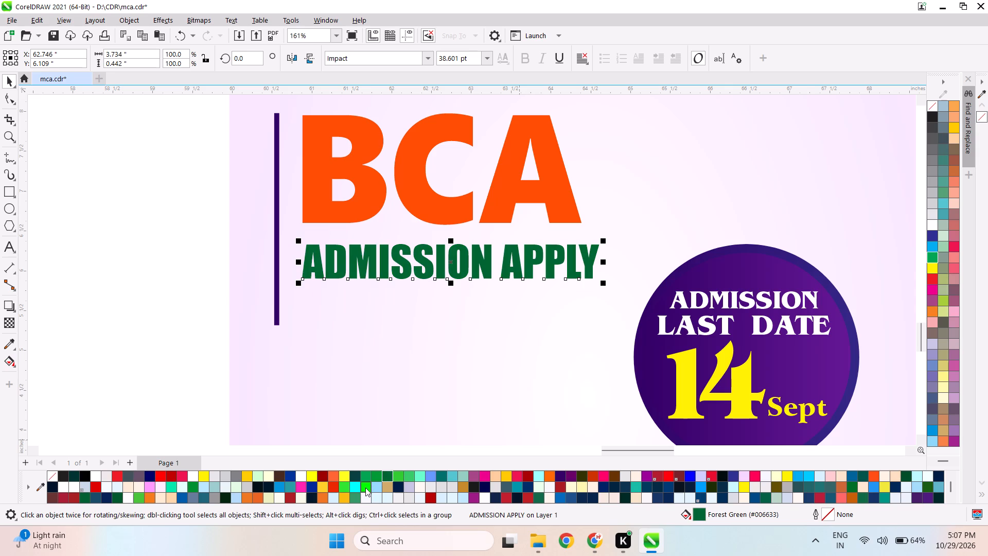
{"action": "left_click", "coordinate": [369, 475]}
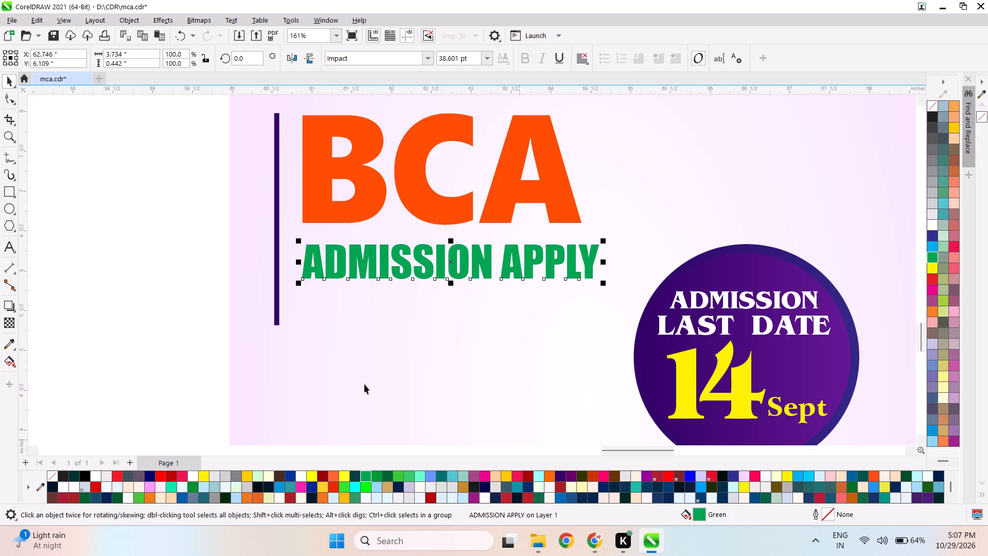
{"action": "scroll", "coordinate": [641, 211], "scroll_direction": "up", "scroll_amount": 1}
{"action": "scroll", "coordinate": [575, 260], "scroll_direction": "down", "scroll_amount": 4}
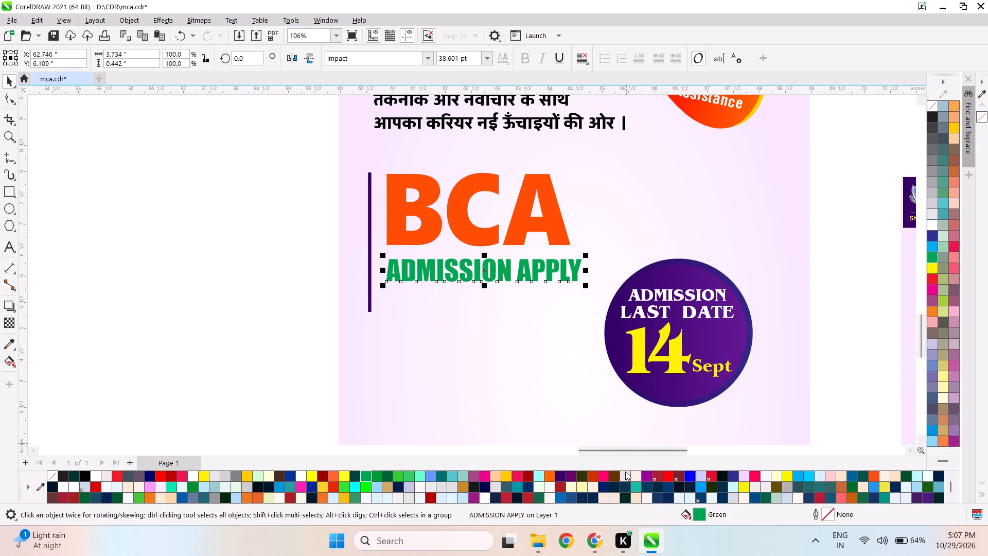
Fill the BCA ad's "ADMISSION APPLY" text with dark purple, matching the vertical bar beside it.
{"action": "left_click", "coordinate": [612, 476]}
{"action": "left_click", "coordinate": [572, 476]}
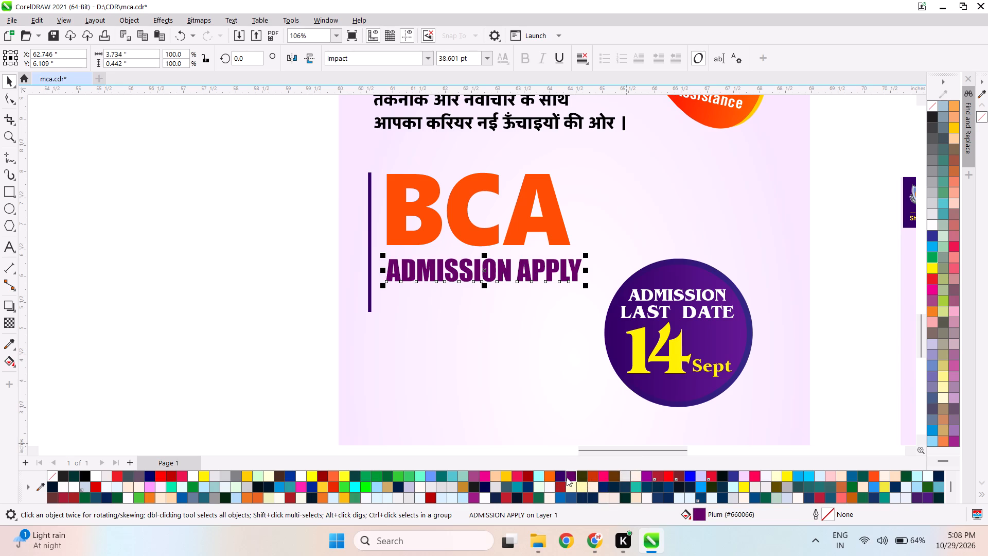
{"action": "left_click", "coordinate": [563, 477]}
{"action": "left_click", "coordinate": [222, 277]}
Resize the vertical bar beside the BCA title to about 2.33 in tall, spanning the title and admission text.
{"action": "scroll", "coordinate": [359, 197], "scroll_direction": "up", "scroll_amount": 3}
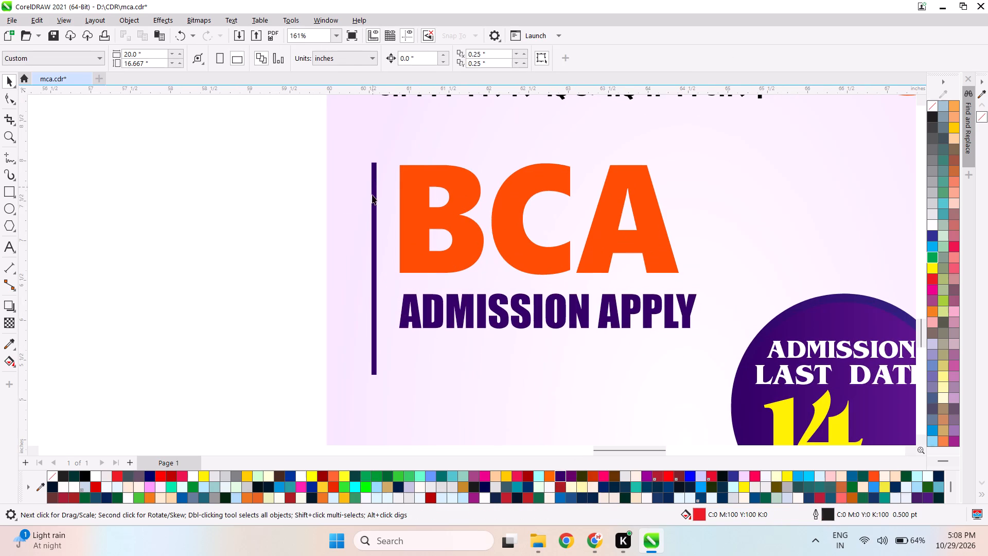
{"action": "left_click", "coordinate": [374, 202]}
{"action": "left_click_drag", "start_coordinate": [376, 379], "coordinate": [375, 379]}
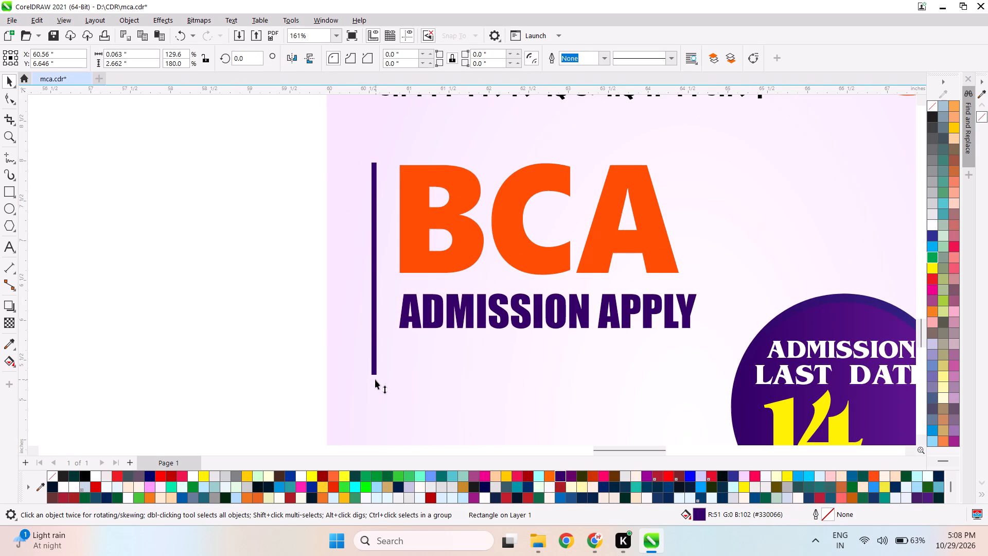
{"action": "left_click_drag", "start_coordinate": [375, 379], "coordinate": [382, 344]}
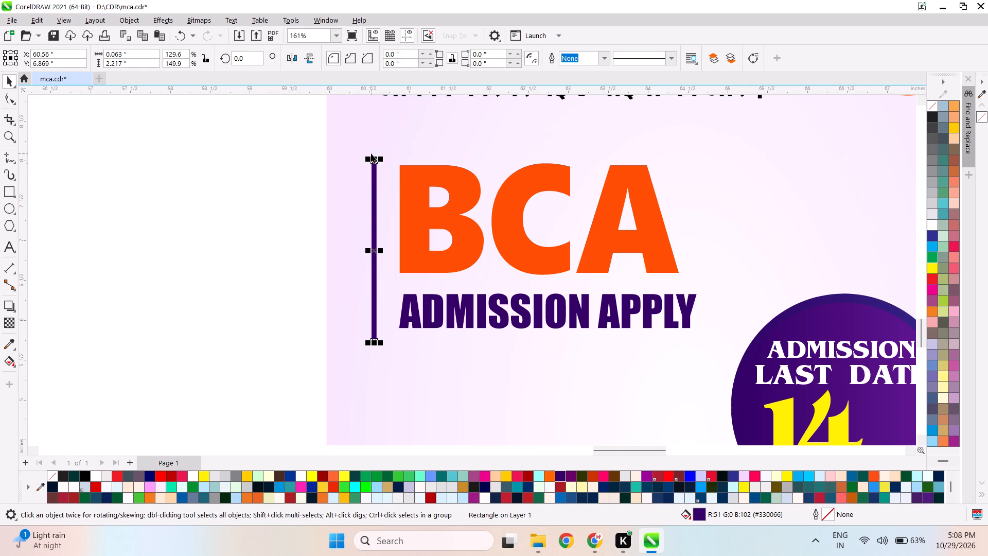
{"action": "left_click_drag", "start_coordinate": [374, 159], "coordinate": [374, 150]}
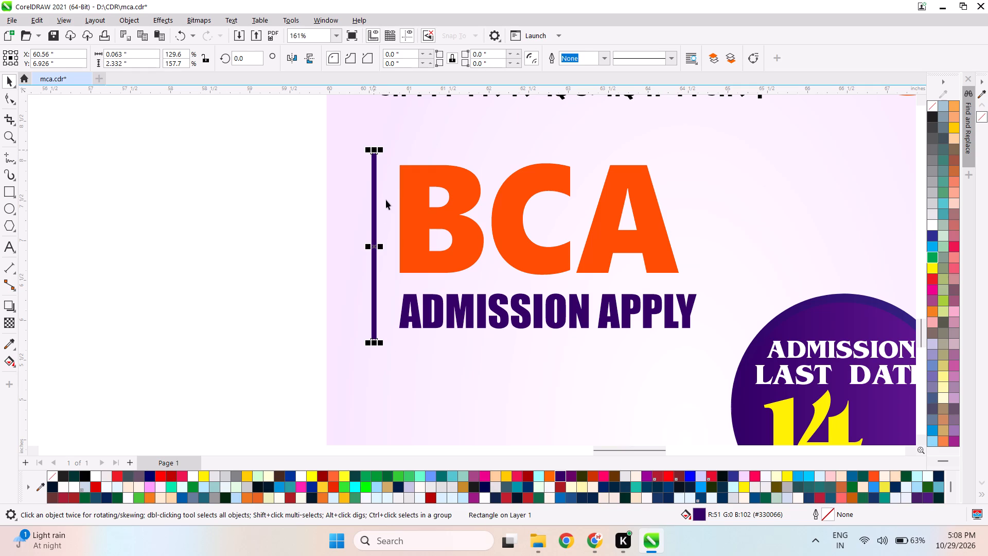
{"action": "scroll", "coordinate": [393, 211], "scroll_direction": "down", "scroll_amount": 8}
{"action": "left_click", "coordinate": [312, 190]}
Enlarge the two-line black Hindi tagline above the BCA title to about 5.28 in wide.
{"action": "scroll", "coordinate": [371, 185], "scroll_direction": "up", "scroll_amount": 5}
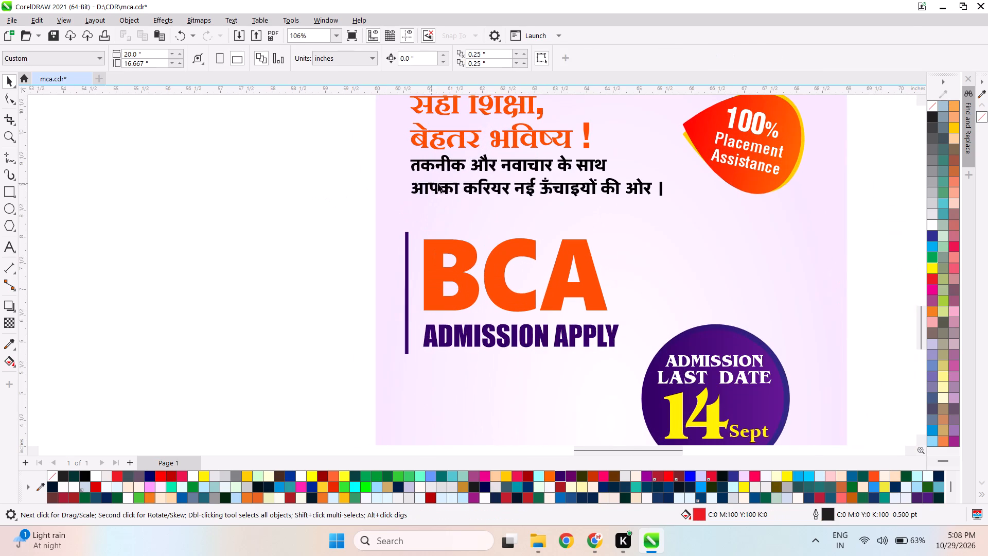
{"action": "left_click", "coordinate": [451, 189]}
{"action": "left_click_drag", "start_coordinate": [665, 201], "coordinate": [676, 207]}
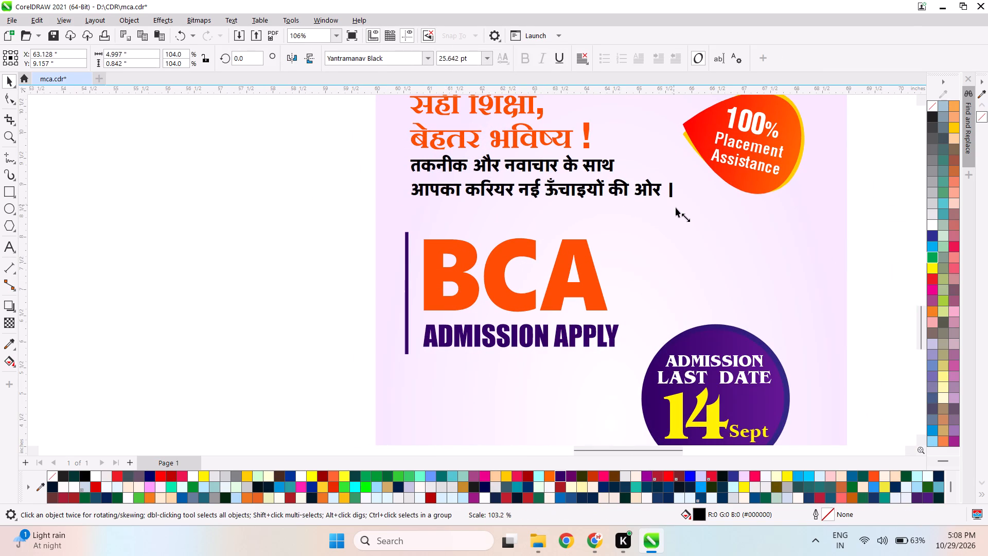
{"action": "left_click_drag", "start_coordinate": [676, 207], "coordinate": [690, 222]}
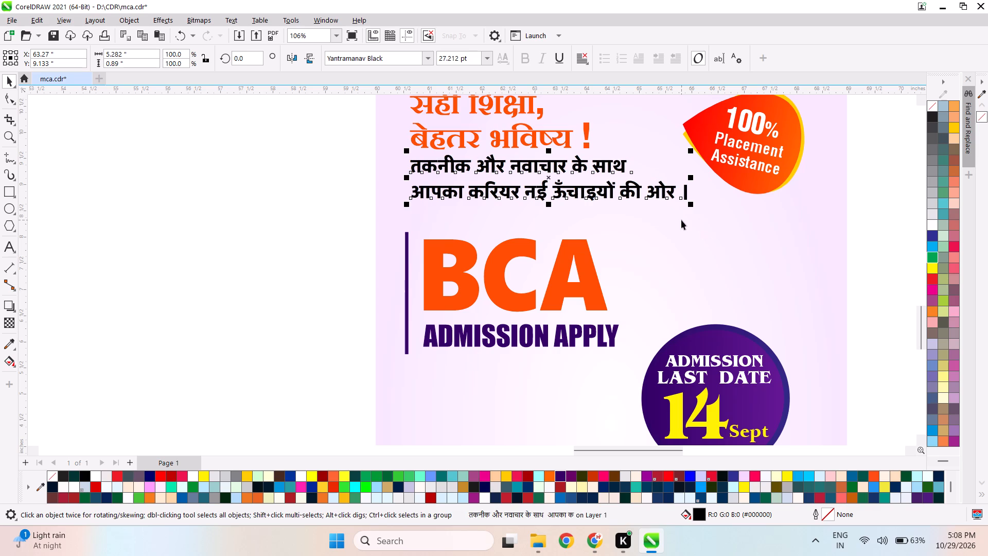
Move the black Hindi tagline down about 0.09 in, away from the orange Hindi heading.
{"action": "key", "text": "shift+Down"}
{"action": "key", "text": "shift+Down"}
{"action": "key", "text": "shift+Down"}
{"action": "key", "text": "shift+Down"}
{"action": "key", "text": "shift+Down"}
{"action": "key", "text": "shift+Down"}
{"action": "key", "text": "shift+Down"}
{"action": "key", "text": "shift+Down"}
{"action": "key", "text": "shift+Down"}
{"action": "key", "text": "shift+Down"}
{"action": "key", "text": "shift+Down"}
{"action": "key", "text": "shift+Down"}
{"action": "key", "text": "shift+Down"}
{"action": "key", "text": "shift+Down"}
{"action": "key", "text": "shift+Down"}
{"action": "key", "text": "shift+Down"}
{"action": "key", "text": "shift+Down"}
{"action": "key", "text": "shift+Down"}
{"action": "key", "text": "shift+Down"}
{"action": "key", "text": "shift+Down"}
{"action": "key", "text": "shift+Down"}
{"action": "key", "text": "shift+Down"}
{"action": "key", "text": "shift+Down"}
{"action": "scroll", "coordinate": [570, 172], "scroll_direction": "up", "scroll_amount": 5}
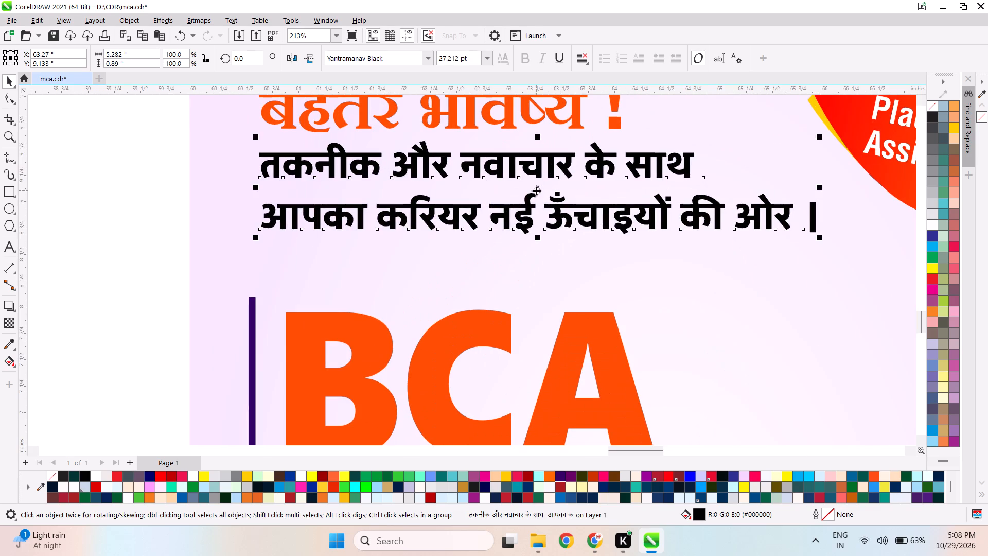
{"action": "left_click_drag", "start_coordinate": [538, 189], "coordinate": [540, 199]}
{"action": "scroll", "coordinate": [498, 187], "scroll_direction": "down", "scroll_amount": 6}
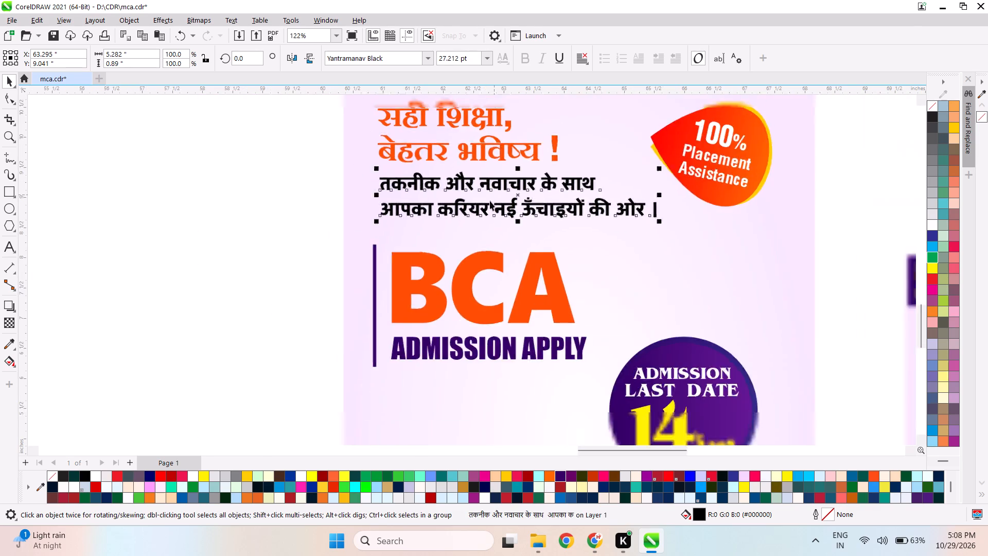
{"action": "scroll", "coordinate": [490, 201], "scroll_direction": "down", "scroll_amount": 2}
{"action": "left_click", "coordinate": [325, 229]}
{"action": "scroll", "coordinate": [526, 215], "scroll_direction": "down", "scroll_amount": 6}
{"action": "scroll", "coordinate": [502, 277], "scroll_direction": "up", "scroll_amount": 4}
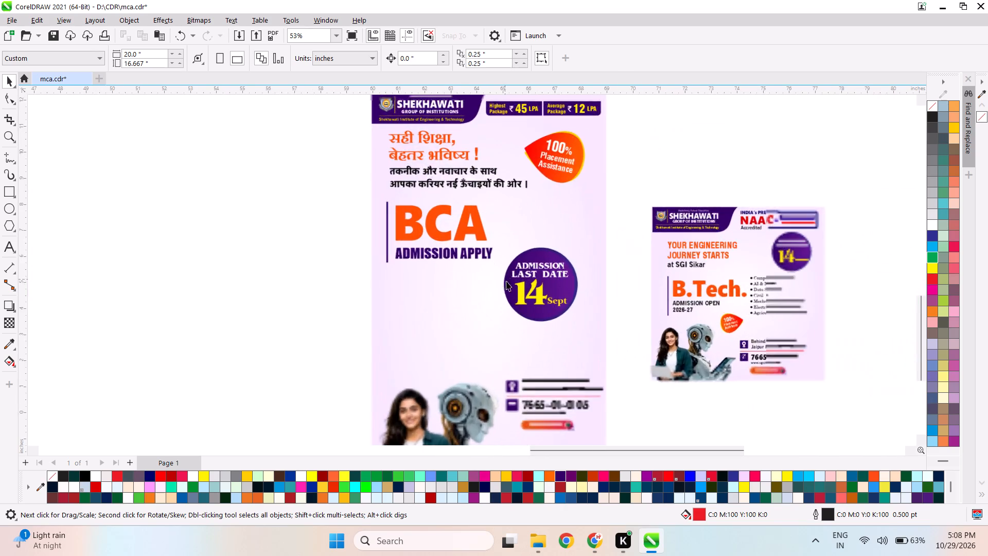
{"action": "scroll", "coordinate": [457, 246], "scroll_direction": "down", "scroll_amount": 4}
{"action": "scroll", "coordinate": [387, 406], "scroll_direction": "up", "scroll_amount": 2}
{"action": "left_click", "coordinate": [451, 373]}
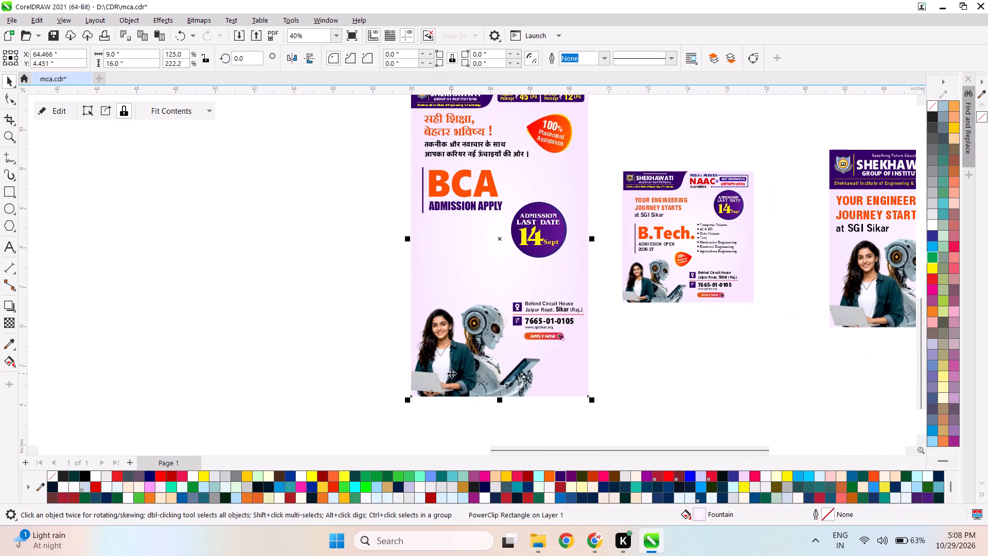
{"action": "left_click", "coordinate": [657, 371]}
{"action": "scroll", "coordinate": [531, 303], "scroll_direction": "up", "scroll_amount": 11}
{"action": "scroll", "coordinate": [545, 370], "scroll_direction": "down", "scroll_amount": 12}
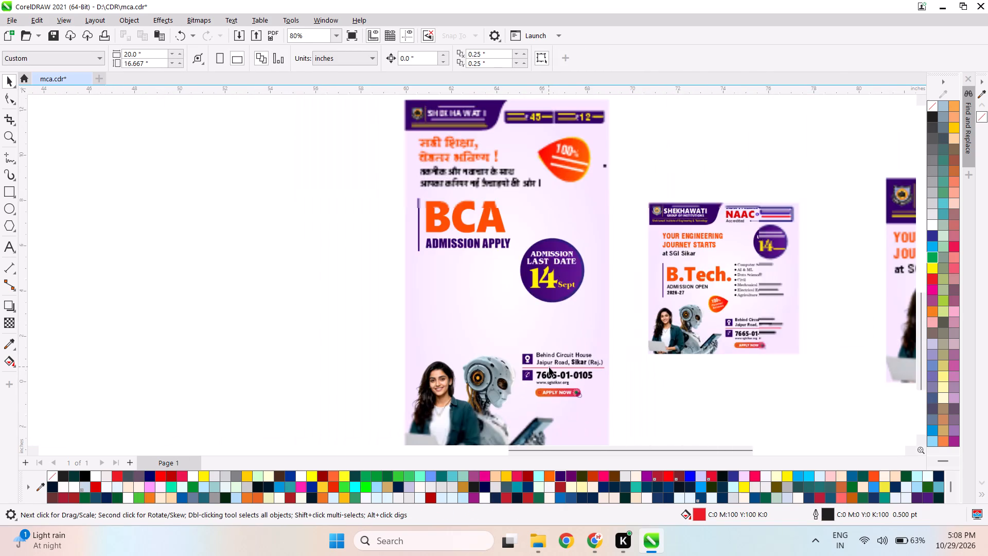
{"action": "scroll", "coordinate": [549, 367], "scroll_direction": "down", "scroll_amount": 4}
Switch to Chrome and copy the phone number from the MCA reference ad image.
{"action": "key", "text": "alt+Tab"}
{"action": "left_click", "coordinate": [124, 0]}
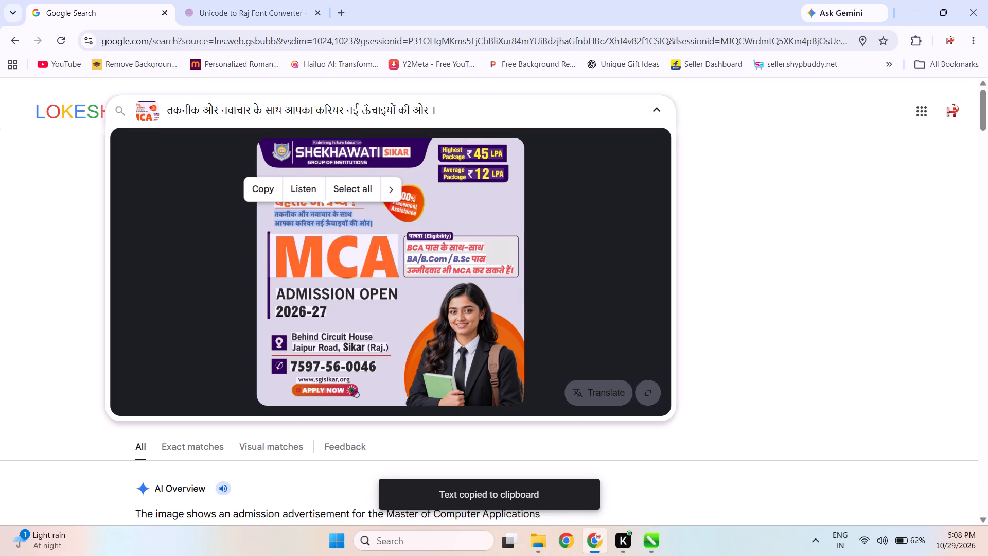
{"action": "left_click_drag", "start_coordinate": [292, 366], "coordinate": [380, 369]}
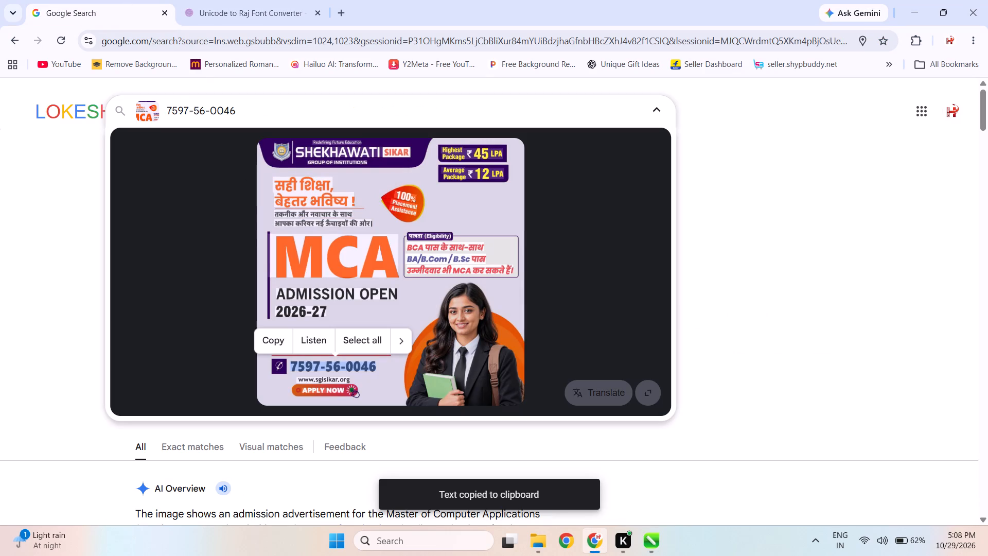
{"action": "double_click", "coordinate": [276, 341]}
Return to CorelDRAW and replace the BCA ad's phone number with the copied one.
{"action": "key", "text": "alt+Tab"}
{"action": "scroll", "coordinate": [531, 384], "scroll_direction": "up", "scroll_amount": 5}
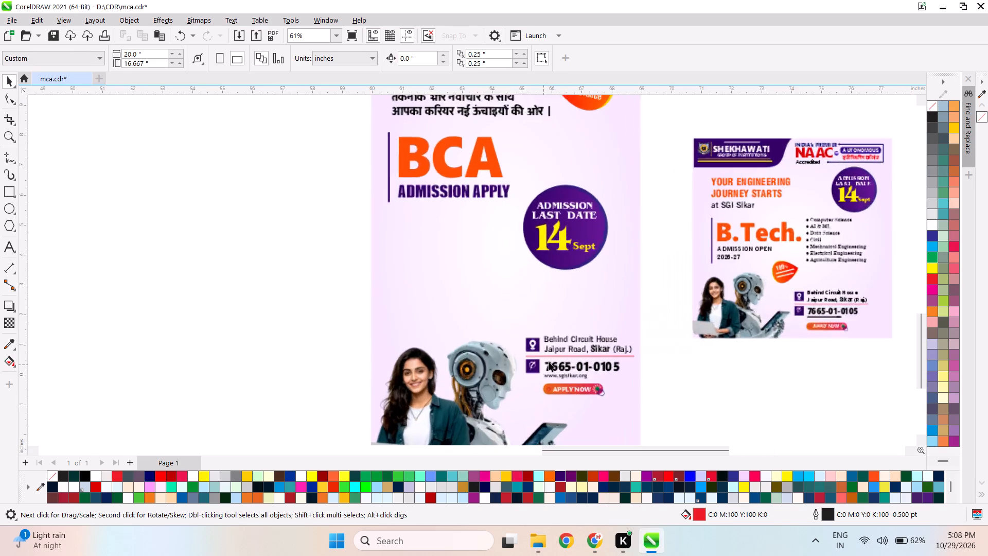
{"action": "scroll", "coordinate": [549, 362], "scroll_direction": "up", "scroll_amount": 7}
{"action": "triple_click", "coordinate": [558, 372]}
{"action": "double_click", "coordinate": [558, 372]}
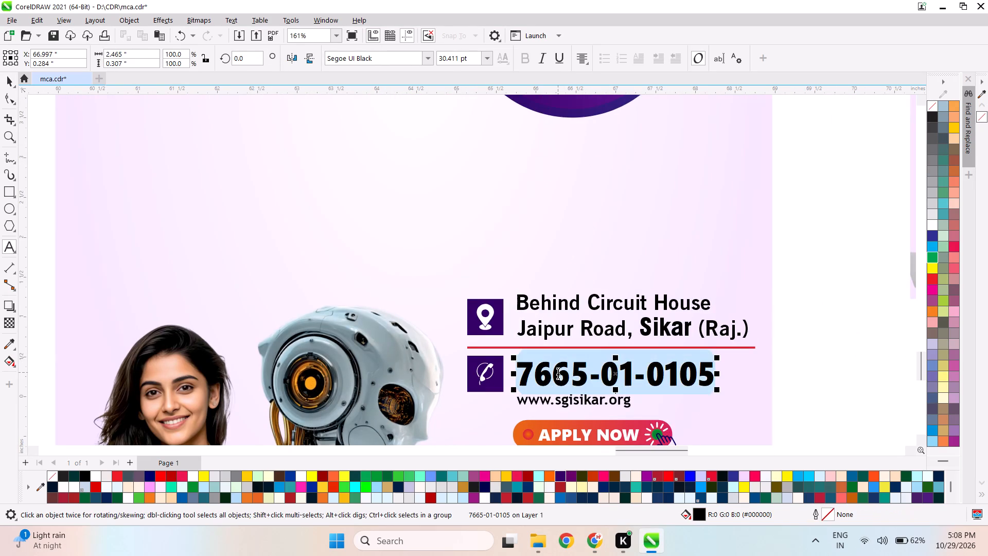
{"action": "key", "text": "ctrl+v"}
{"action": "key", "text": "ctrl+space"}
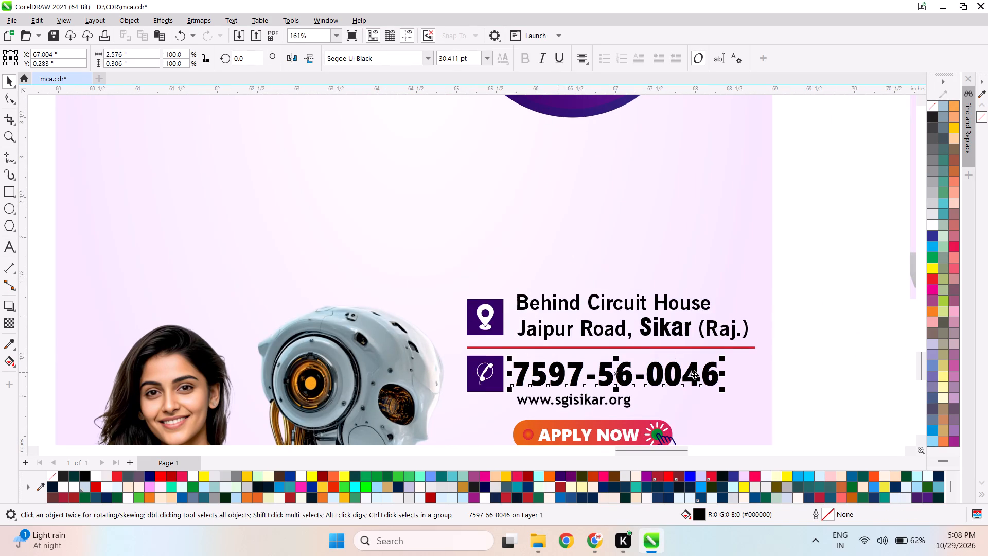
{"action": "scroll", "coordinate": [659, 353], "scroll_direction": "down", "scroll_amount": 5}
{"action": "scroll", "coordinate": [621, 396], "scroll_direction": "up", "scroll_amount": 4}
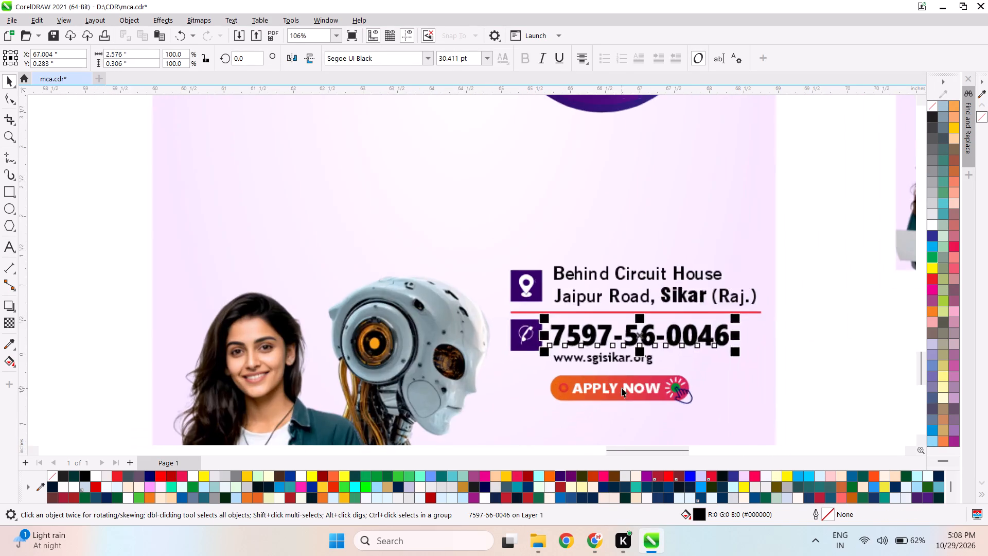
{"action": "scroll", "coordinate": [593, 358], "scroll_direction": "down", "scroll_amount": 7}
{"action": "left_click", "coordinate": [704, 188]}
Delete the round "ADMISSION LAST DATE 14 Sept" badge from the BCA ad.
{"action": "scroll", "coordinate": [668, 235], "scroll_direction": "down", "scroll_amount": 3}
{"action": "scroll", "coordinate": [656, 165], "scroll_direction": "up", "scroll_amount": 2}
{"action": "scroll", "coordinate": [694, 199], "scroll_direction": "up", "scroll_amount": 2}
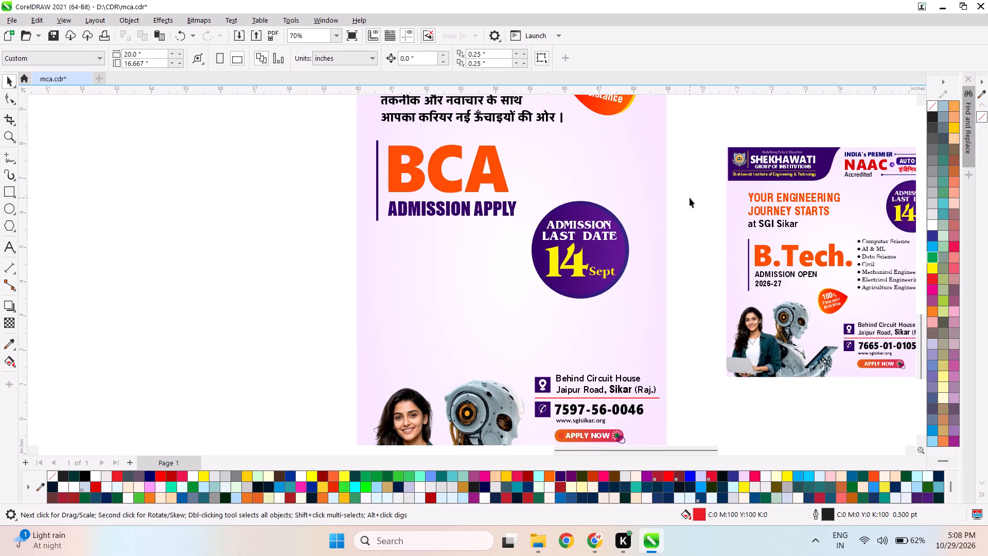
{"action": "left_click_drag", "start_coordinate": [684, 180], "coordinate": [521, 315]}
{"action": "left_click_drag", "start_coordinate": [579, 249], "coordinate": [595, 234]}
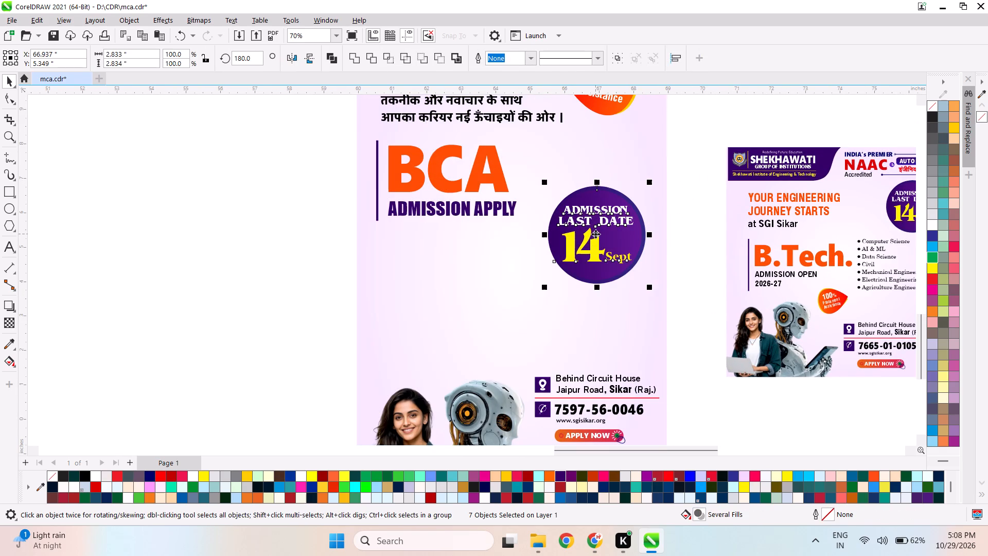
{"action": "key", "text": "Delete"}
Enlarge the BCA title, "ADMISSION APPLY" text and vertical bar together to about 7.76 in wide.
{"action": "scroll", "coordinate": [535, 248], "scroll_direction": "down", "scroll_amount": 8}
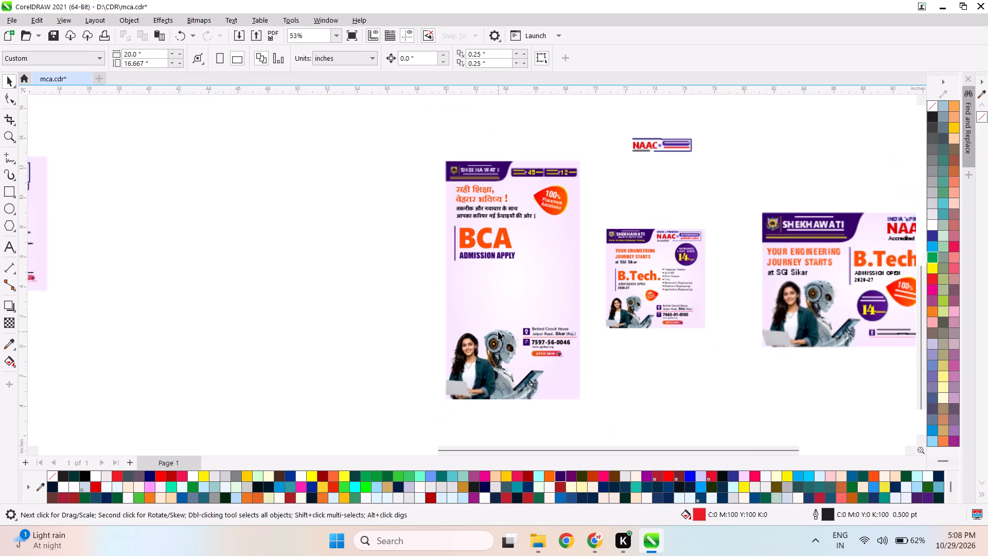
{"action": "scroll", "coordinate": [498, 332], "scroll_direction": "down", "scroll_amount": 1}
{"action": "scroll", "coordinate": [485, 249], "scroll_direction": "up", "scroll_amount": 7}
{"action": "left_click_drag", "start_coordinate": [410, 243], "coordinate": [581, 335]}
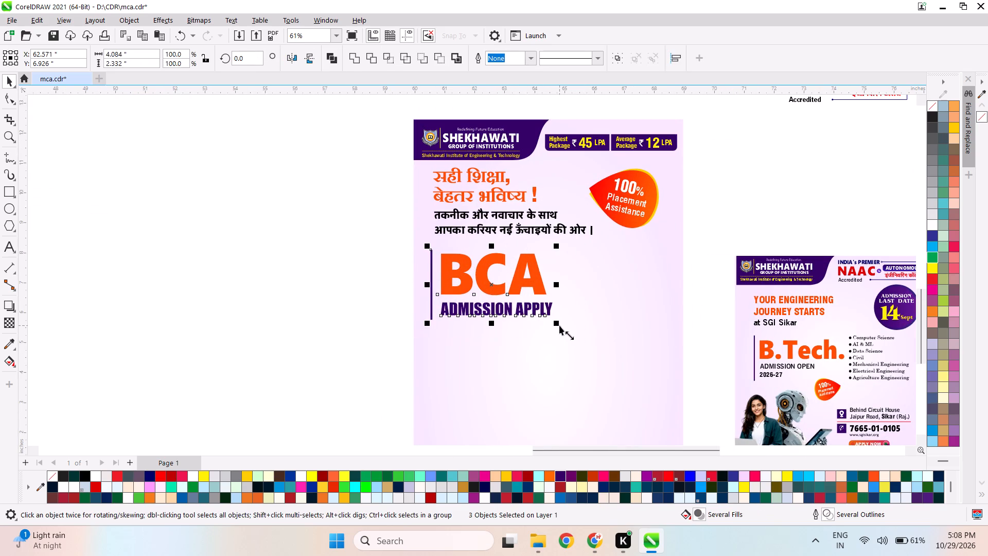
{"action": "left_click_drag", "start_coordinate": [559, 325], "coordinate": [669, 404]}
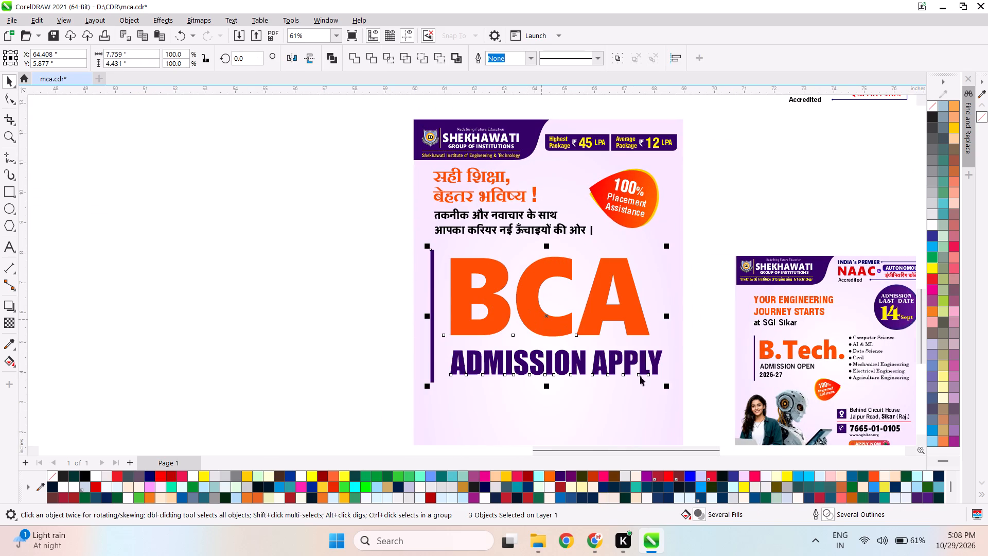
Shrink the BCA title, "ADMISSION APPLY" text and vertical bar together to about 7.09 in wide and move them slightly up towards the Hindi tagline.
{"action": "left_click_drag", "start_coordinate": [668, 387], "coordinate": [660, 381]}
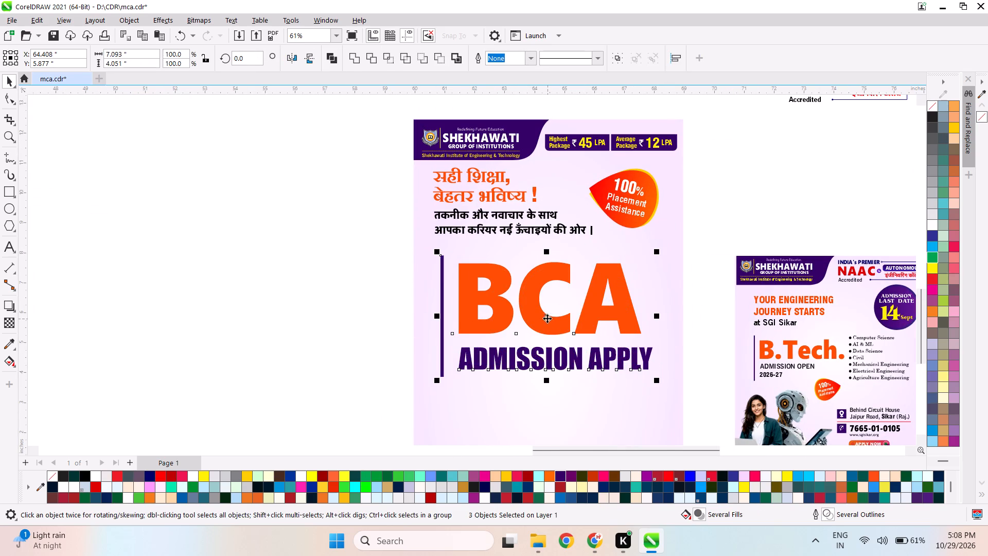
{"action": "left_click_drag", "start_coordinate": [547, 317], "coordinate": [546, 305]}
{"action": "left_click", "coordinate": [546, 302]}
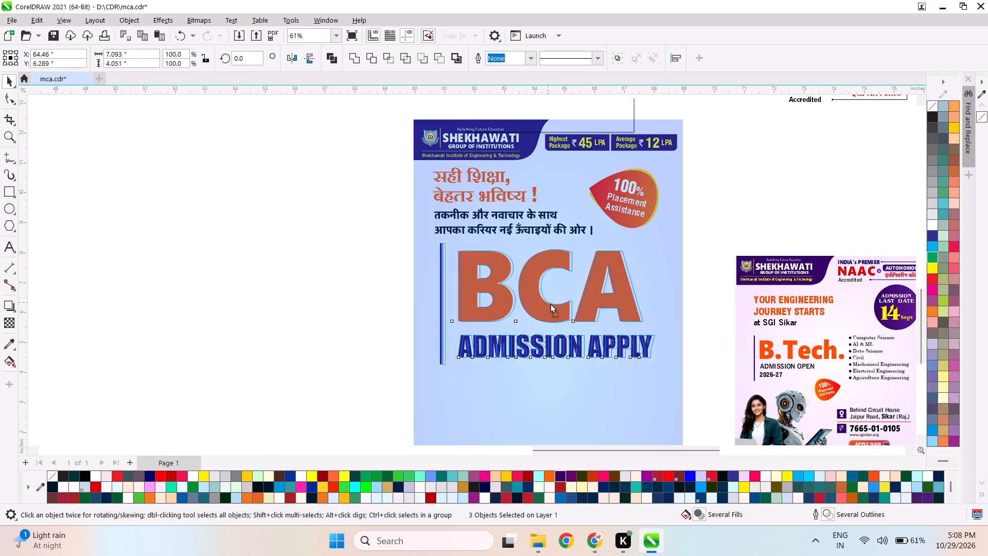
{"action": "left_click", "coordinate": [383, 287]}
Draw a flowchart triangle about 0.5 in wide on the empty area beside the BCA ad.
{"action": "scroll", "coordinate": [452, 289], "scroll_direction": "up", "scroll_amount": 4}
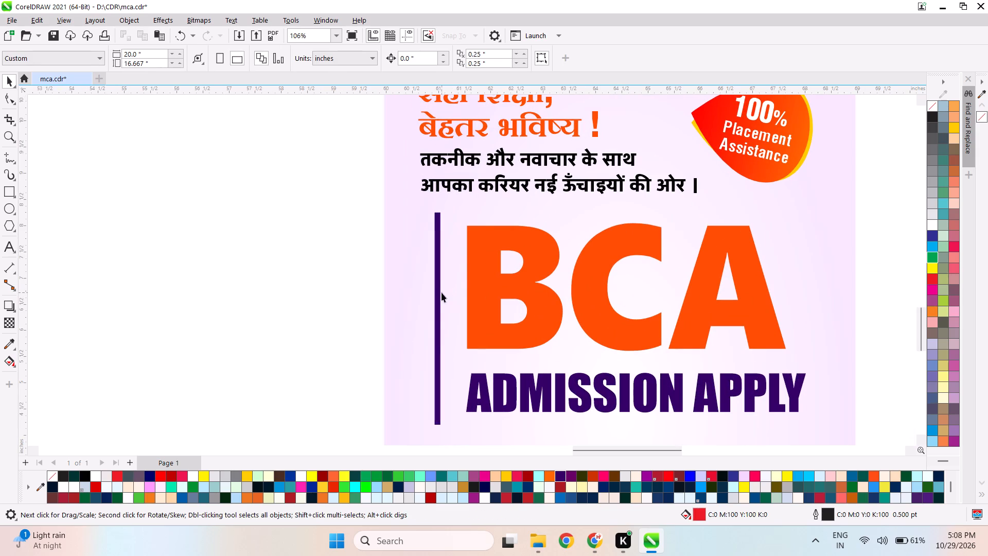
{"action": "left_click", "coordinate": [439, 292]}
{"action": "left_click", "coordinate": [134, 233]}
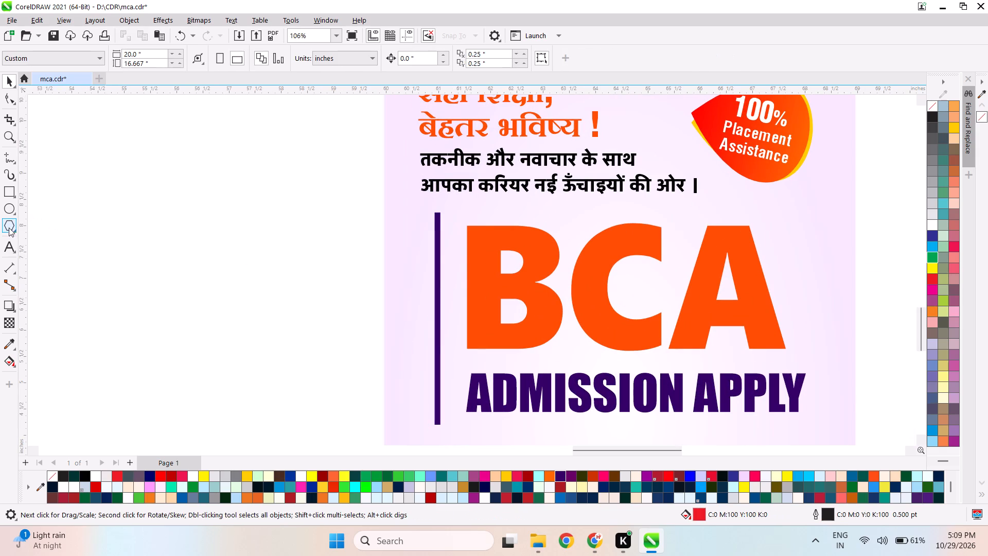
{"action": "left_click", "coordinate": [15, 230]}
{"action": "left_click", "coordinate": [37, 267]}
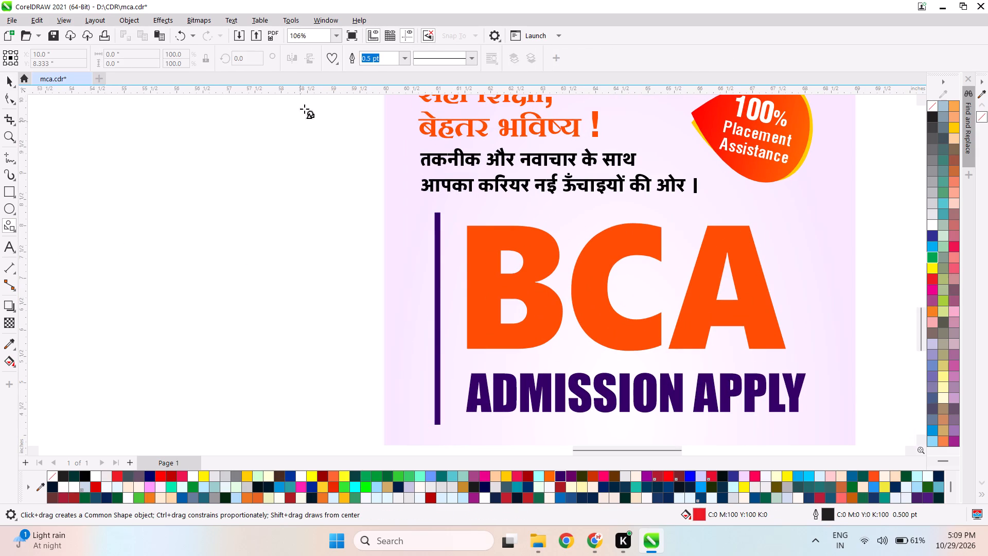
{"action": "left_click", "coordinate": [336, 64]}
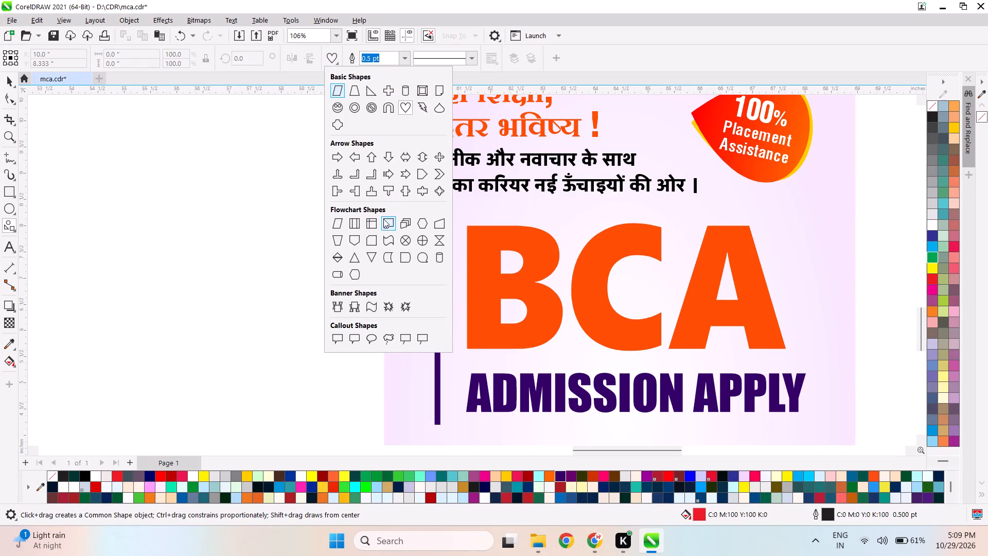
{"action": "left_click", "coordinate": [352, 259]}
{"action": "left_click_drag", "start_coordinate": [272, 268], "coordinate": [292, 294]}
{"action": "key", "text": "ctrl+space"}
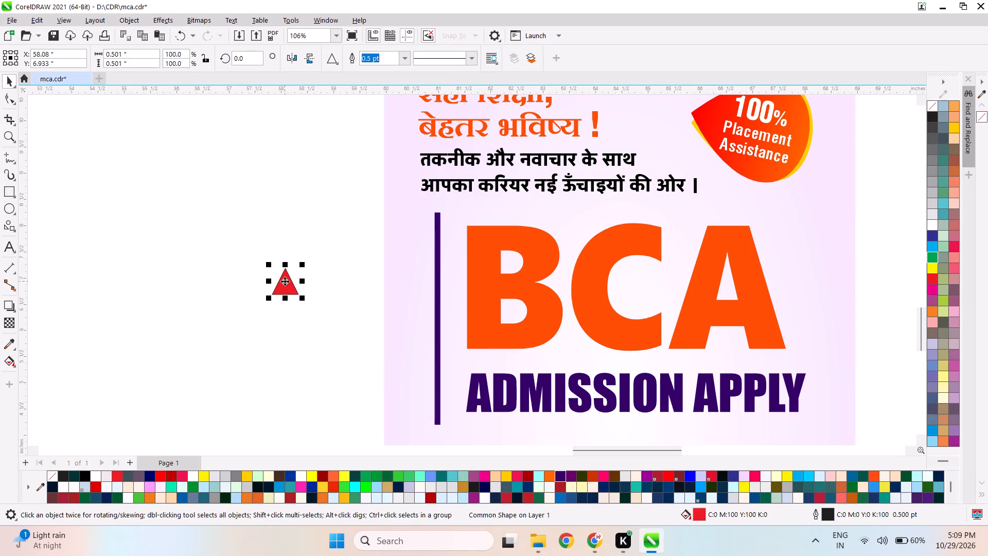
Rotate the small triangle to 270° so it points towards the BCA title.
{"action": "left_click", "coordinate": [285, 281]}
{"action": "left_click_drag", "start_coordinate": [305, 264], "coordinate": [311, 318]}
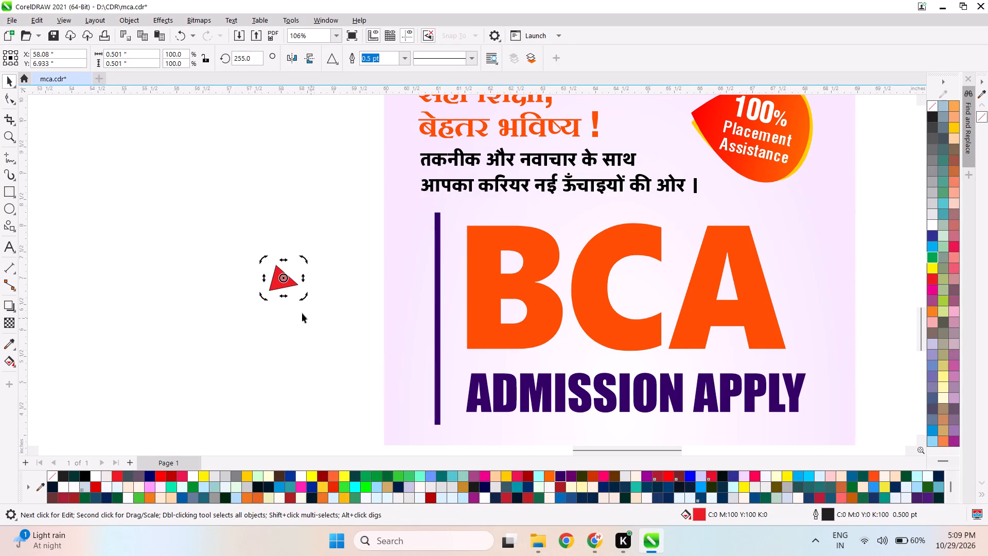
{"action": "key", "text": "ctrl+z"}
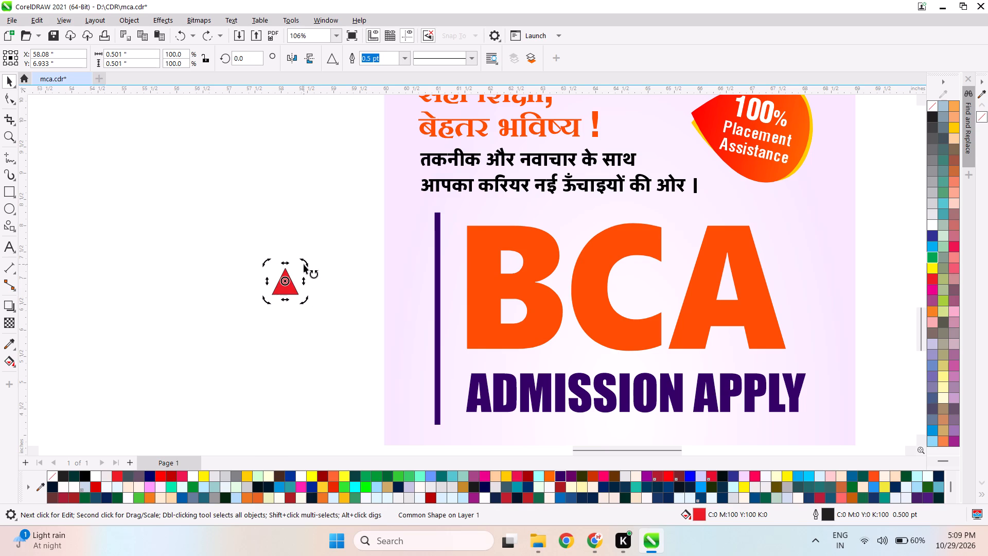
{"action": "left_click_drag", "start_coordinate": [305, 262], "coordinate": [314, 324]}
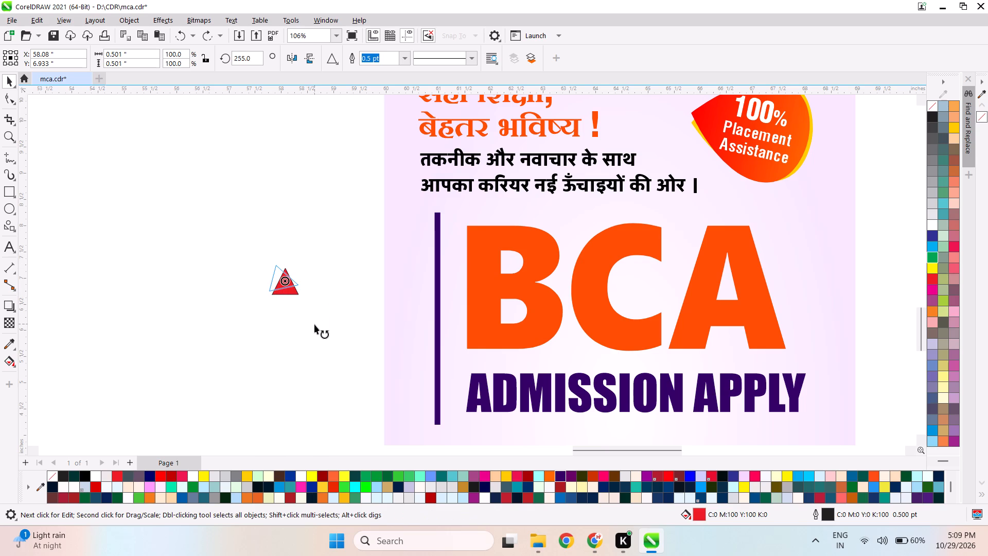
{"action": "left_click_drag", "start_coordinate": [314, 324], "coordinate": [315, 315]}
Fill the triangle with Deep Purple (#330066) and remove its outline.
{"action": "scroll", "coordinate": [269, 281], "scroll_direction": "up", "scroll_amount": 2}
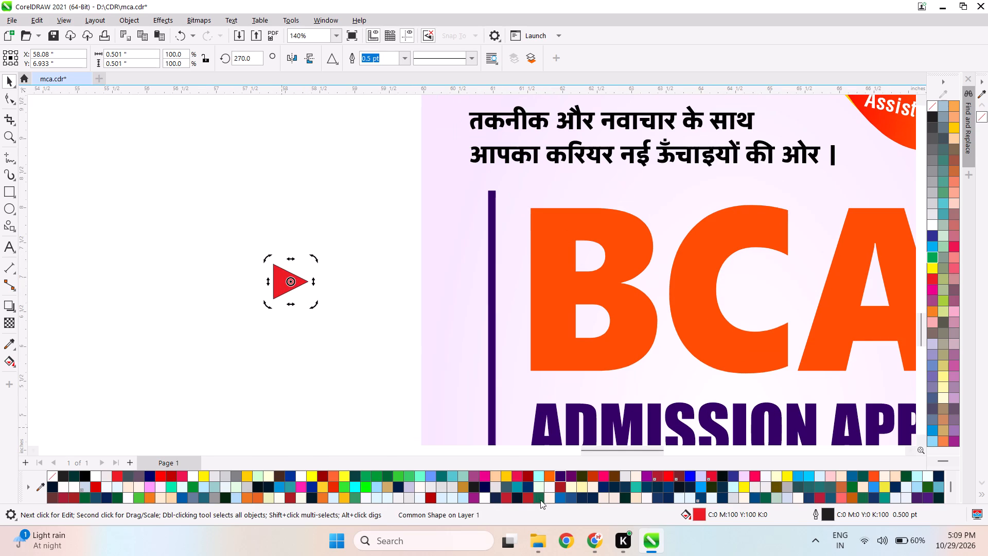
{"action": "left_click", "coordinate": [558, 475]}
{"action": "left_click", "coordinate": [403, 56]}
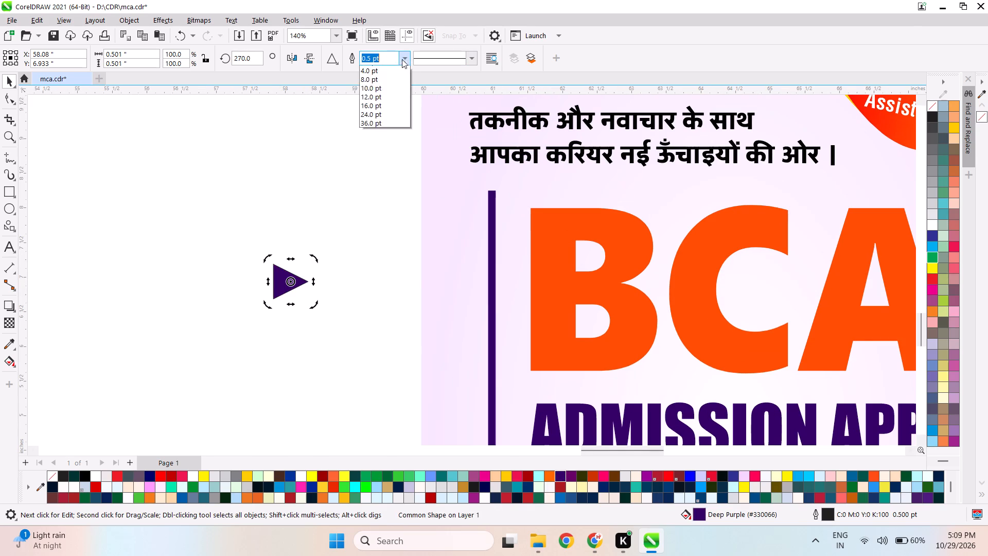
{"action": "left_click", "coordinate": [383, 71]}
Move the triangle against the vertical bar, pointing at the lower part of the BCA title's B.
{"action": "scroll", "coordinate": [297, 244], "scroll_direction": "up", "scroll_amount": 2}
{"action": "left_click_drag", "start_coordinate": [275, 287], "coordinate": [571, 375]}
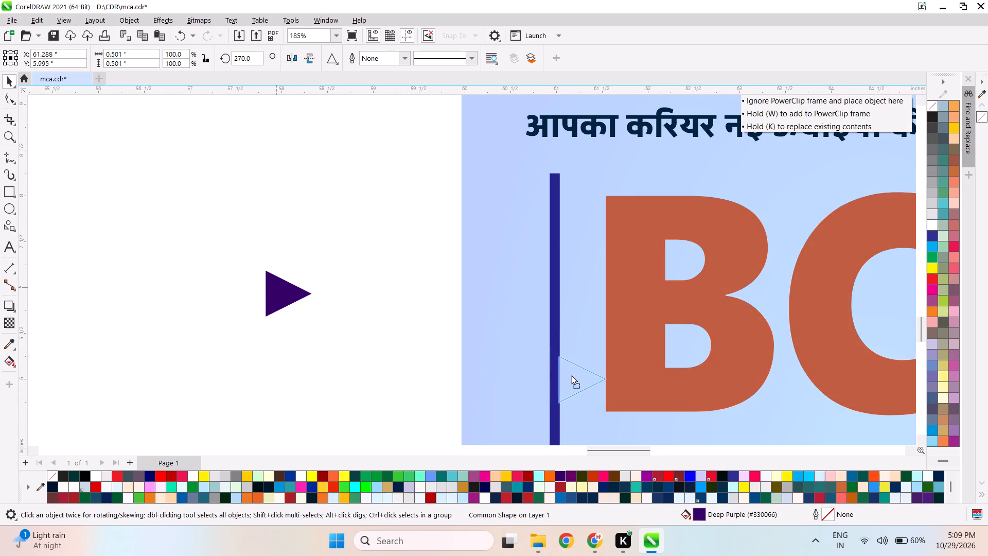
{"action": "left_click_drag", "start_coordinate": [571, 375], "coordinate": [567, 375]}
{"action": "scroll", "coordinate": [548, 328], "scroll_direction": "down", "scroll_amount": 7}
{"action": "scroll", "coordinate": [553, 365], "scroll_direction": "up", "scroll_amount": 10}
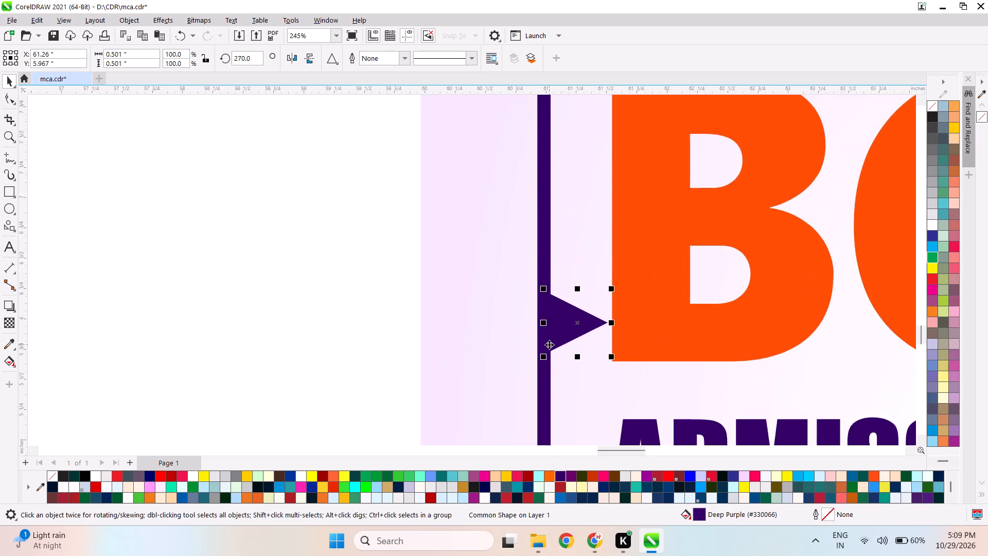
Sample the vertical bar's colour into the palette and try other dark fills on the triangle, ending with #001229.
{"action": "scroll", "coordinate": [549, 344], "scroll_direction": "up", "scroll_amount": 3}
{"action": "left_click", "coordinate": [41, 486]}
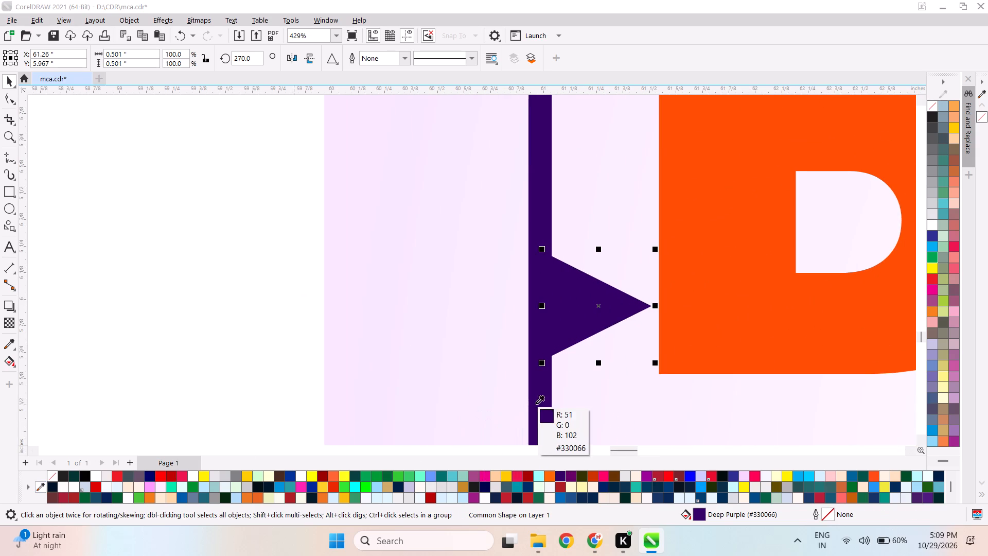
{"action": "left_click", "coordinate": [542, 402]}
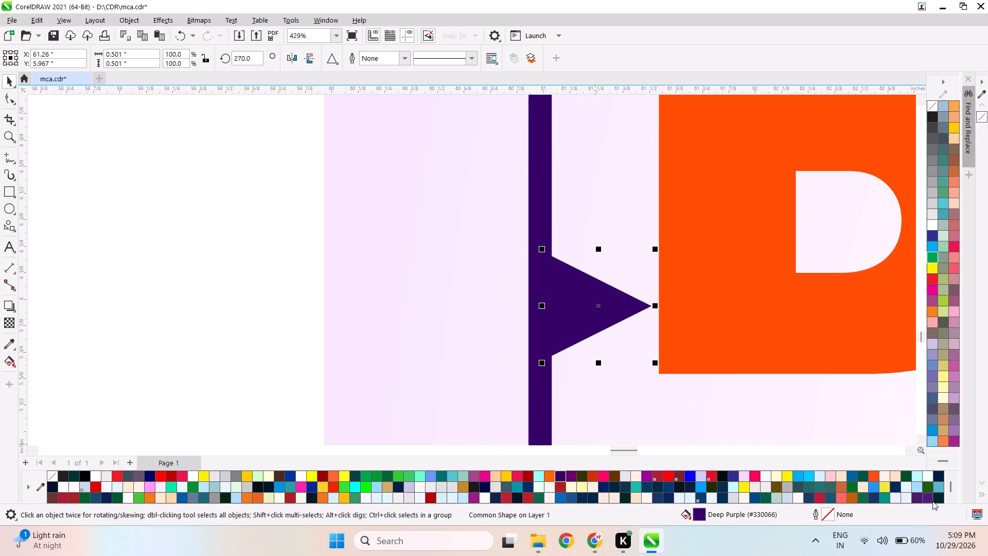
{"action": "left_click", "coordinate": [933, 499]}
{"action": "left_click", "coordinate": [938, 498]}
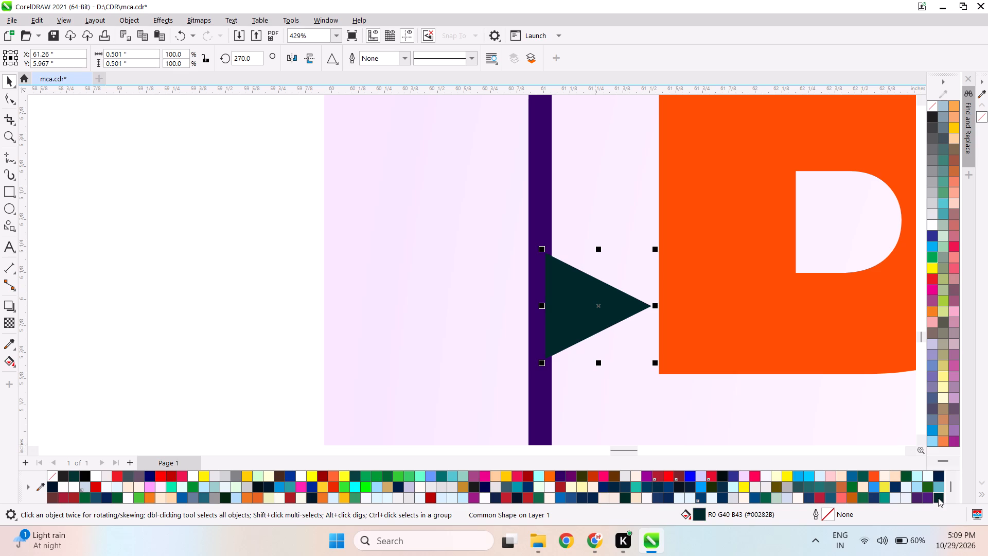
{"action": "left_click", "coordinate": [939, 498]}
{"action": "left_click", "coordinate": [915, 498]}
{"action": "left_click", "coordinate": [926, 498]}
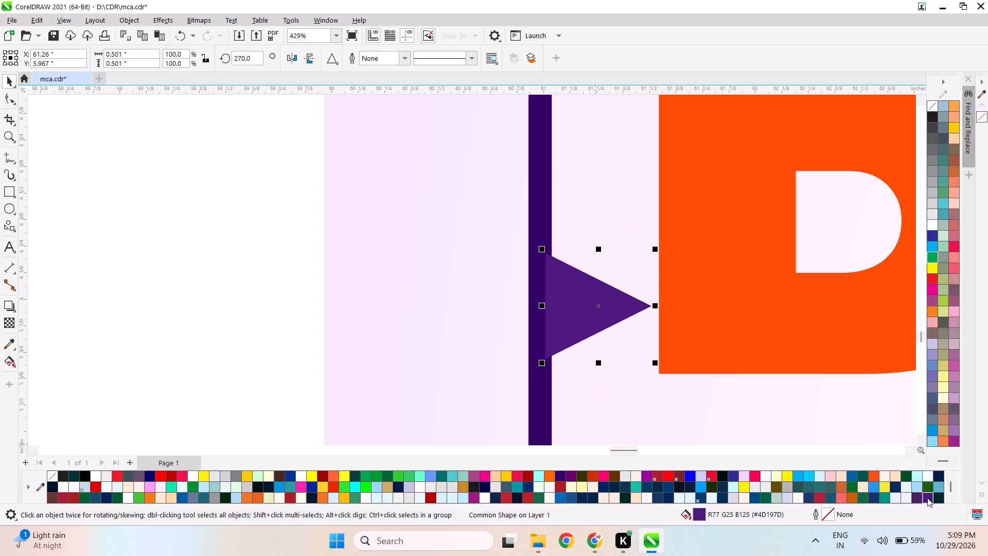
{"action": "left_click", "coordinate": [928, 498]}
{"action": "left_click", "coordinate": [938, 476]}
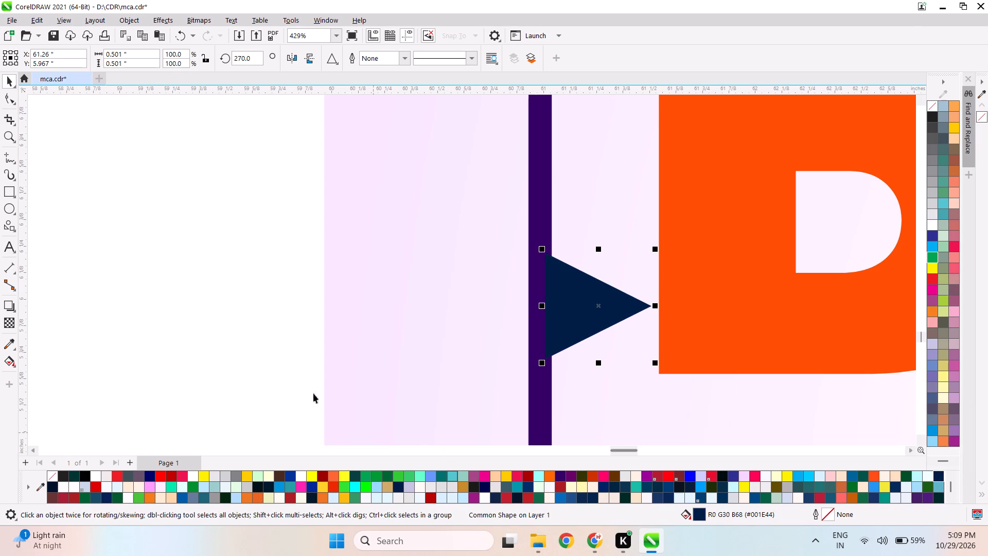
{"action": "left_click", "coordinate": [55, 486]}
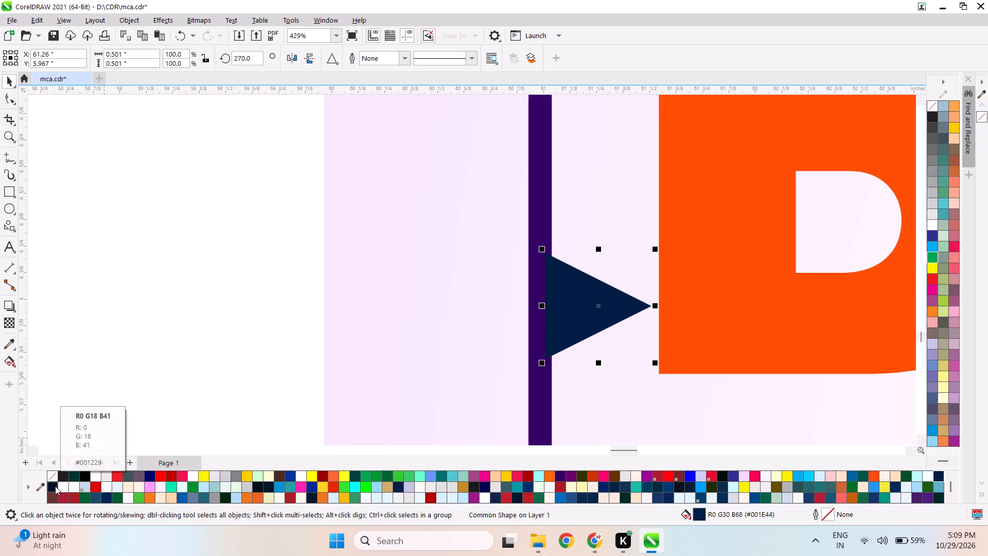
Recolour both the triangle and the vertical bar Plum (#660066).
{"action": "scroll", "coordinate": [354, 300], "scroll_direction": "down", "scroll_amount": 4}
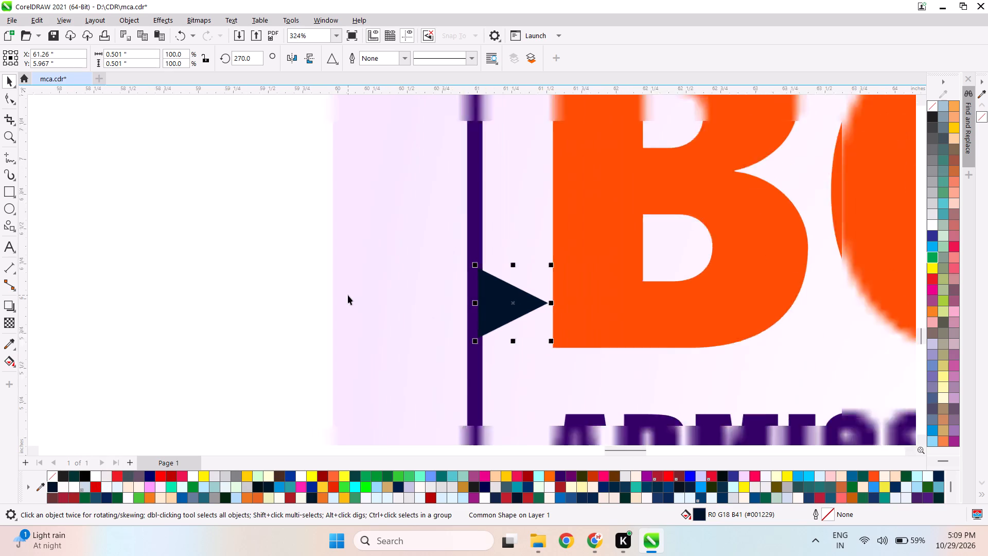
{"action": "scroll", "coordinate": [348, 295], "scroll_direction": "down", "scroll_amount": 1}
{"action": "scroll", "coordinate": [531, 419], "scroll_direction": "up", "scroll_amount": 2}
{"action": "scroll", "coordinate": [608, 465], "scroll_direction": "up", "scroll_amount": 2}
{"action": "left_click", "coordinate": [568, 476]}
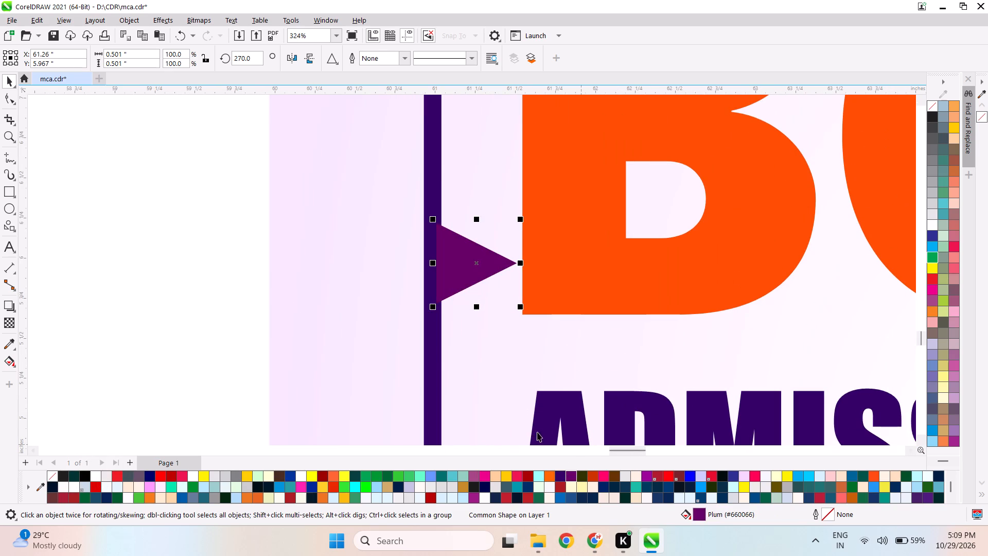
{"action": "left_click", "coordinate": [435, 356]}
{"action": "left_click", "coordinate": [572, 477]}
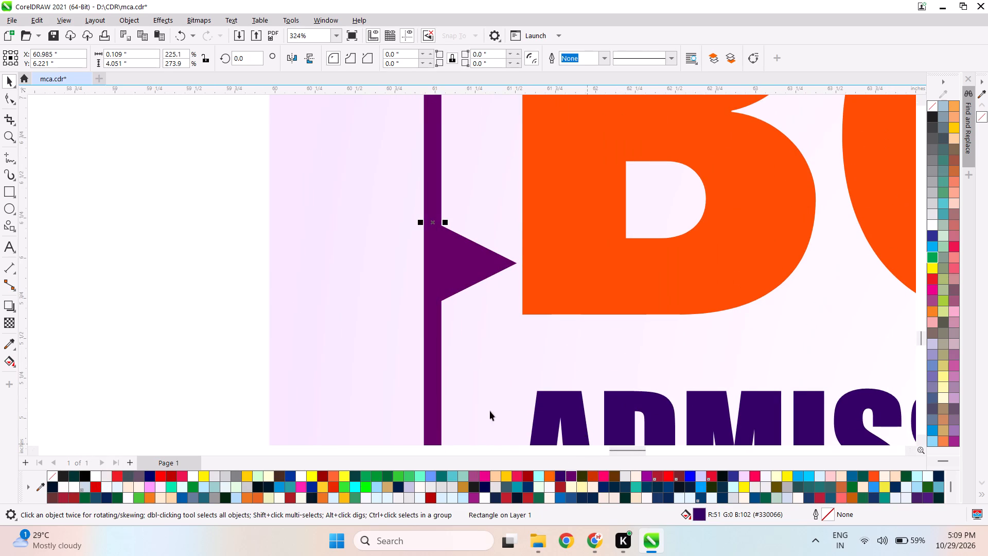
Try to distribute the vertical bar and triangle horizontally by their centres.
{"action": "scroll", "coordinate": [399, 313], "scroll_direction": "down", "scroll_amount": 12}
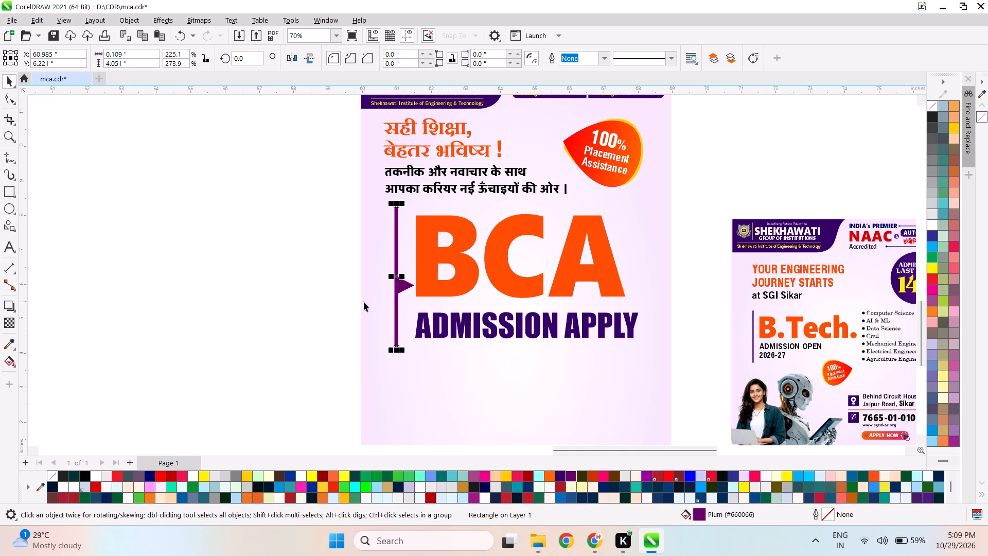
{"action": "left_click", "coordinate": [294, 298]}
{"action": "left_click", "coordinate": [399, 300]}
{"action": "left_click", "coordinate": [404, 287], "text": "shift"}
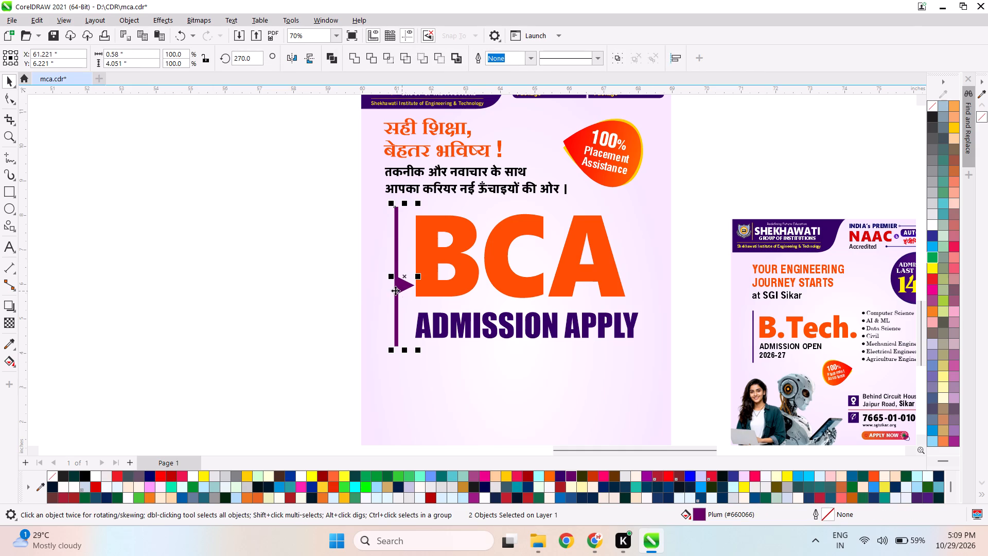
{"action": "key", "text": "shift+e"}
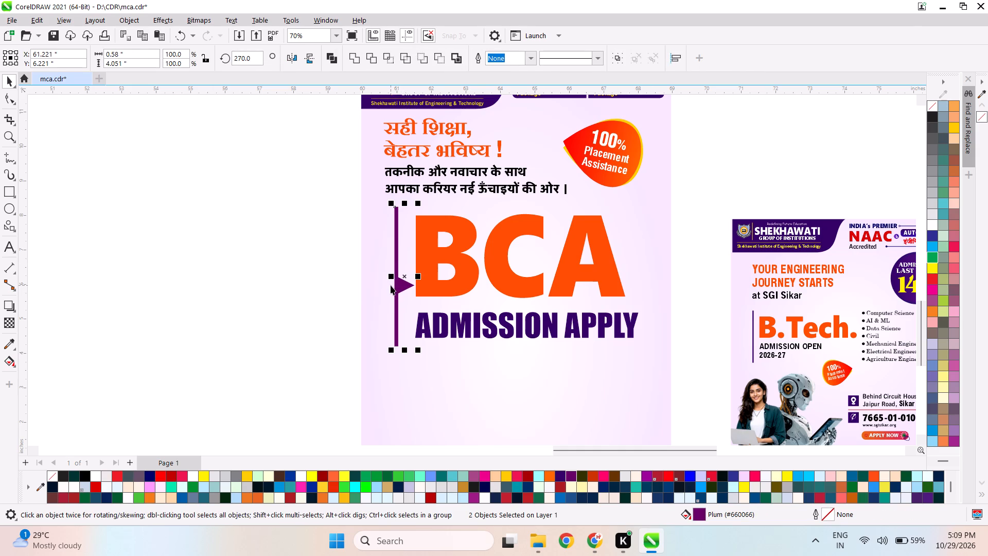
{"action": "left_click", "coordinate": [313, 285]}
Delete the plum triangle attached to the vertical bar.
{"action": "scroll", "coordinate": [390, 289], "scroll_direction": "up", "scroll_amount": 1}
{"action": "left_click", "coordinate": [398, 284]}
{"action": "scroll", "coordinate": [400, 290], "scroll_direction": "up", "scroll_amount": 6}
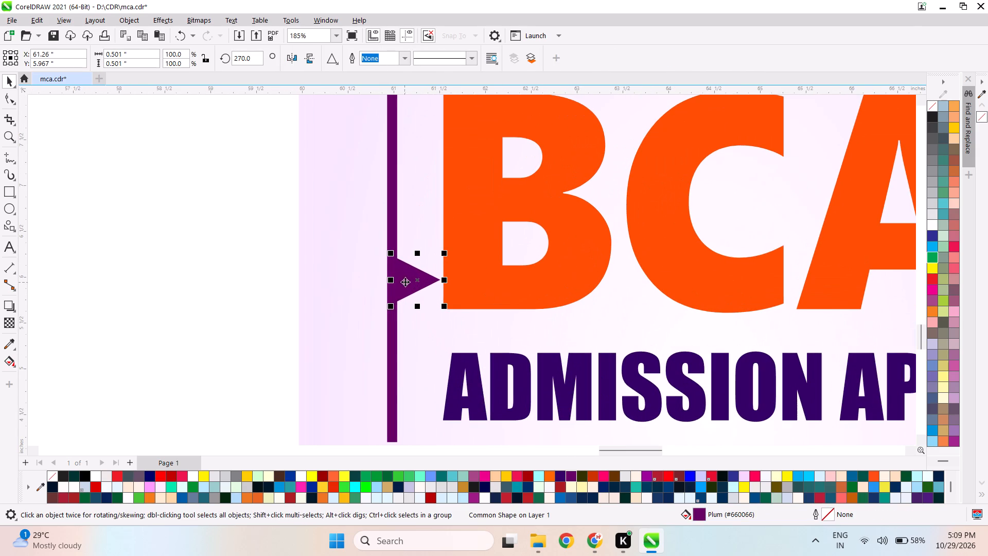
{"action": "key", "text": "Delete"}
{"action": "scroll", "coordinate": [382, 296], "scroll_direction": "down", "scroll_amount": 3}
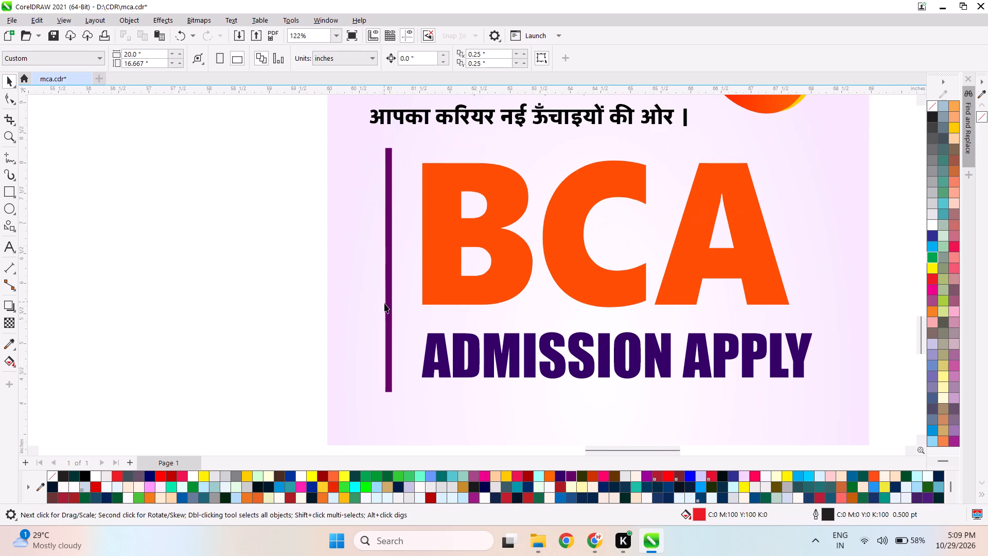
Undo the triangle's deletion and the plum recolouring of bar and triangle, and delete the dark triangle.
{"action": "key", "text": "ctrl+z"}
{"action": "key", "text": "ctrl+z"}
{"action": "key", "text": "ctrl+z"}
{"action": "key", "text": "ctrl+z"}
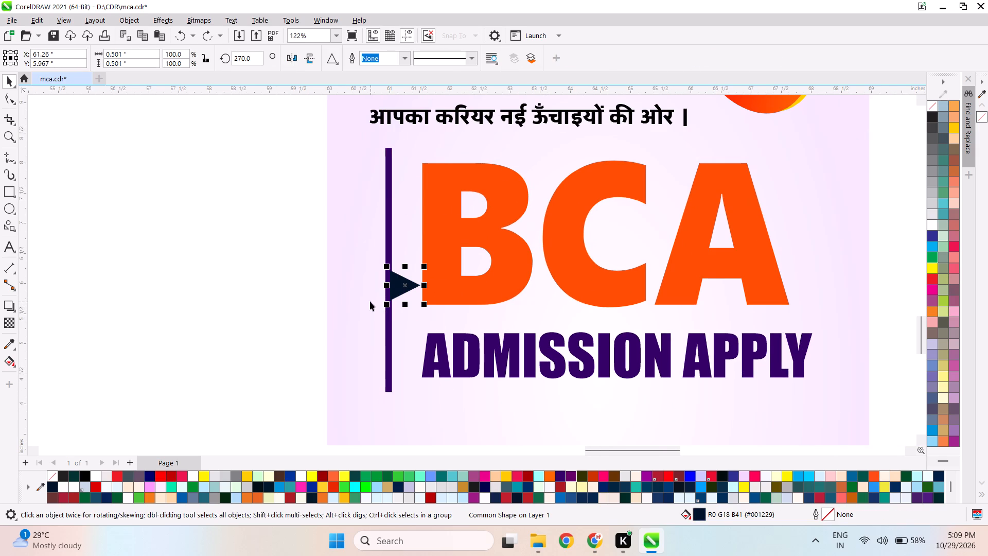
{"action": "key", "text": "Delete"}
Apply a fountain fill to the BCA title from its orange to dark red C22 M96 Y100 K22.
{"action": "scroll", "coordinate": [373, 294], "scroll_direction": "down", "scroll_amount": 8}
{"action": "scroll", "coordinate": [456, 276], "scroll_direction": "up", "scroll_amount": 7}
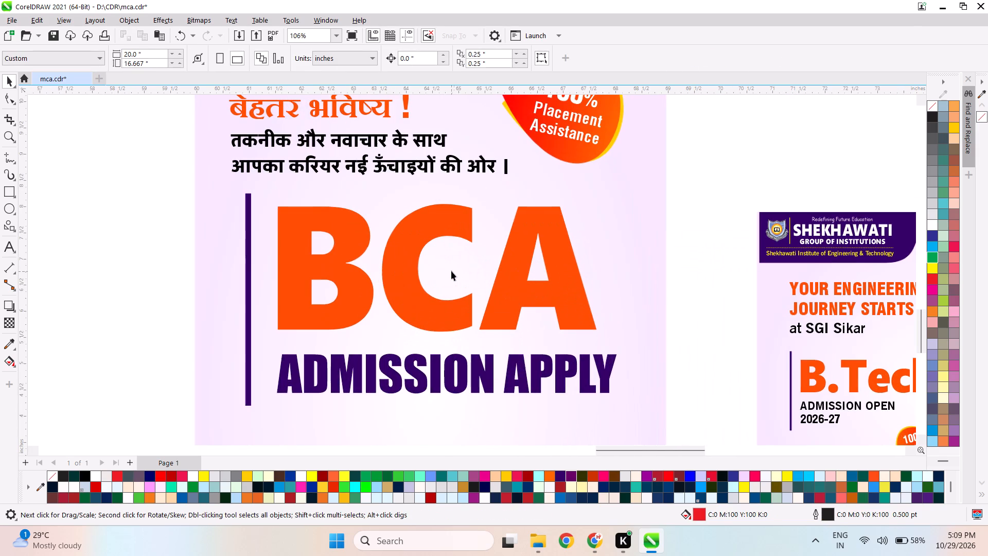
{"action": "left_click", "coordinate": [411, 260]}
{"action": "triple_click", "coordinate": [701, 516]}
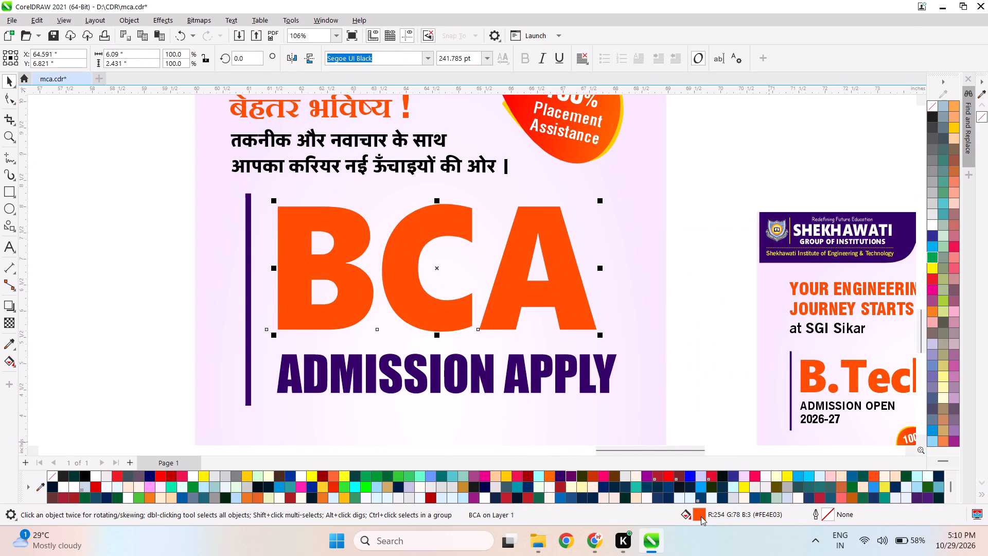
{"action": "left_click", "coordinate": [348, 107]}
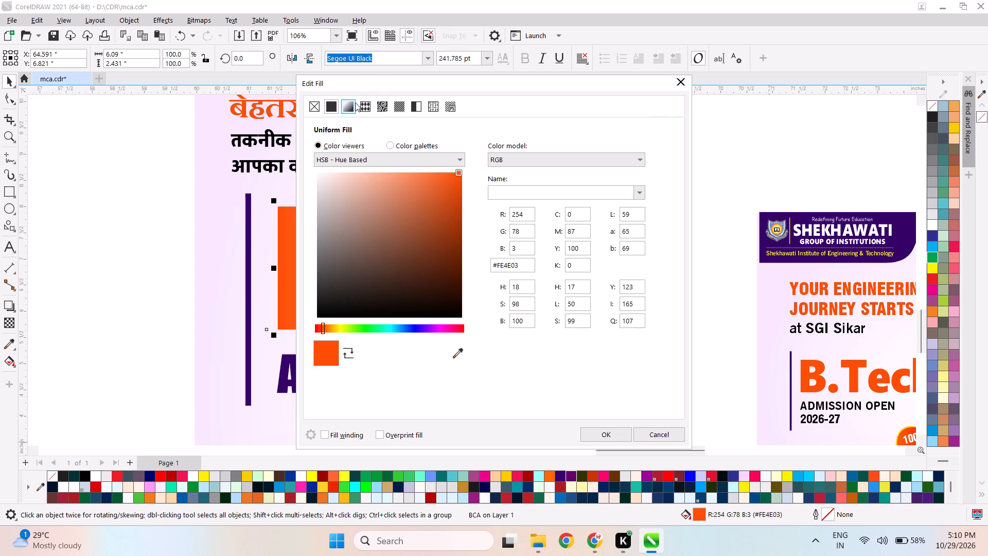
{"action": "left_click_drag", "start_coordinate": [433, 84], "coordinate": [665, 92]}
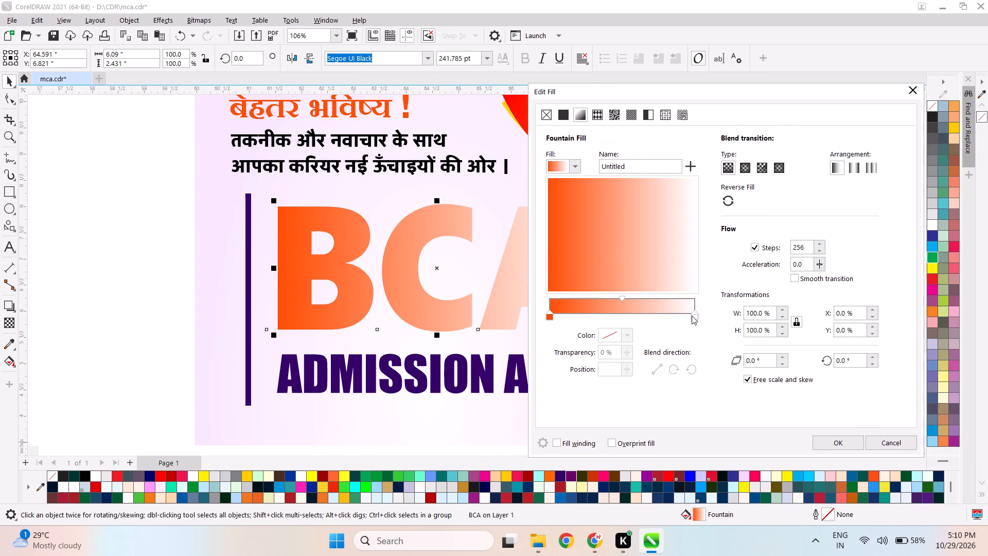
{"action": "left_click", "coordinate": [694, 317]}
{"action": "left_click", "coordinate": [629, 335]}
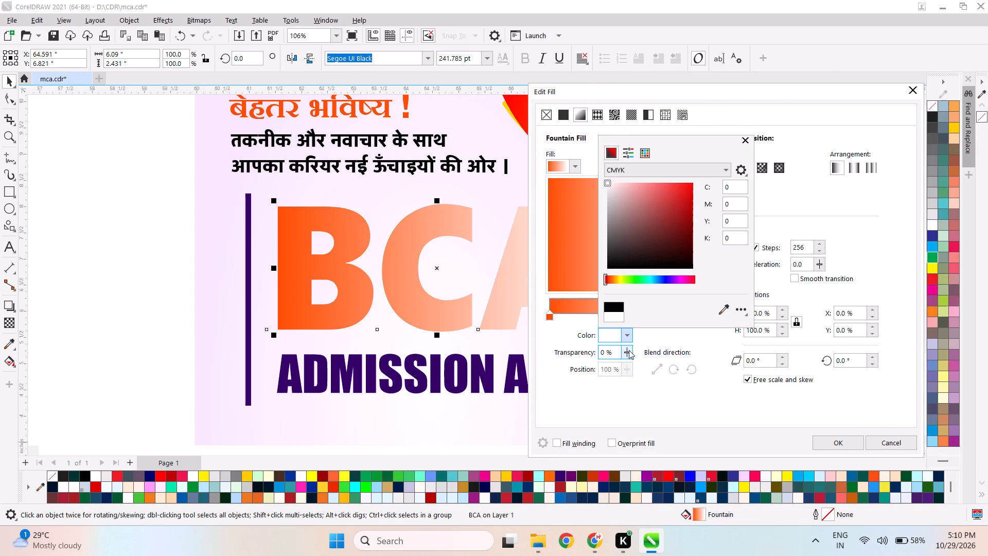
{"action": "left_click", "coordinate": [610, 280]}
{"action": "left_click_drag", "start_coordinate": [638, 245], "coordinate": [681, 204]}
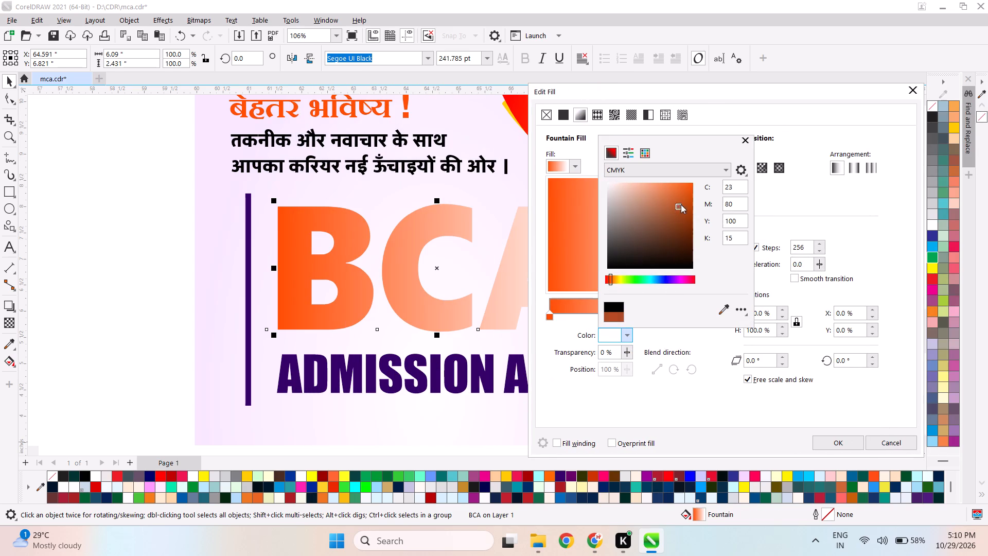
{"action": "left_click_drag", "start_coordinate": [681, 204], "coordinate": [718, 178]}
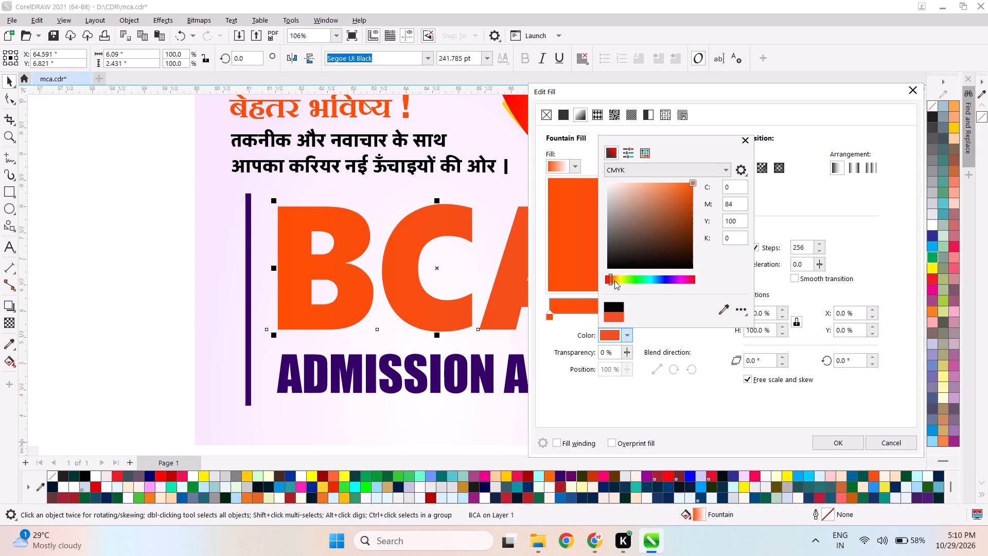
{"action": "left_click", "coordinate": [609, 281]}
{"action": "left_click_drag", "start_coordinate": [680, 214], "coordinate": [686, 213]}
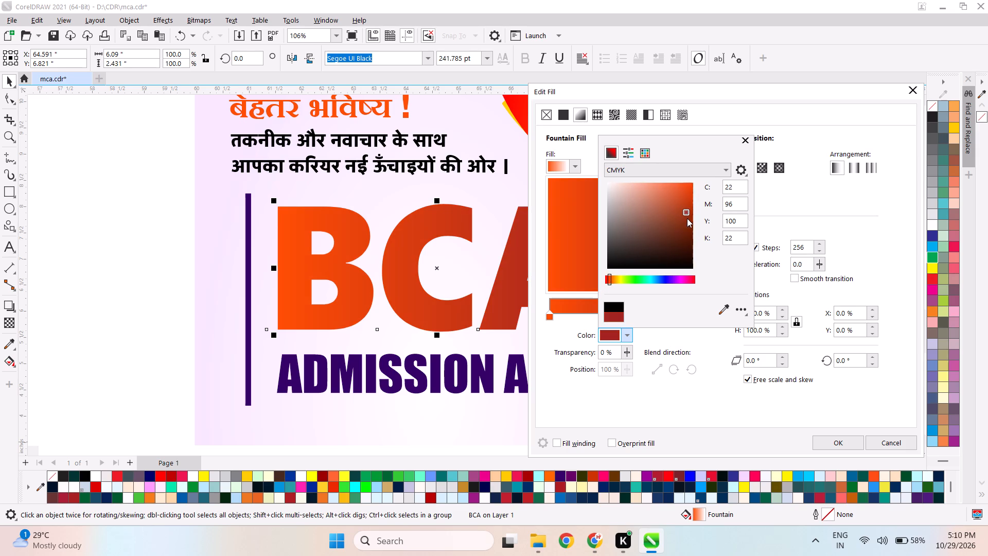
{"action": "left_click", "coordinate": [580, 194]}
Turn the BCA gradient nearly vertical, orange at the top, at about 273.4°, and shift its midpoint to about 72%.
{"action": "left_click_drag", "start_coordinate": [667, 200], "coordinate": [643, 297]}
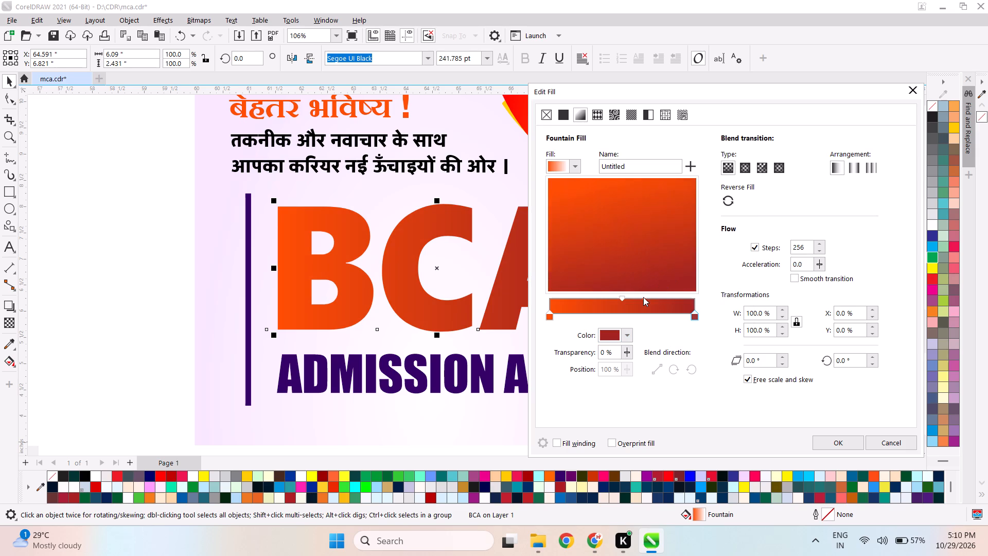
{"action": "left_click_drag", "start_coordinate": [643, 297], "coordinate": [641, 298]}
{"action": "left_click_drag", "start_coordinate": [623, 297], "coordinate": [647, 299]}
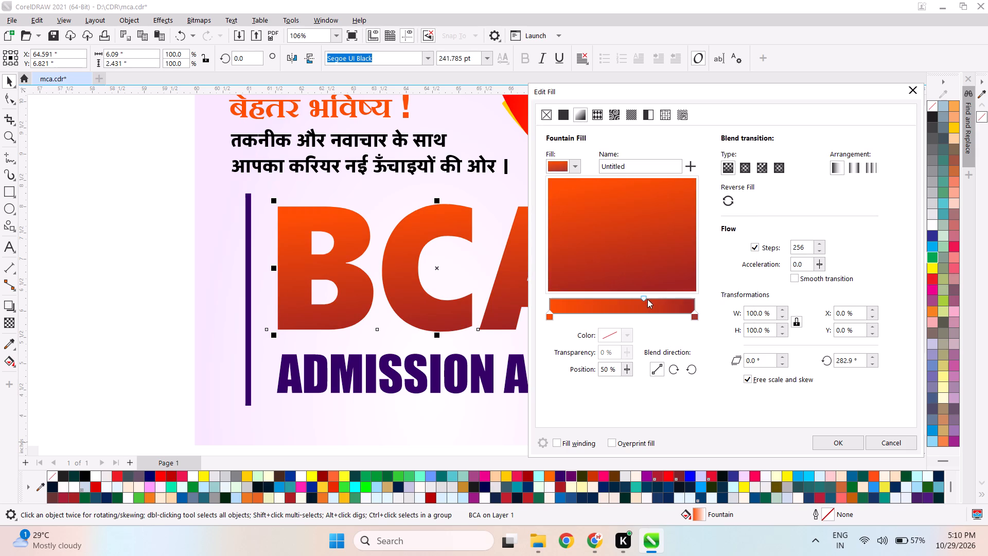
{"action": "left_click_drag", "start_coordinate": [647, 299], "coordinate": [648, 300]}
{"action": "left_click_drag", "start_coordinate": [645, 298], "coordinate": [653, 300]}
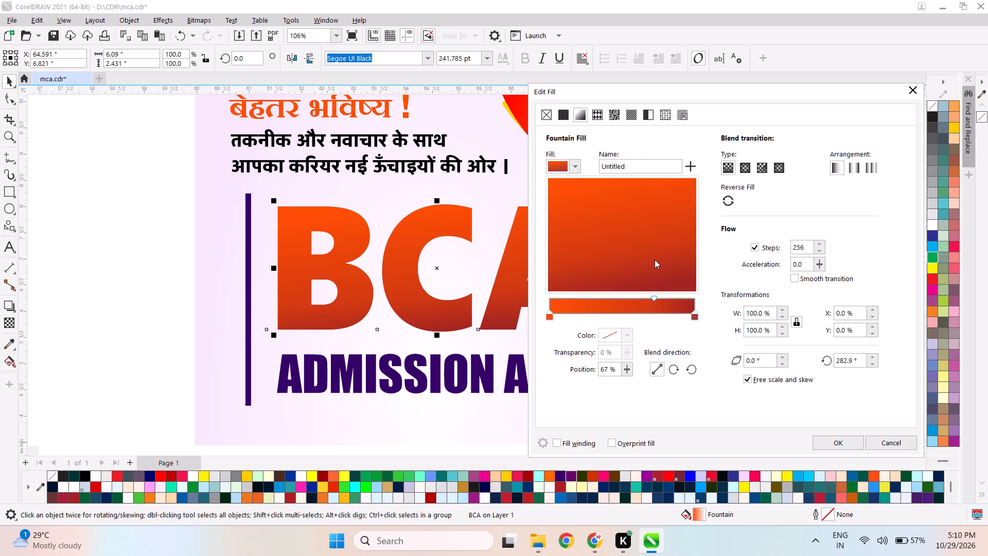
{"action": "left_click_drag", "start_coordinate": [662, 278], "coordinate": [627, 302]}
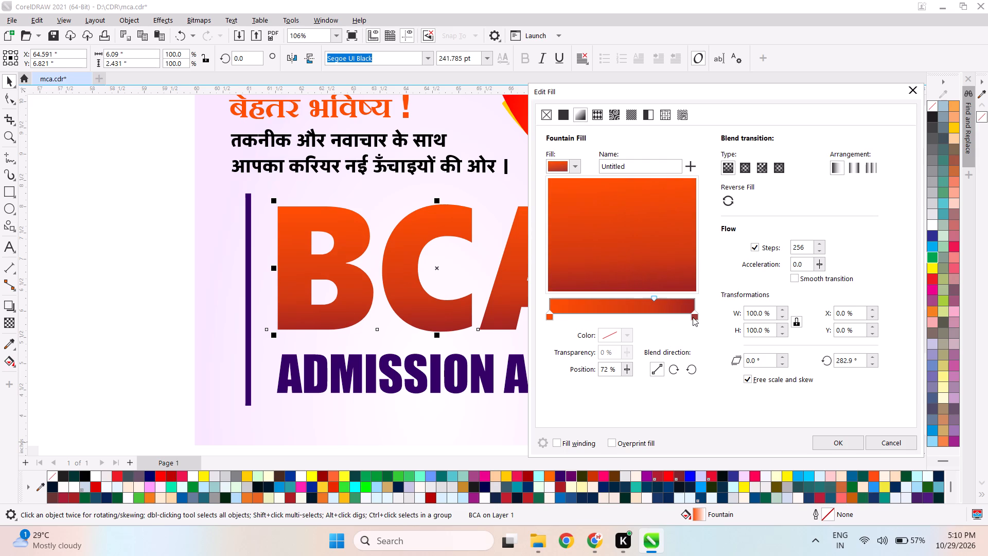
Darken the BCA gradient's end colour to C33 M91 Y100 K47 and apply the fill.
{"action": "left_click", "coordinate": [693, 317]}
{"action": "left_click", "coordinate": [628, 335]}
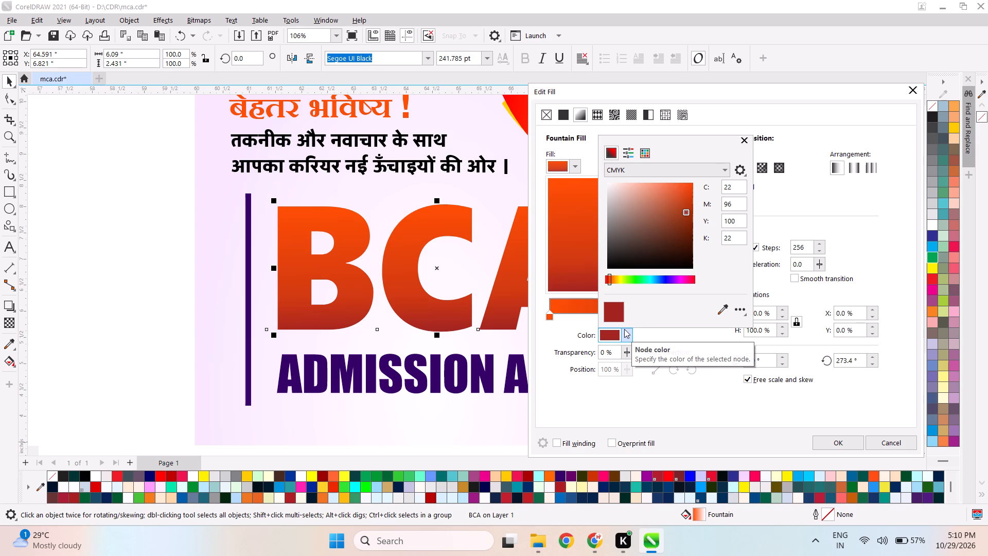
{"action": "left_click_drag", "start_coordinate": [688, 217], "coordinate": [693, 216]}
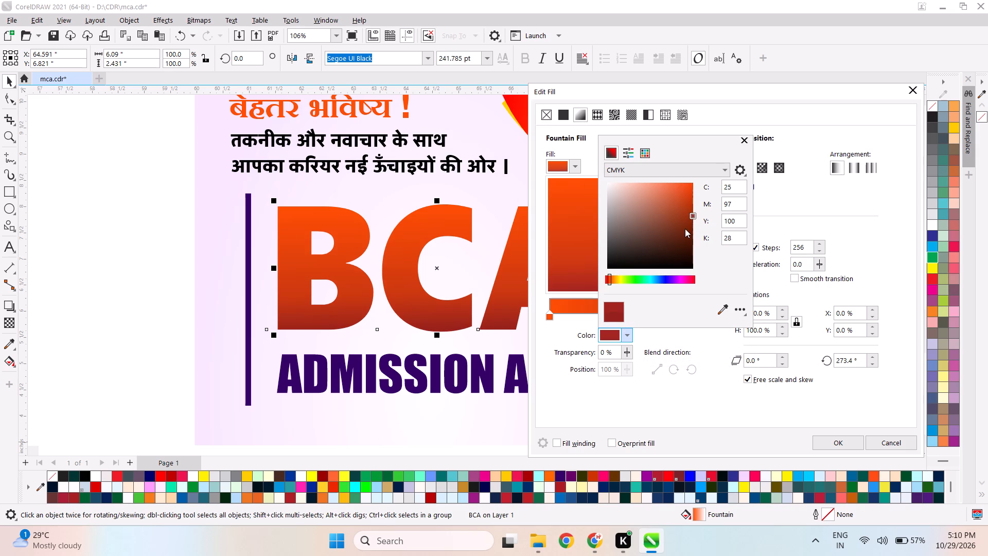
{"action": "left_click_drag", "start_coordinate": [685, 229], "coordinate": [695, 227]}
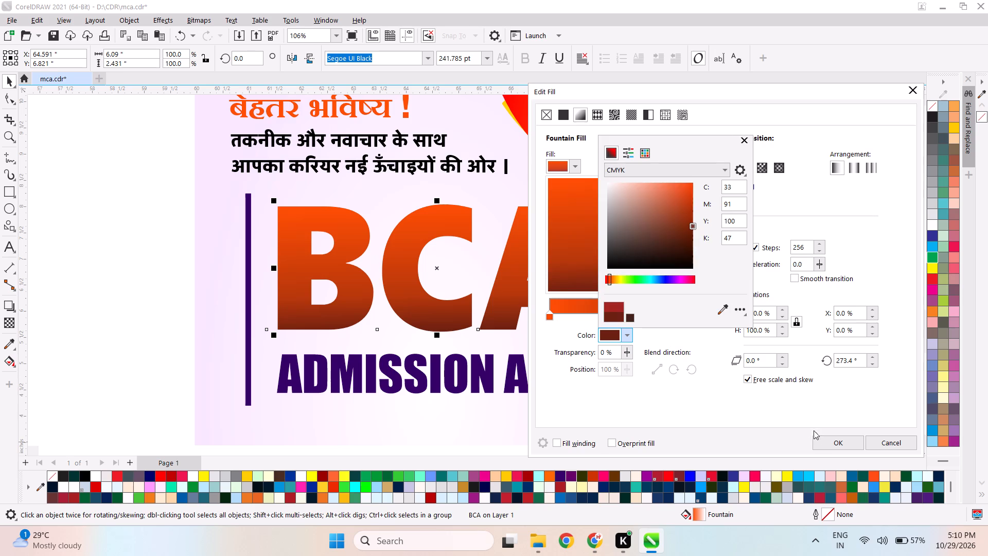
{"action": "left_click", "coordinate": [828, 440]}
{"action": "left_click", "coordinate": [830, 444]}
{"action": "left_click", "coordinate": [153, 278]}
Give the BCA title a 1.5 pt white (#FFFFFF) outline.
{"action": "scroll", "coordinate": [304, 274], "scroll_direction": "up", "scroll_amount": 2}
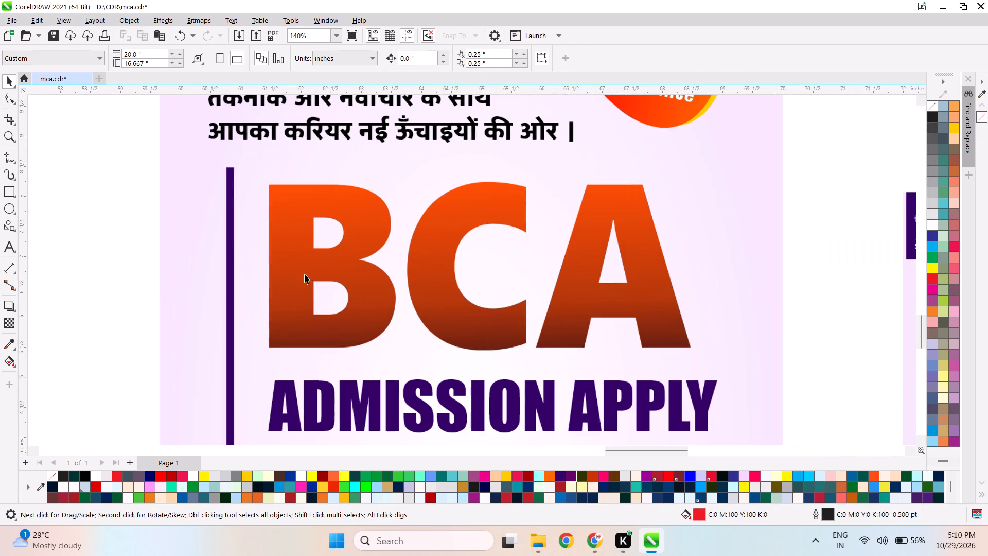
{"action": "left_click", "coordinate": [299, 273]}
{"action": "double_click", "coordinate": [830, 517]}
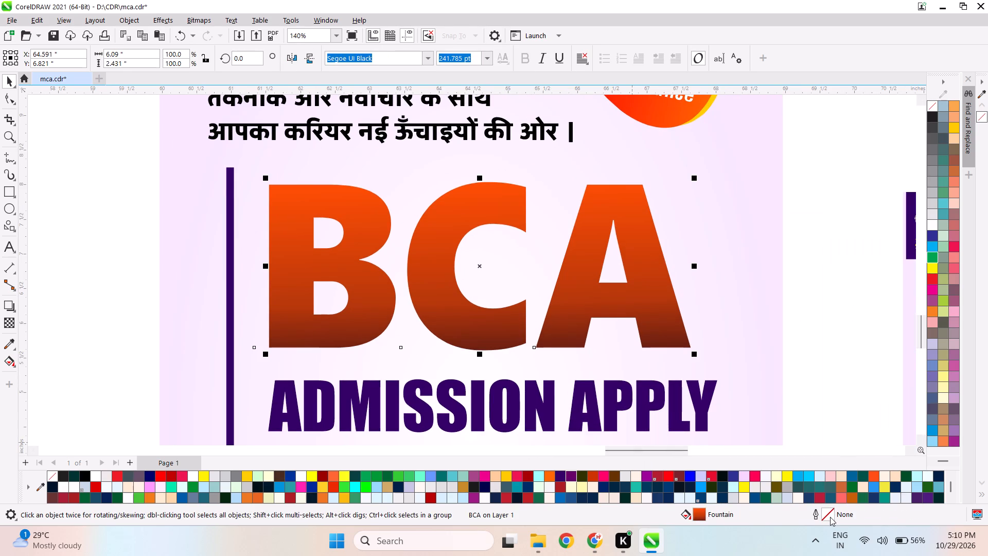
{"action": "left_click", "coordinate": [433, 202]}
{"action": "left_click", "coordinate": [418, 258]}
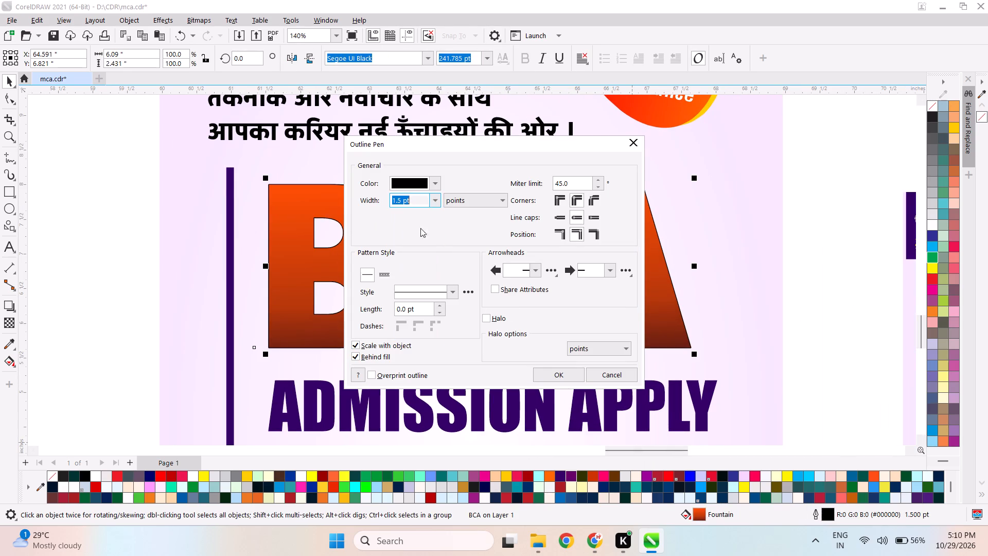
{"action": "left_click", "coordinate": [435, 186]}
{"action": "left_click_drag", "start_coordinate": [422, 262], "coordinate": [376, 235]}
{"action": "left_click_drag", "start_coordinate": [411, 253], "coordinate": [390, 254]}
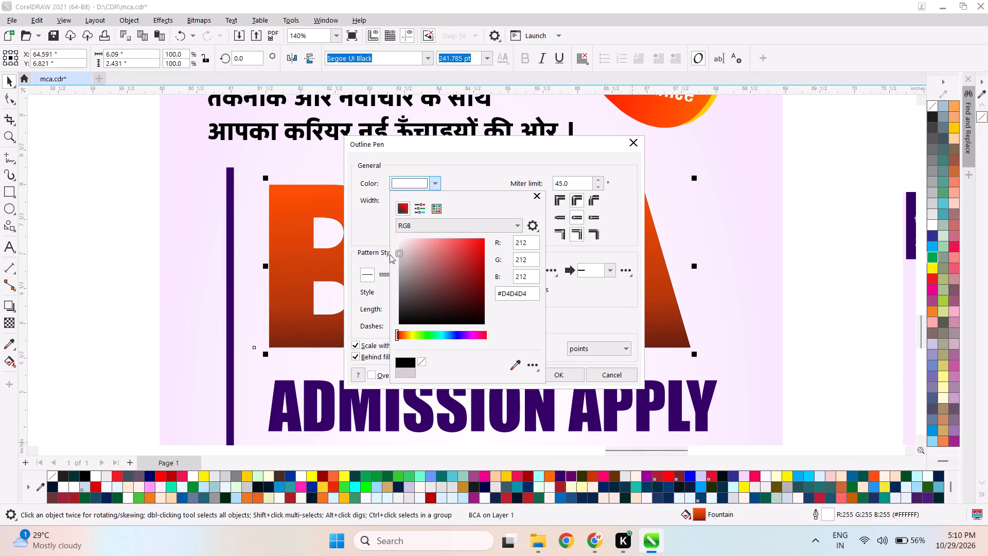
{"action": "left_click_drag", "start_coordinate": [390, 254], "coordinate": [389, 254]}
{"action": "left_click_drag", "start_coordinate": [414, 272], "coordinate": [401, 269]}
{"action": "left_click_drag", "start_coordinate": [414, 251], "coordinate": [399, 254]}
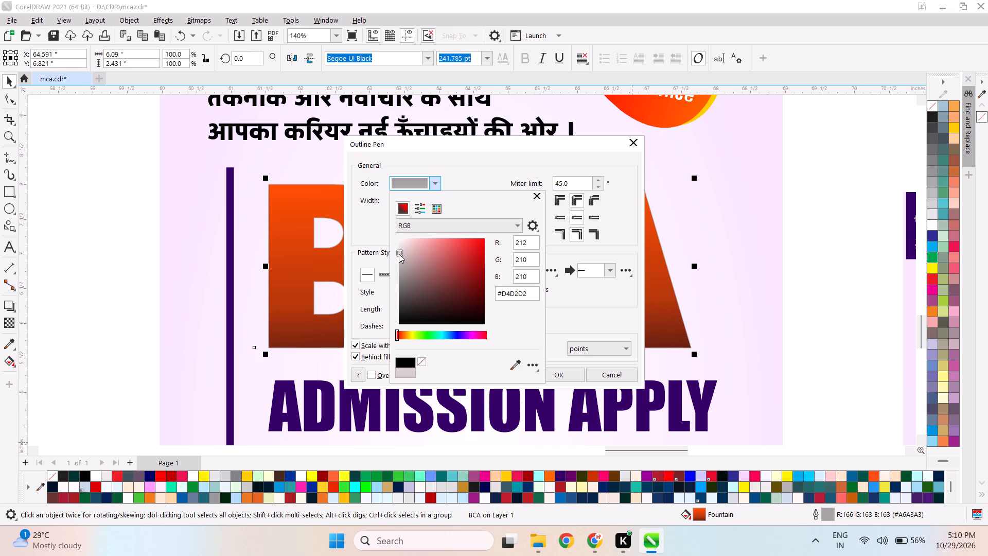
{"action": "left_click_drag", "start_coordinate": [399, 254], "coordinate": [397, 255]}
{"action": "left_click_drag", "start_coordinate": [407, 247], "coordinate": [384, 233]}
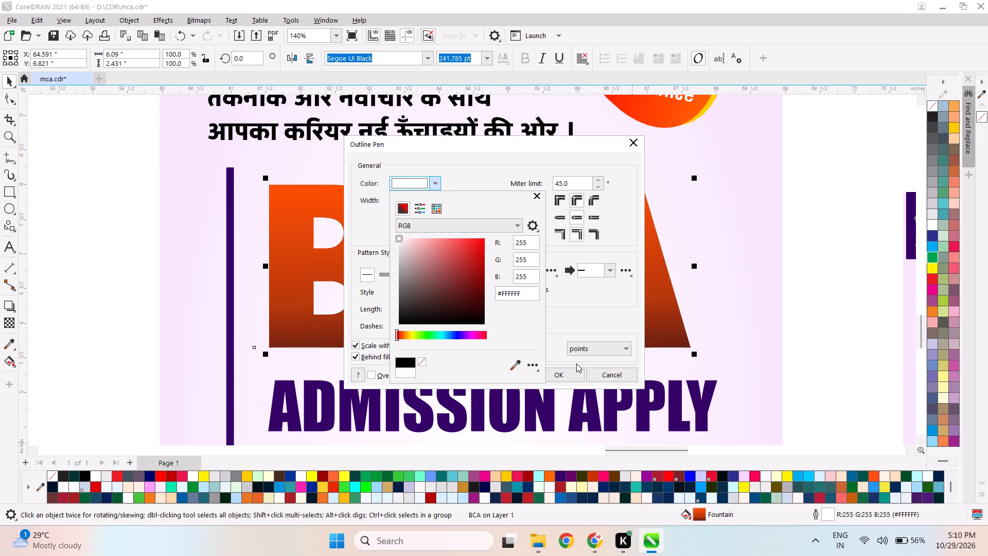
{"action": "double_click", "coordinate": [573, 374]}
{"action": "left_click", "coordinate": [102, 262]}
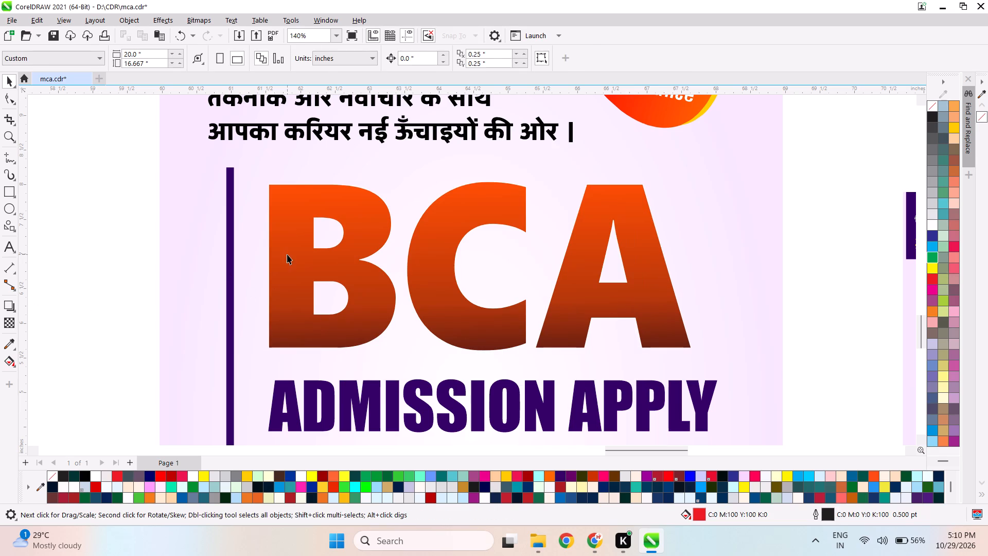
Add a drop shadow to the BCA title, extending from the B's outer edge to the A's outer edge, with opacity 40.
{"action": "left_click", "coordinate": [287, 254]}
{"action": "left_click", "coordinate": [5, 304]}
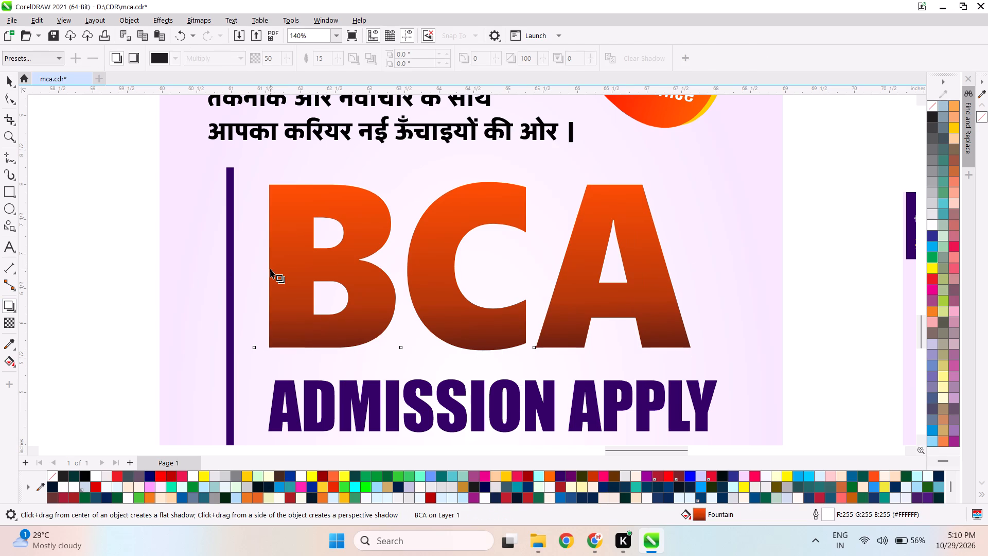
{"action": "left_click_drag", "start_coordinate": [270, 269], "coordinate": [691, 266]}
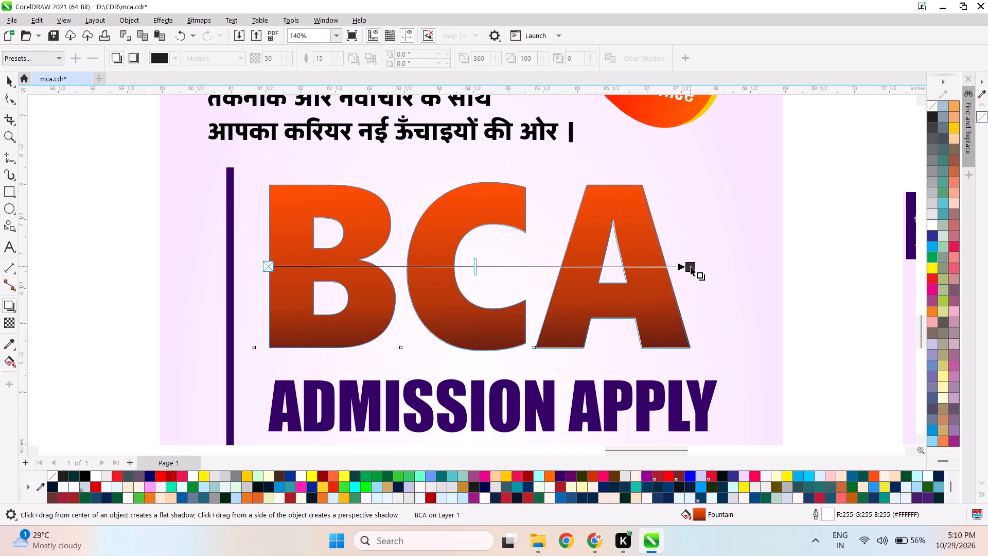
{"action": "left_click_drag", "start_coordinate": [691, 266], "coordinate": [691, 266]}
{"action": "left_click_drag", "start_coordinate": [477, 271], "coordinate": [434, 273]}
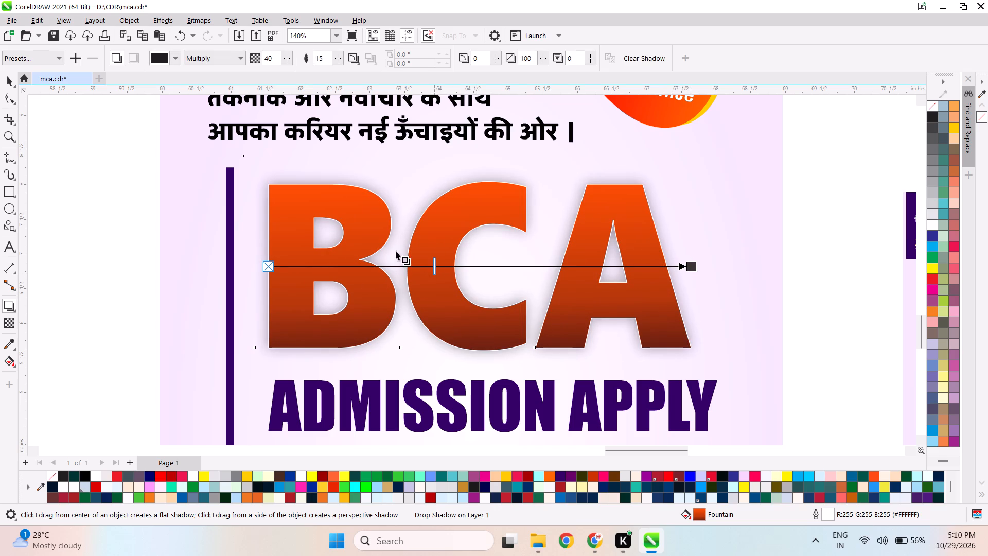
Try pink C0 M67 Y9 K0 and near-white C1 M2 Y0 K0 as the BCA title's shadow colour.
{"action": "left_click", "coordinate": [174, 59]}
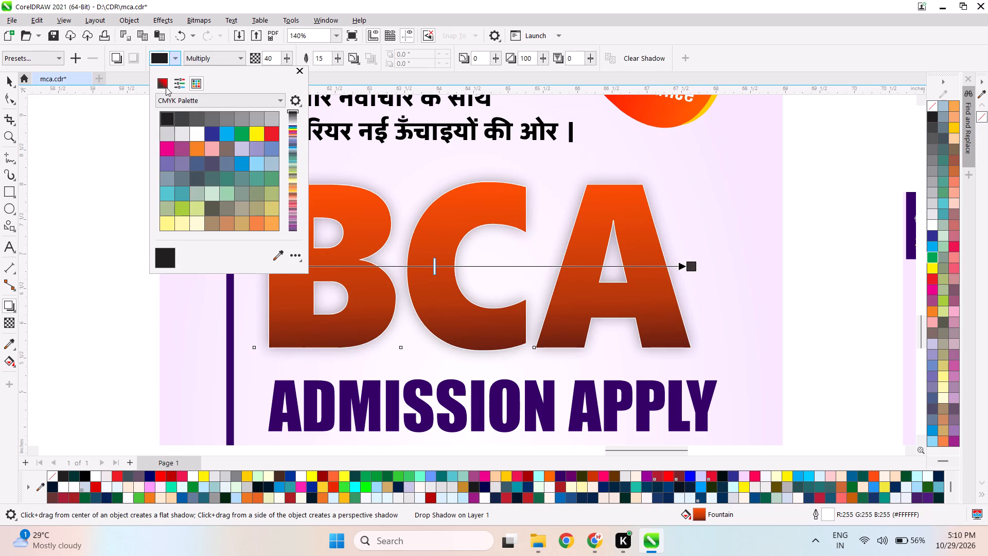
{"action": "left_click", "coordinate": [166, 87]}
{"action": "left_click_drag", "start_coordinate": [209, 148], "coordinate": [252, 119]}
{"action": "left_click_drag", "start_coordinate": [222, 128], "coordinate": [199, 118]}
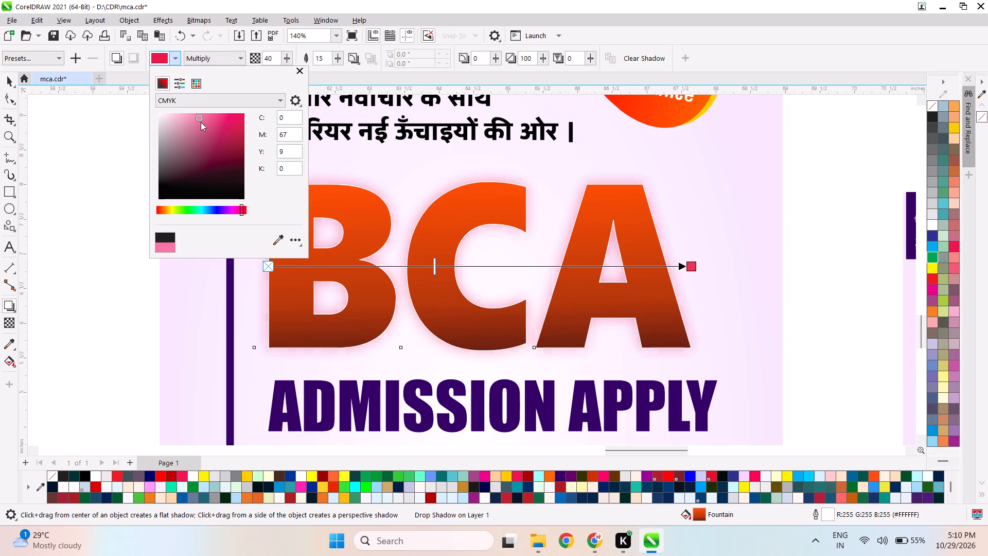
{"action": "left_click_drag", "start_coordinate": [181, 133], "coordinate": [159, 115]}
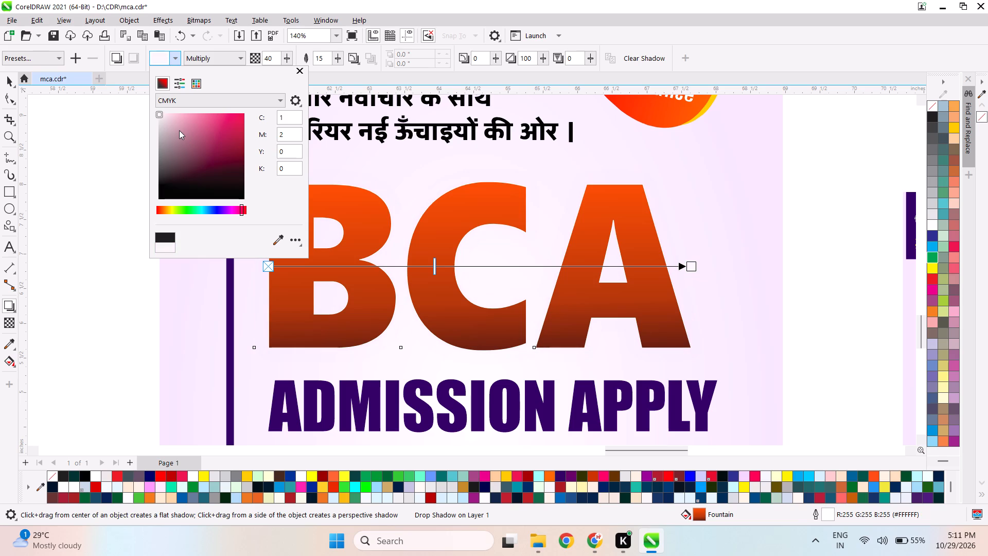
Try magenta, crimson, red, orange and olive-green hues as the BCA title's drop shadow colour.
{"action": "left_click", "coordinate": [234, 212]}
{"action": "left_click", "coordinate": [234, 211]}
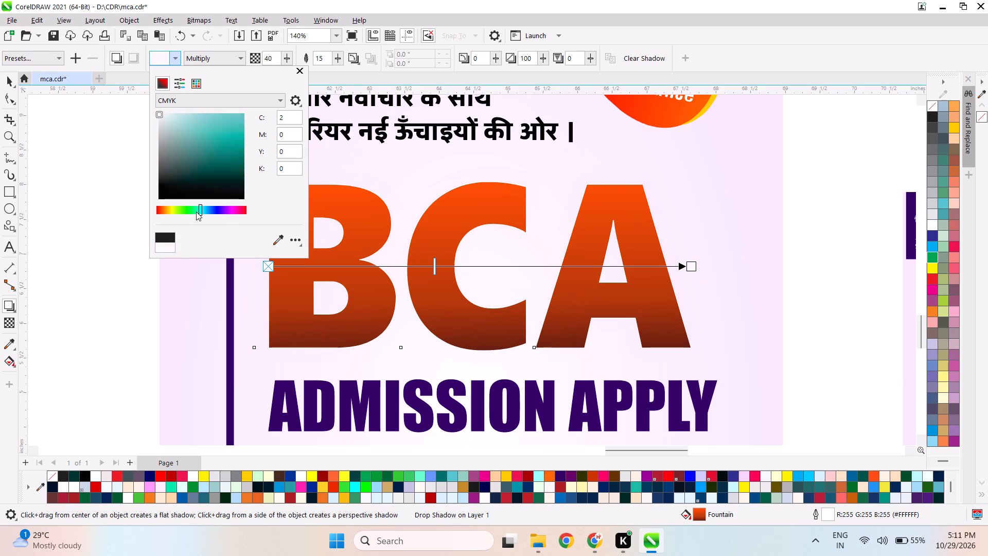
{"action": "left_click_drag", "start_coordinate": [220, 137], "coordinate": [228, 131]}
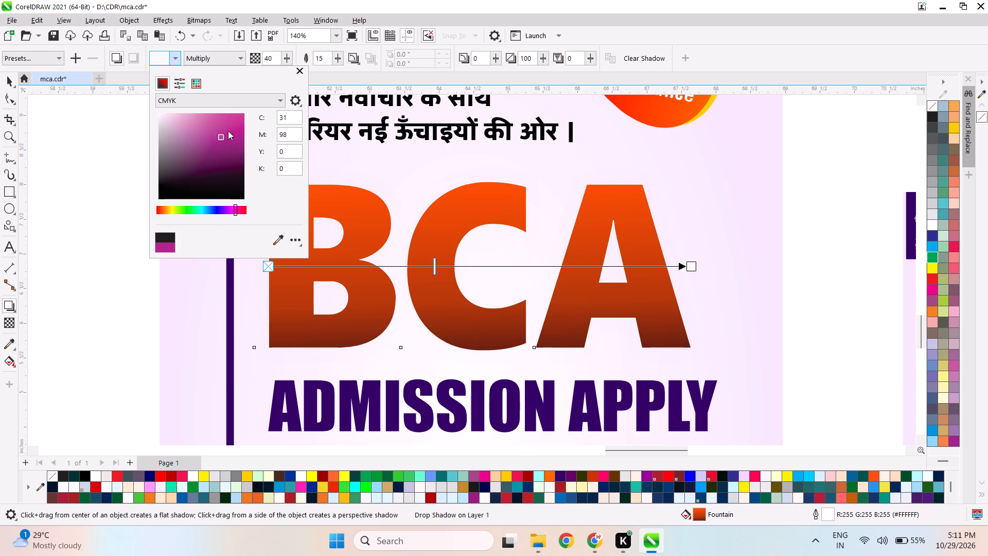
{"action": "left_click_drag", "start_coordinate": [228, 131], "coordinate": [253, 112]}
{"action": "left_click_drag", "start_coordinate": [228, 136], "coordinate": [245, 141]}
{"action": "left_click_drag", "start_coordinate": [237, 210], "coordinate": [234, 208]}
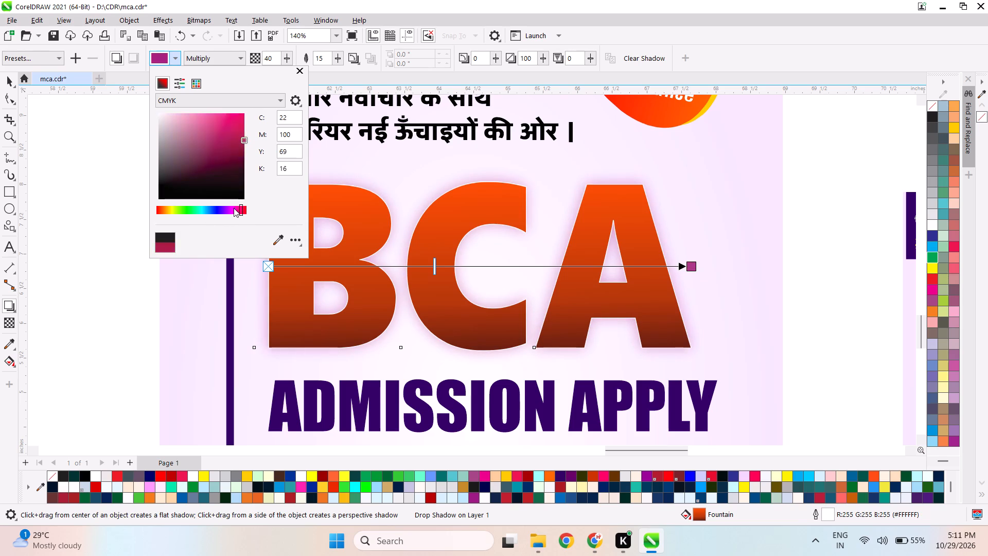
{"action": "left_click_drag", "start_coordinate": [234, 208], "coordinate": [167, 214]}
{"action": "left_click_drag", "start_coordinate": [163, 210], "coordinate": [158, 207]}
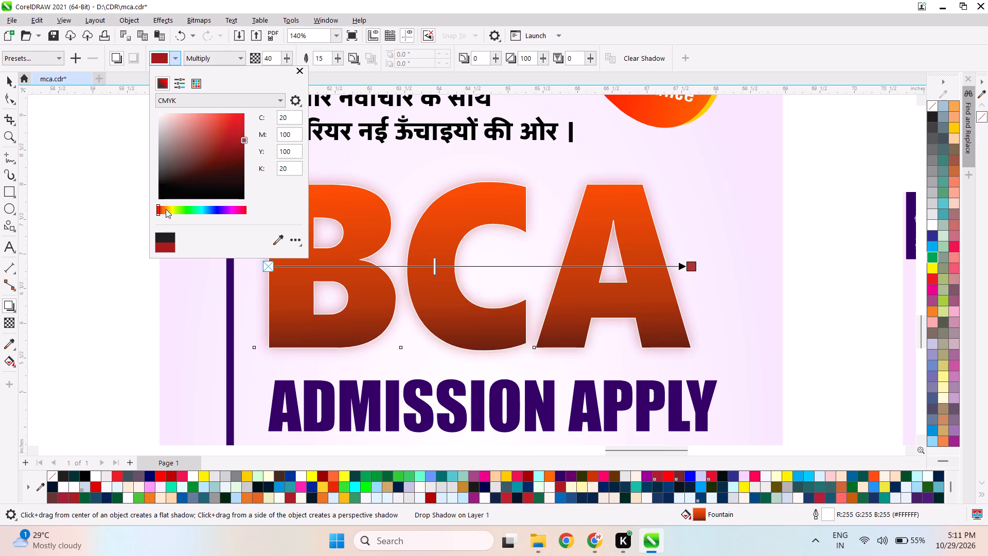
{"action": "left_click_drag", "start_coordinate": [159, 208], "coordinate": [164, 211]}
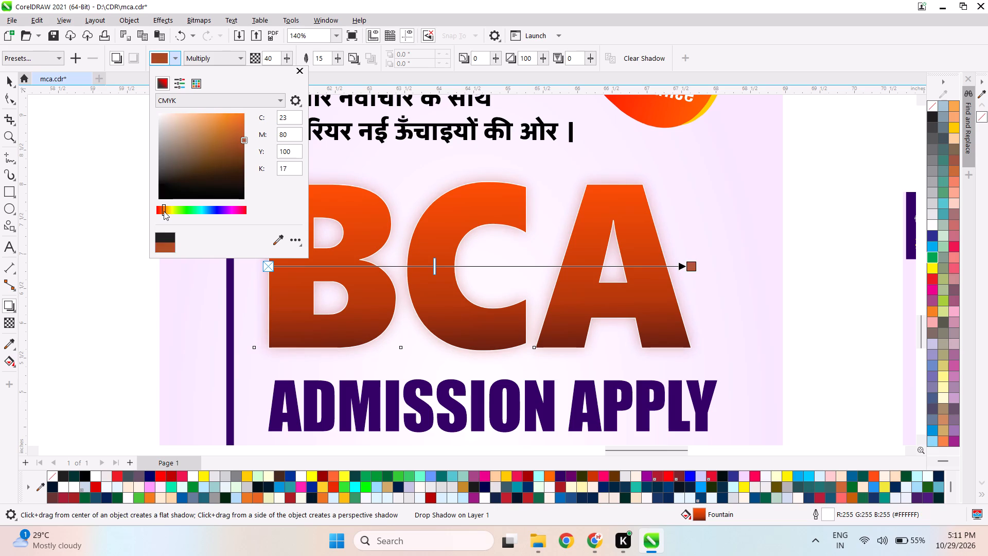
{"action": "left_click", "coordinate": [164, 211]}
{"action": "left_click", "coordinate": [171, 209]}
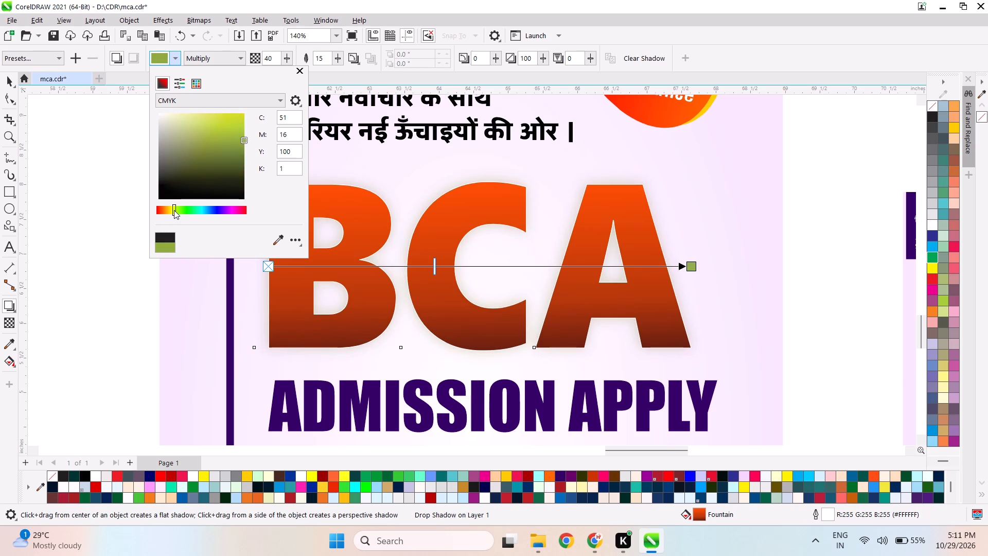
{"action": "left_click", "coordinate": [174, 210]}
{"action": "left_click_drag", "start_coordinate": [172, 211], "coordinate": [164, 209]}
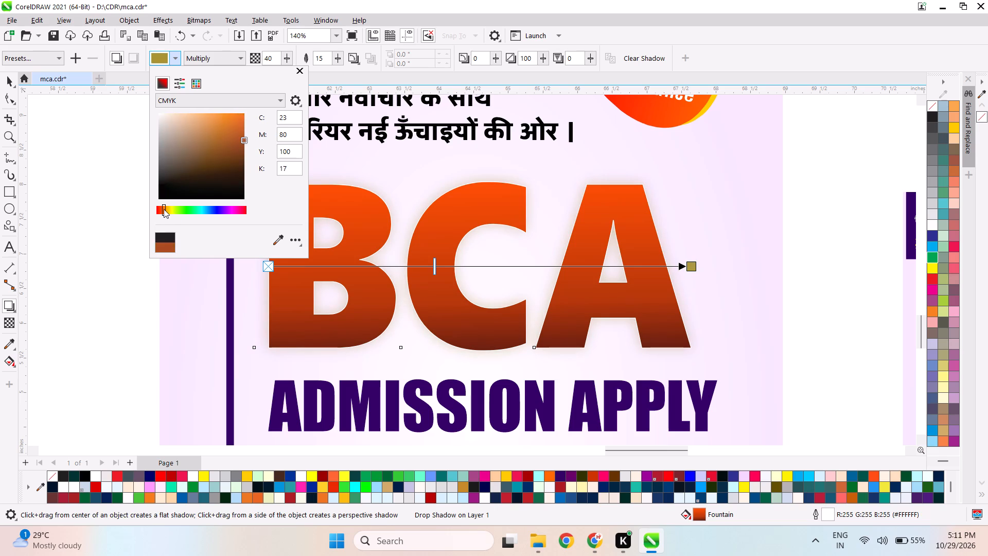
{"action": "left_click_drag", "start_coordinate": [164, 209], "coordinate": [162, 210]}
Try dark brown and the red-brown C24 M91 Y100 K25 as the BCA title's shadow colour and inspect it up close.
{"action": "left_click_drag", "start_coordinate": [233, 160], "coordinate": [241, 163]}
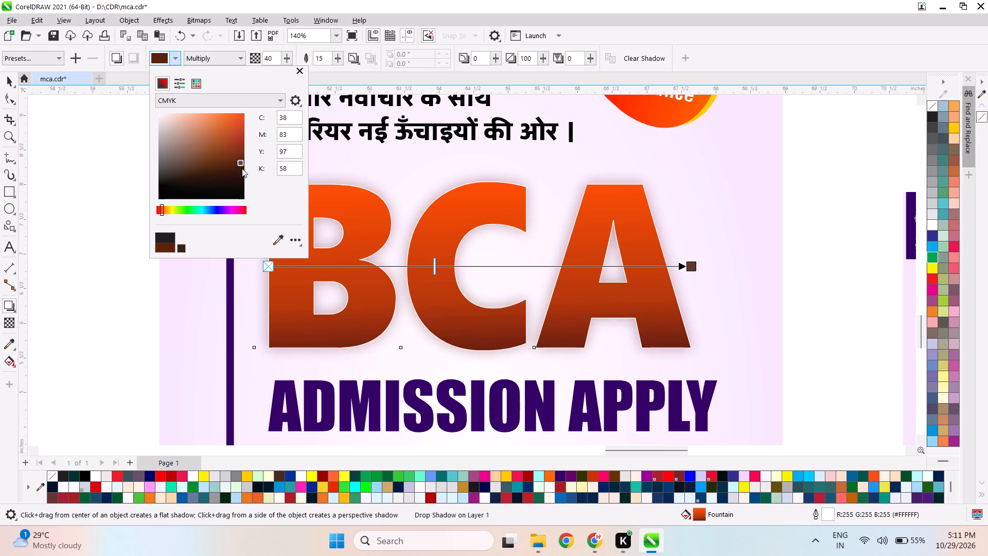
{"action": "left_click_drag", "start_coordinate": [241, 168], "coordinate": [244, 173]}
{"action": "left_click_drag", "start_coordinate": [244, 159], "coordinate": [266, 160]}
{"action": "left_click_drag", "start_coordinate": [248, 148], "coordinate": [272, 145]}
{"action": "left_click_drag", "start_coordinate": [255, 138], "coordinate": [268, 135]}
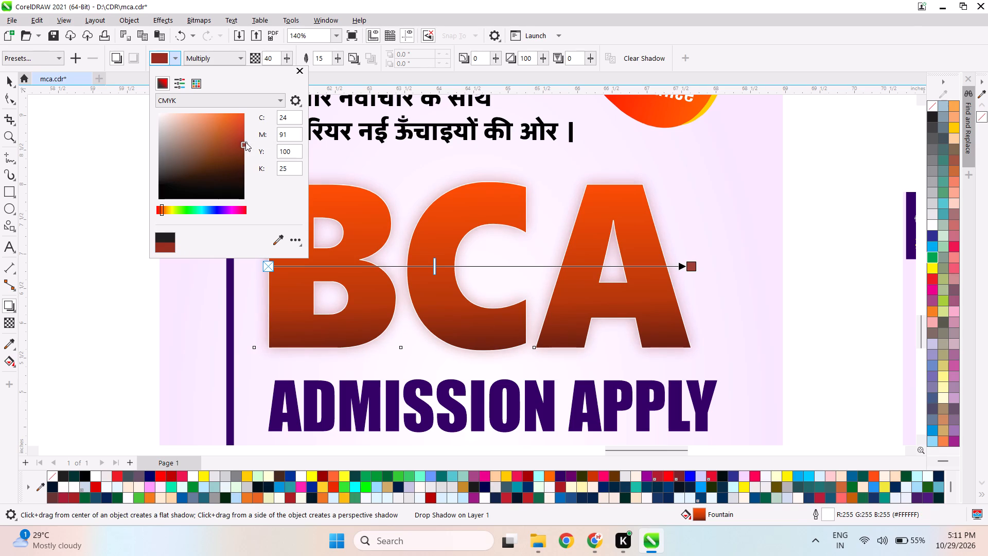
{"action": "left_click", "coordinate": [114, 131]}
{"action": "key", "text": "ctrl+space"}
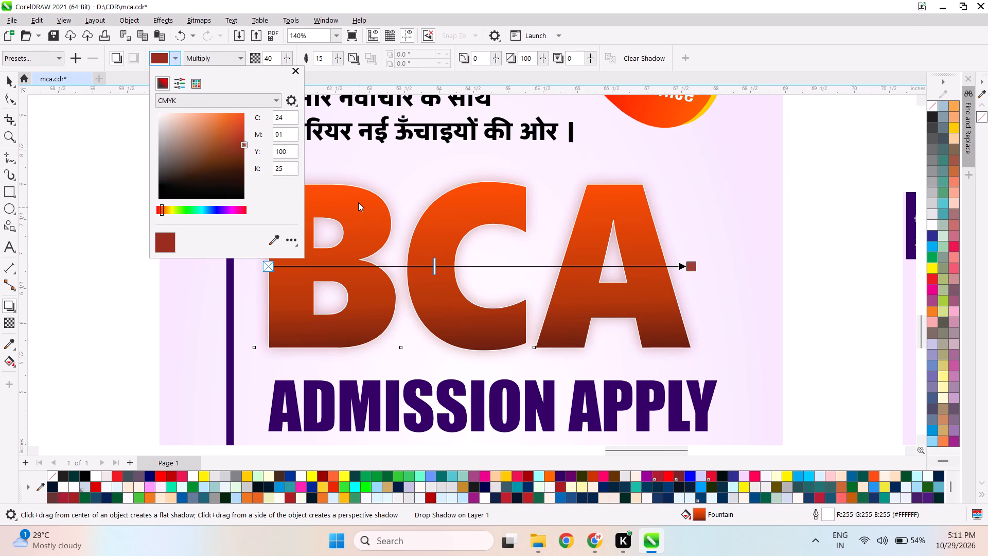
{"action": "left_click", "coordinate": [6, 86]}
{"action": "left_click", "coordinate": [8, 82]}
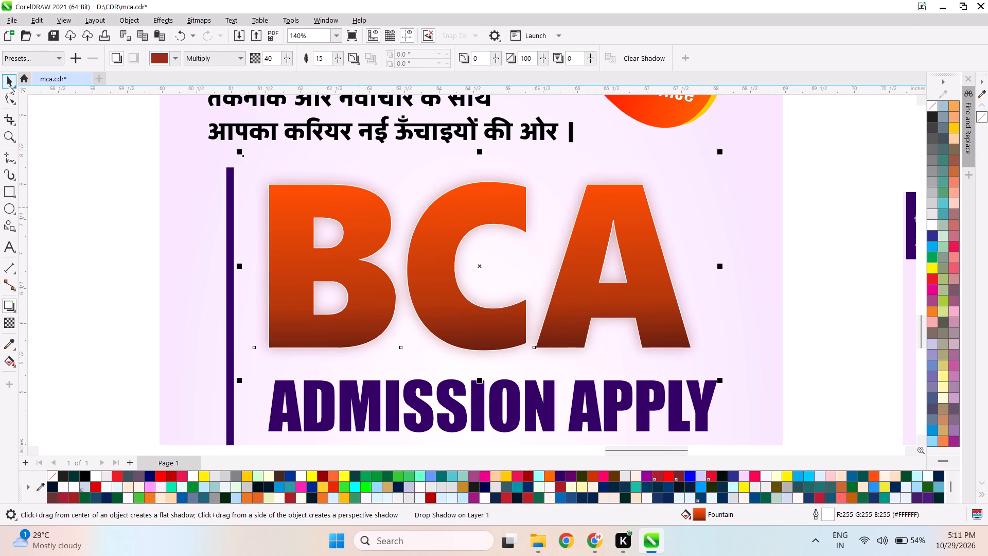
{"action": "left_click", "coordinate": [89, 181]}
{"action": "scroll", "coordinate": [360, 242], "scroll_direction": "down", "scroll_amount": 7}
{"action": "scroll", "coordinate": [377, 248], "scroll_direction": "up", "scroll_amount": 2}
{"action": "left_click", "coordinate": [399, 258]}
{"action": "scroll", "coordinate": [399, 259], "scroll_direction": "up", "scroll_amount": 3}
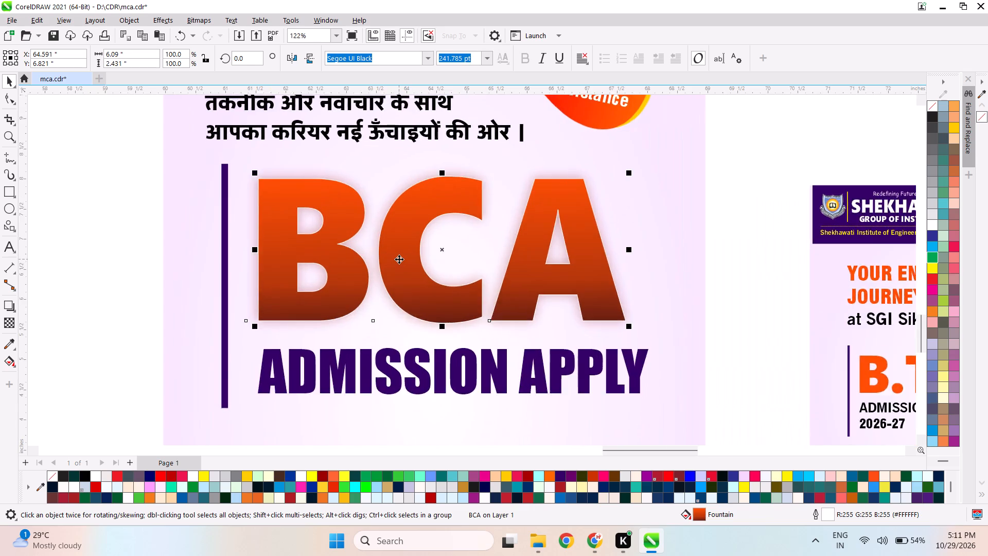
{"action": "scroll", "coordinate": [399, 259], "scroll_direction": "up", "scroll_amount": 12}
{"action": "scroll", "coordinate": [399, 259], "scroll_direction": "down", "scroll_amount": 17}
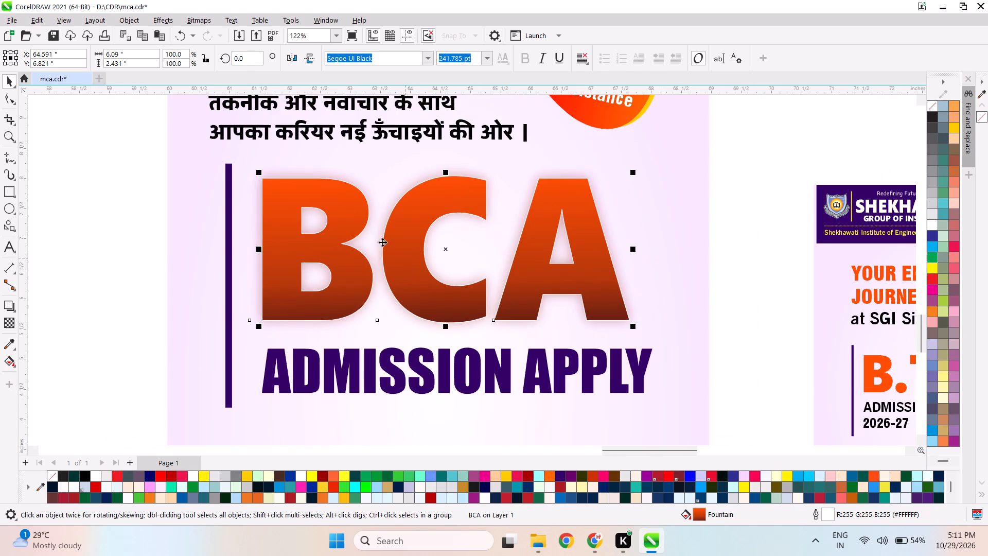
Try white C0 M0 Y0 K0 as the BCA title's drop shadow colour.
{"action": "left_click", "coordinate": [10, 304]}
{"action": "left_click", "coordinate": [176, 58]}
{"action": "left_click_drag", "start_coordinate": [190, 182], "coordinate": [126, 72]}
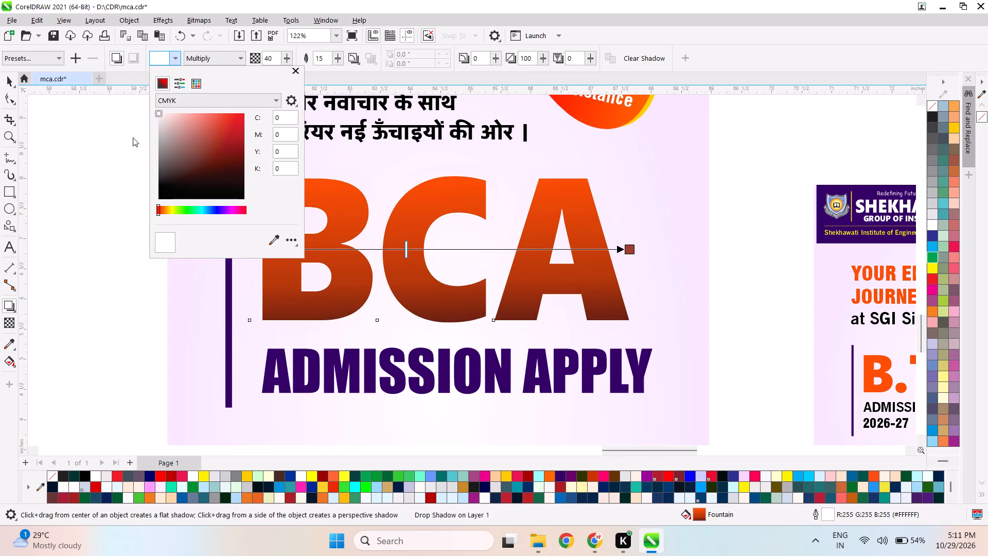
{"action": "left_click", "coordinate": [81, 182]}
Raise the opacity of the BCA title's drop shadow to 100.
{"action": "left_click_drag", "start_coordinate": [404, 252], "coordinate": [488, 257]}
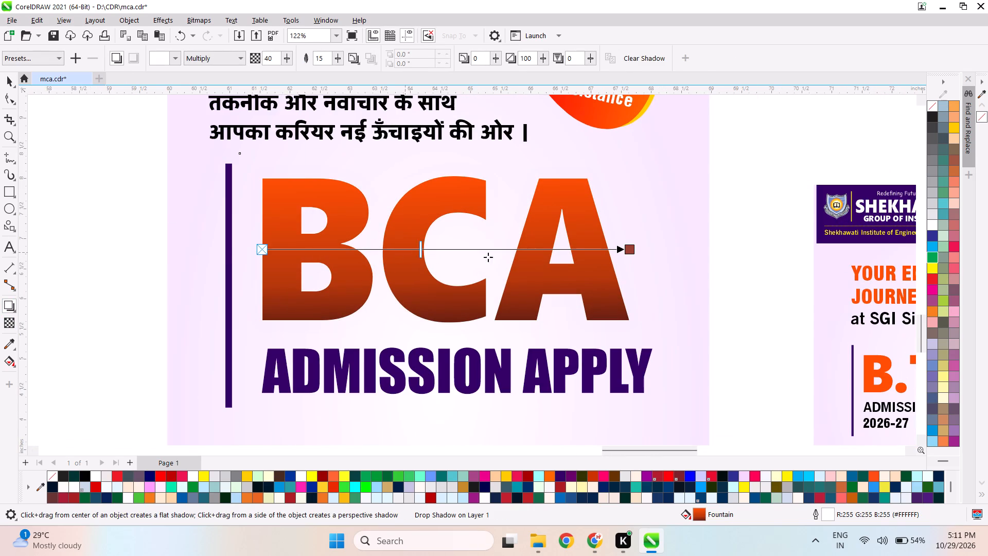
{"action": "left_click_drag", "start_coordinate": [488, 257], "coordinate": [648, 260]}
Change the BCA title's drop shadow colour to white and deselect the title.
{"action": "left_click", "coordinate": [171, 58]}
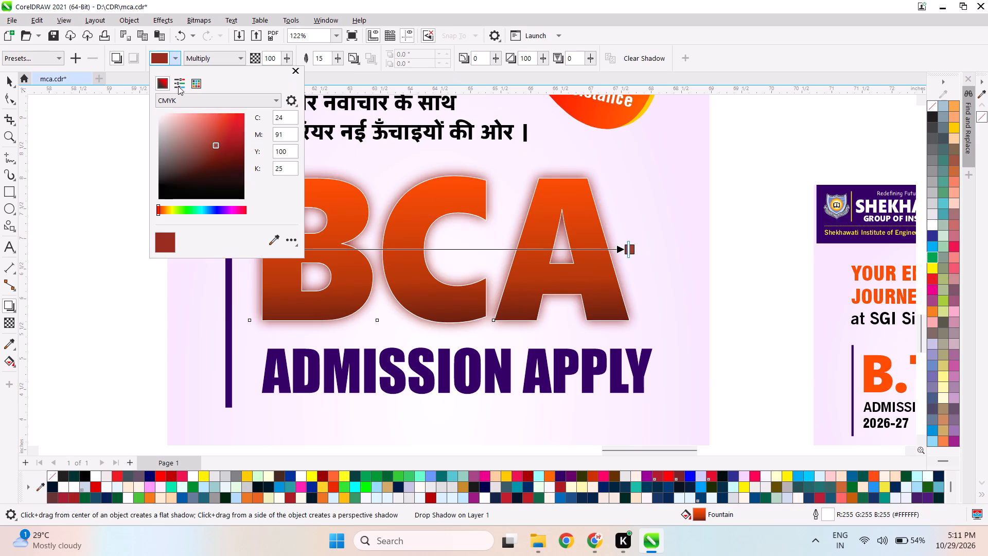
{"action": "left_click_drag", "start_coordinate": [179, 139], "coordinate": [97, 59]}
{"action": "left_click", "coordinate": [115, 198]}
{"action": "key", "text": "ctrl+space"}
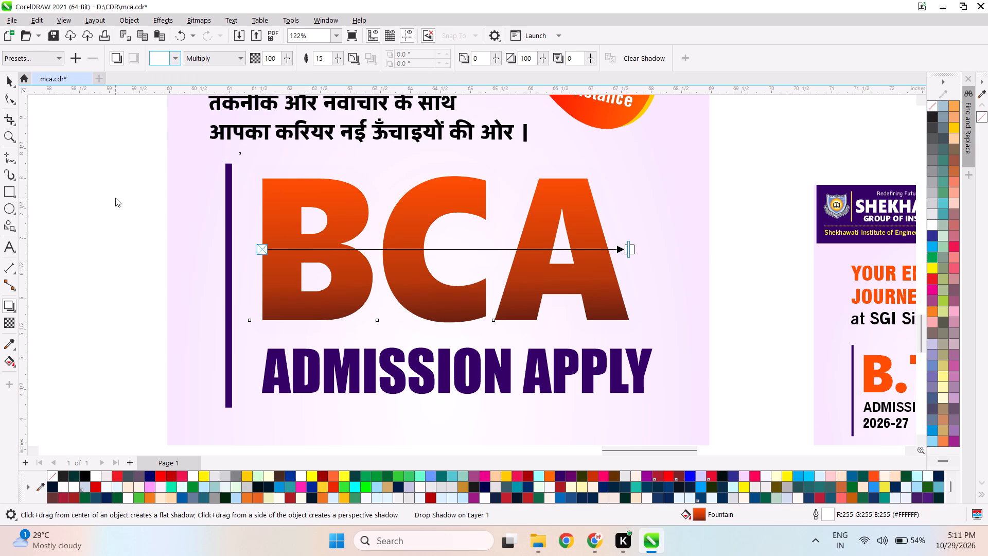
{"action": "key", "text": "ctrl+space"}
{"action": "left_click", "coordinate": [115, 198]}
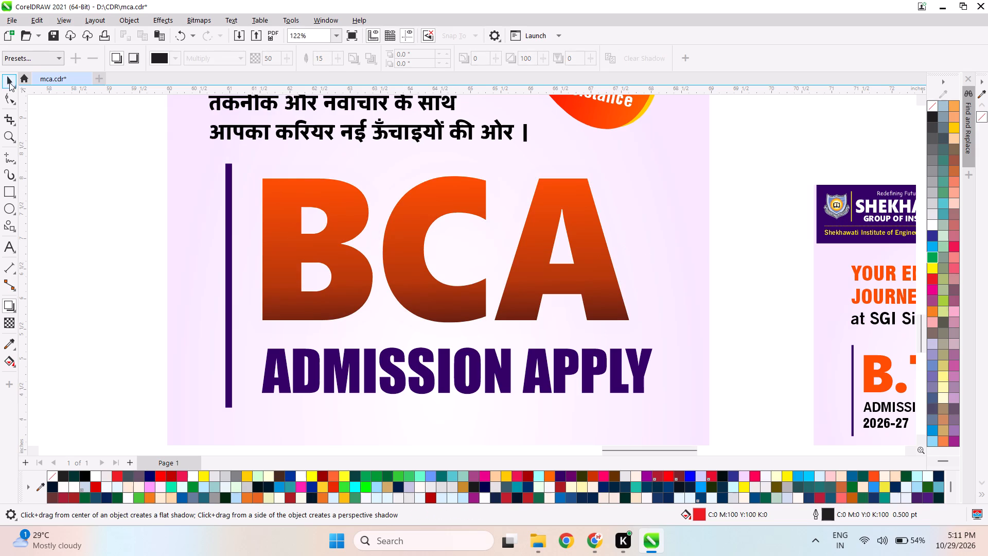
{"action": "left_click", "coordinate": [9, 82]}
{"action": "left_click", "coordinate": [76, 196]}
Enlarge the BCA title proportionally to about 6.38 by 2.55 in, keeping its upper-left corner in place, and deselect it.
{"action": "scroll", "coordinate": [357, 223], "scroll_direction": "up", "scroll_amount": 5}
{"action": "left_click", "coordinate": [254, 220]}
{"action": "scroll", "coordinate": [282, 197], "scroll_direction": "down", "scroll_amount": 3}
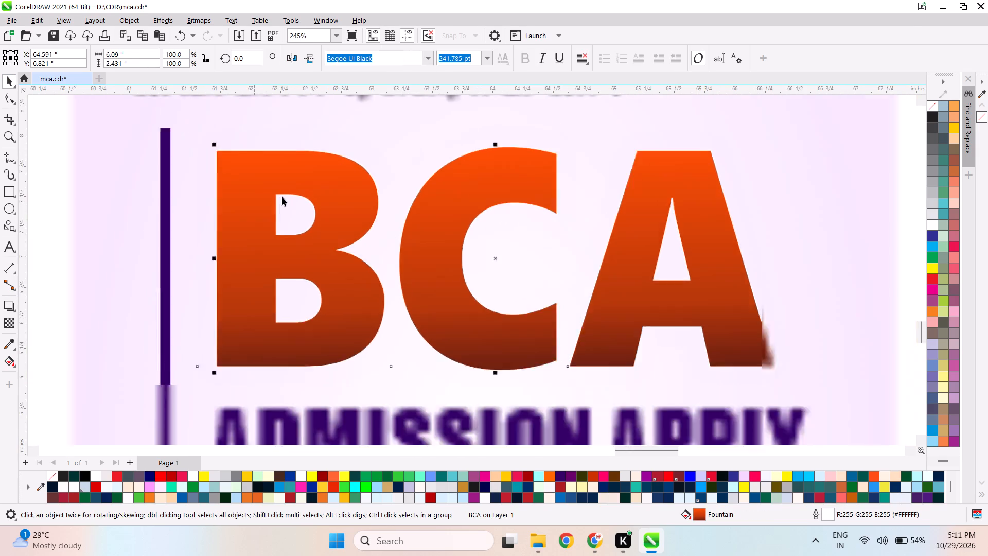
{"action": "scroll", "coordinate": [282, 197], "scroll_direction": "down", "scroll_amount": 1}
{"action": "scroll", "coordinate": [282, 197], "scroll_direction": "up", "scroll_amount": 4}
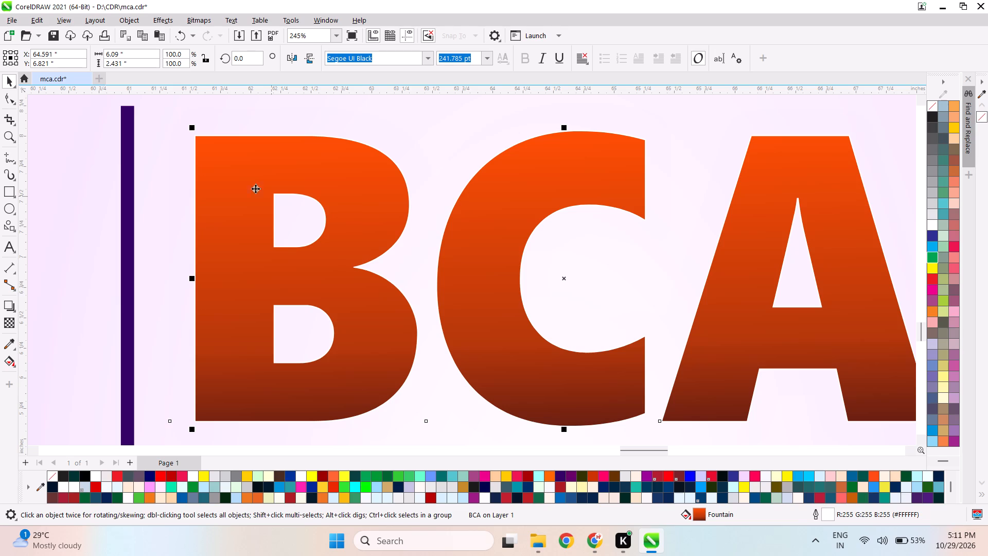
{"action": "scroll", "coordinate": [338, 204], "scroll_direction": "down", "scroll_amount": 10}
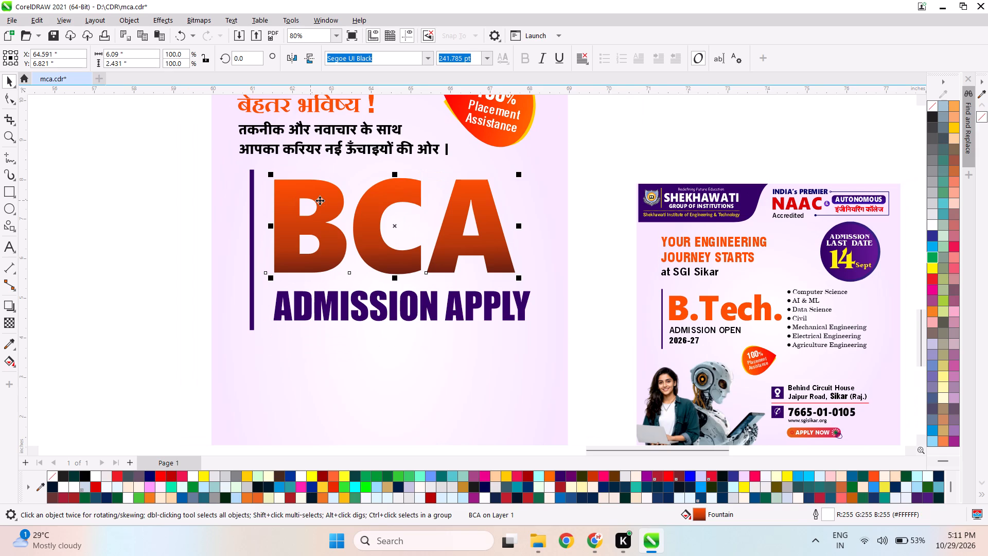
{"action": "scroll", "coordinate": [320, 200], "scroll_direction": "down", "scroll_amount": 2}
{"action": "scroll", "coordinate": [339, 204], "scroll_direction": "up", "scroll_amount": 8}
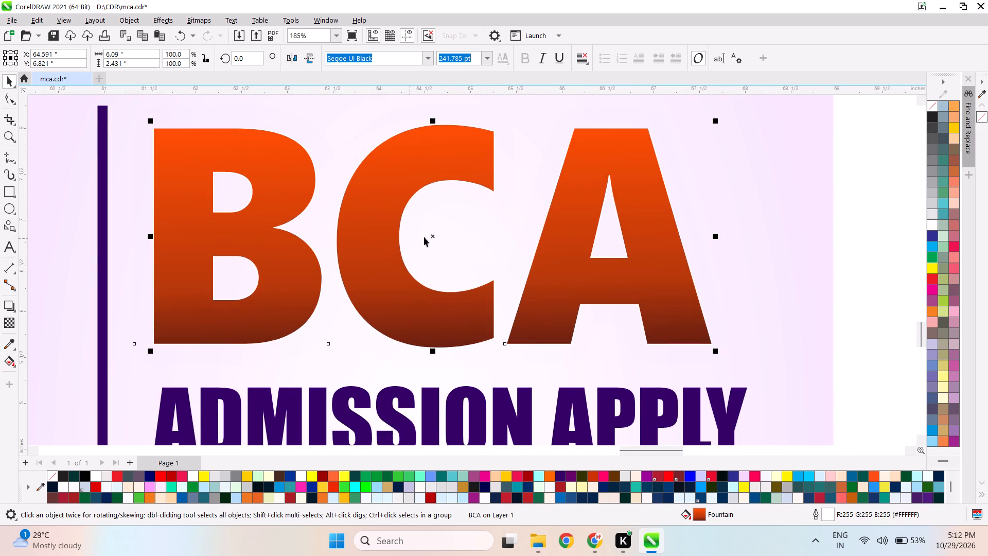
{"action": "scroll", "coordinate": [440, 245], "scroll_direction": "down", "scroll_amount": 3}
{"action": "scroll", "coordinate": [493, 350], "scroll_direction": "up", "scroll_amount": 2}
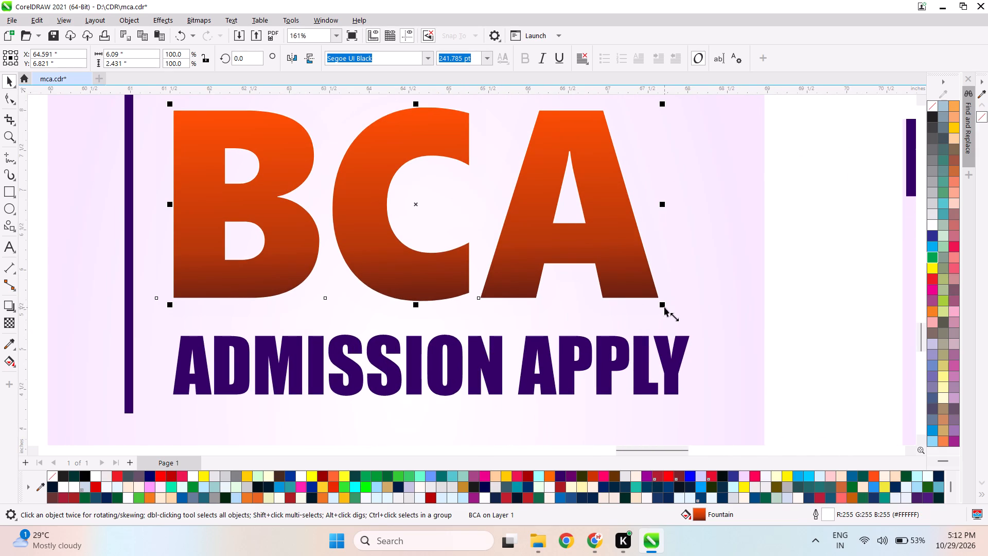
{"action": "left_click_drag", "start_coordinate": [664, 305], "coordinate": [687, 324]}
{"action": "scroll", "coordinate": [534, 269], "scroll_direction": "down", "scroll_amount": 5}
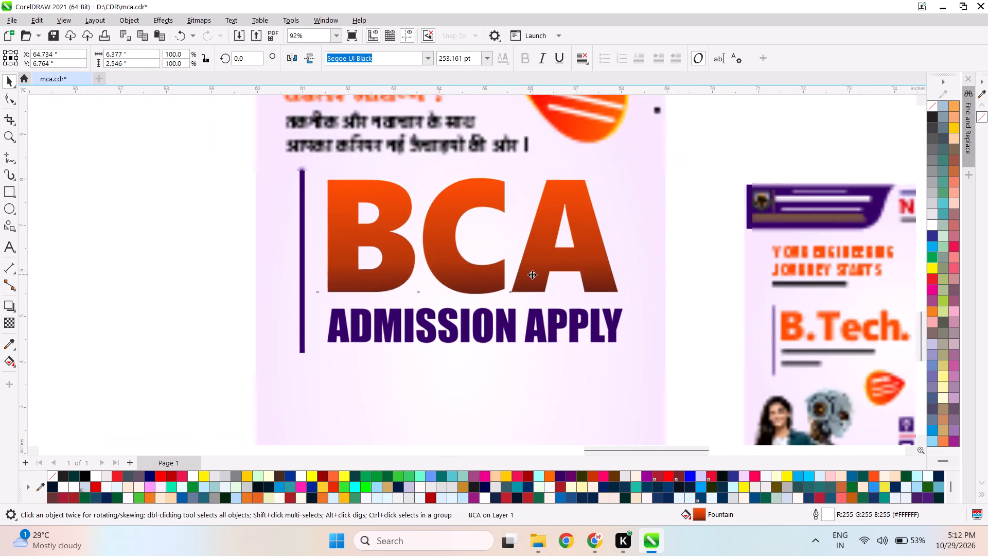
{"action": "scroll", "coordinate": [532, 274], "scroll_direction": "down", "scroll_amount": 2}
{"action": "left_click", "coordinate": [227, 282]}
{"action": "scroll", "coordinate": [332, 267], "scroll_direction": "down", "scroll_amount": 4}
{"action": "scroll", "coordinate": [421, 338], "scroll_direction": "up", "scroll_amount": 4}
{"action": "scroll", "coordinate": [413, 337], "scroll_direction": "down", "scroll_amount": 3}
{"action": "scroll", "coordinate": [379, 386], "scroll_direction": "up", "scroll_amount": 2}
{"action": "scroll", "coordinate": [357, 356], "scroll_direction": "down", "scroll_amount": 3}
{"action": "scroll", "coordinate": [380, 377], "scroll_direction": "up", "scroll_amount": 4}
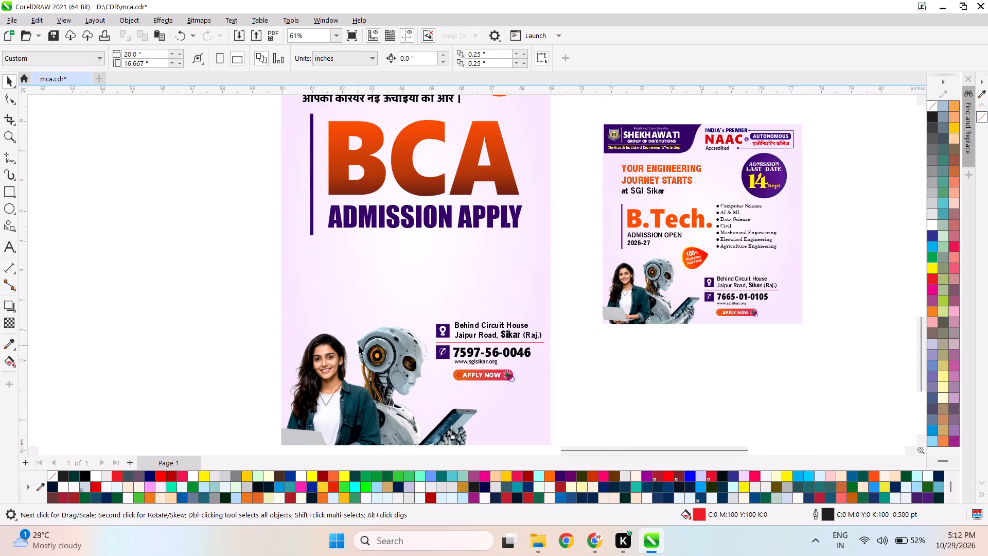
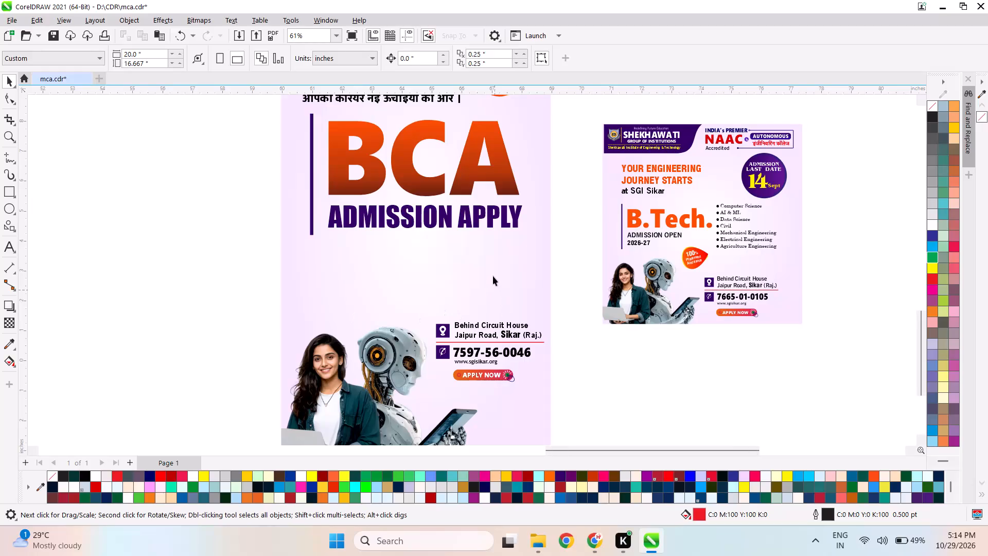
Examine the BCA ad's overall layout with the enlarged title, alongside the neighbouring B.Tech ad.
{"action": "scroll", "coordinate": [515, 229], "scroll_direction": "down", "scroll_amount": 2}
{"action": "scroll", "coordinate": [448, 119], "scroll_direction": "up", "scroll_amount": 6}
{"action": "scroll", "coordinate": [520, 208], "scroll_direction": "down", "scroll_amount": 2}
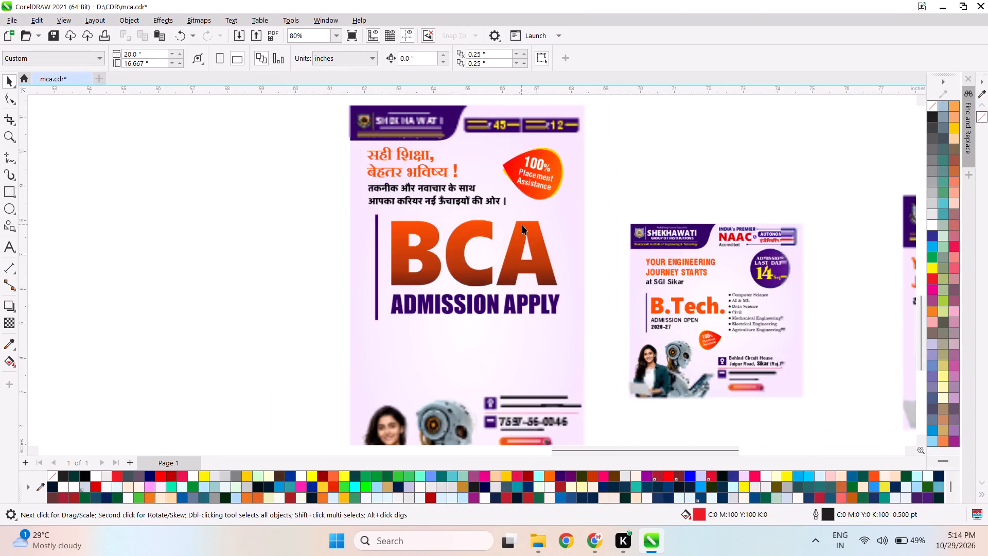
{"action": "scroll", "coordinate": [522, 225], "scroll_direction": "down", "scroll_amount": 5}
{"action": "scroll", "coordinate": [536, 157], "scroll_direction": "up", "scroll_amount": 7}
{"action": "scroll", "coordinate": [517, 193], "scroll_direction": "down", "scroll_amount": 4}
{"action": "scroll", "coordinate": [517, 155], "scroll_direction": "up", "scroll_amount": 3}
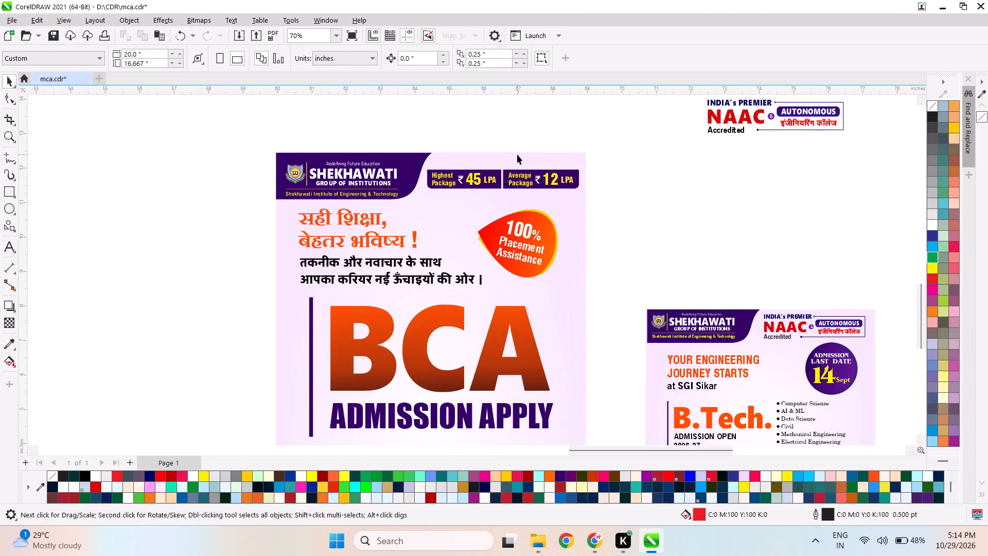
{"action": "scroll", "coordinate": [483, 146], "scroll_direction": "down", "scroll_amount": 3}
{"action": "scroll", "coordinate": [464, 356], "scroll_direction": "up", "scroll_amount": 3}
{"action": "scroll", "coordinate": [436, 336], "scroll_direction": "down", "scroll_amount": 3}
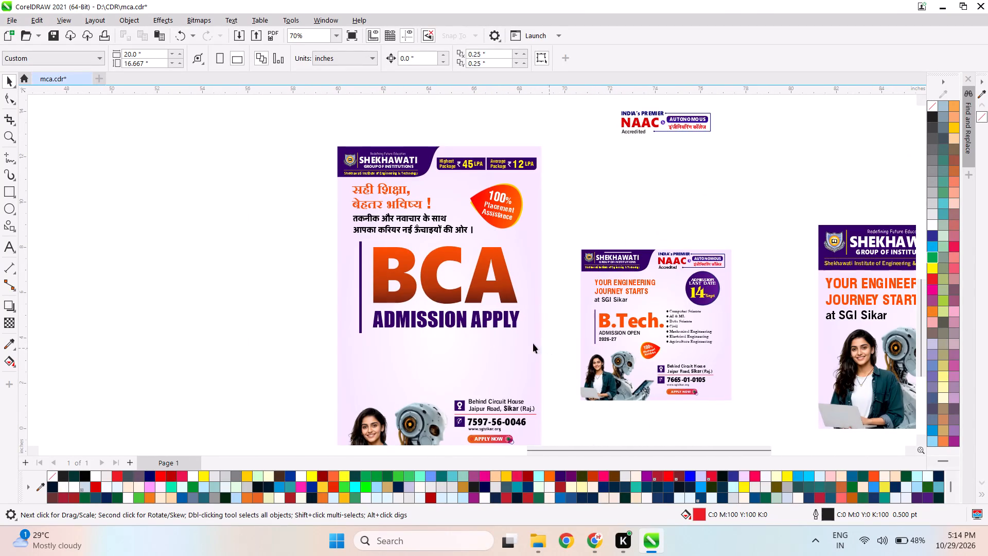
{"action": "scroll", "coordinate": [445, 340], "scroll_direction": "up", "scroll_amount": 2}
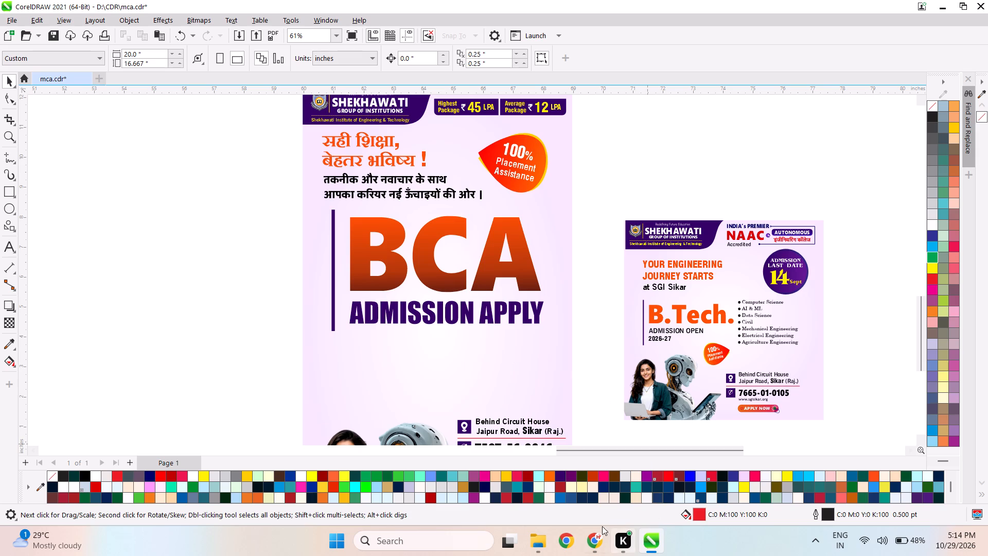
Duplicate the ADMISSION APPLY line in the BCA ad, placing the copy just below the original.
{"action": "left_click", "coordinate": [223, 334]}
{"action": "scroll", "coordinate": [396, 310], "scroll_direction": "up", "scroll_amount": 3}
{"action": "left_click", "coordinate": [407, 321]}
{"action": "scroll", "coordinate": [481, 303], "scroll_direction": "down", "scroll_amount": 4}
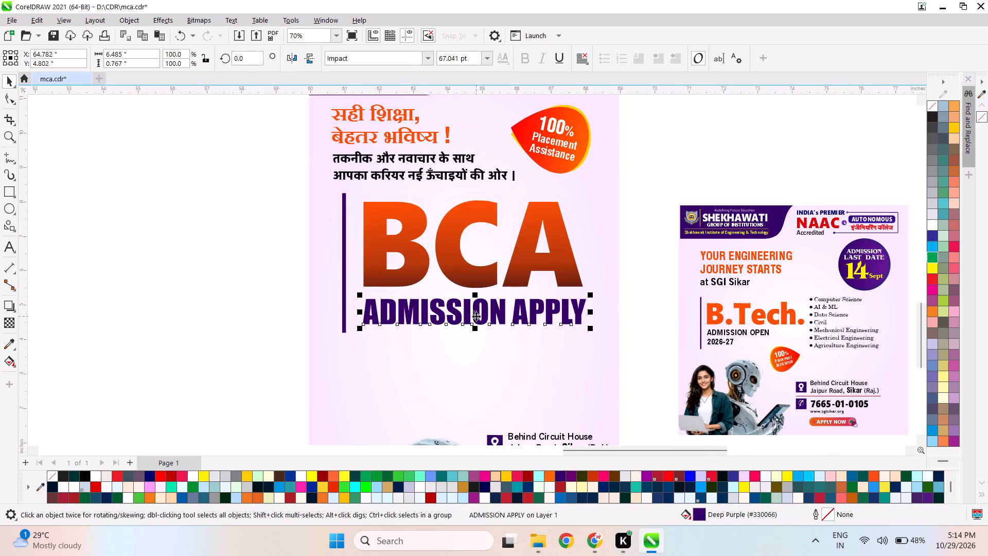
{"action": "left_click_drag", "start_coordinate": [477, 314], "coordinate": [456, 359]}
{"action": "right_click", "coordinate": [456, 359]}
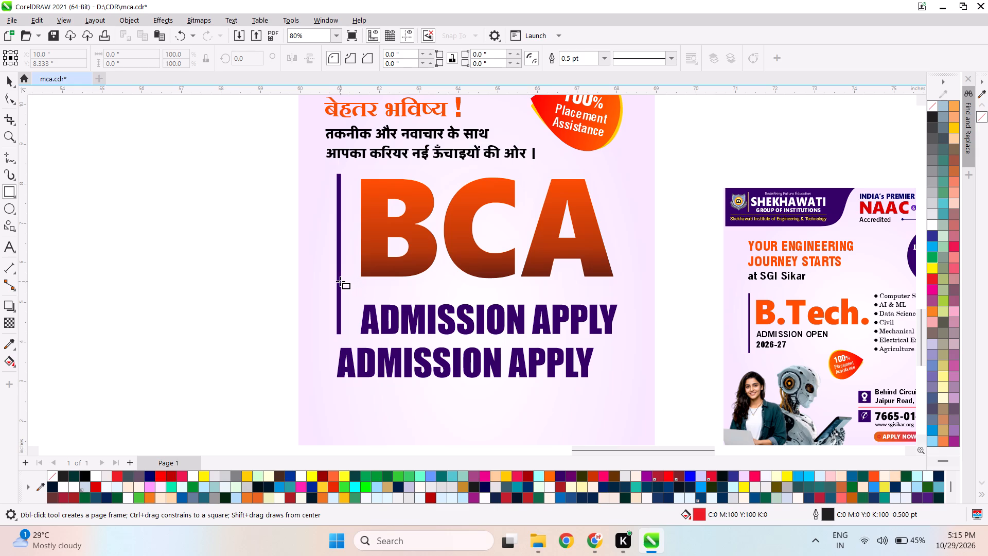
{"action": "left_click_drag", "start_coordinate": [356, 281], "coordinate": [598, 300]}
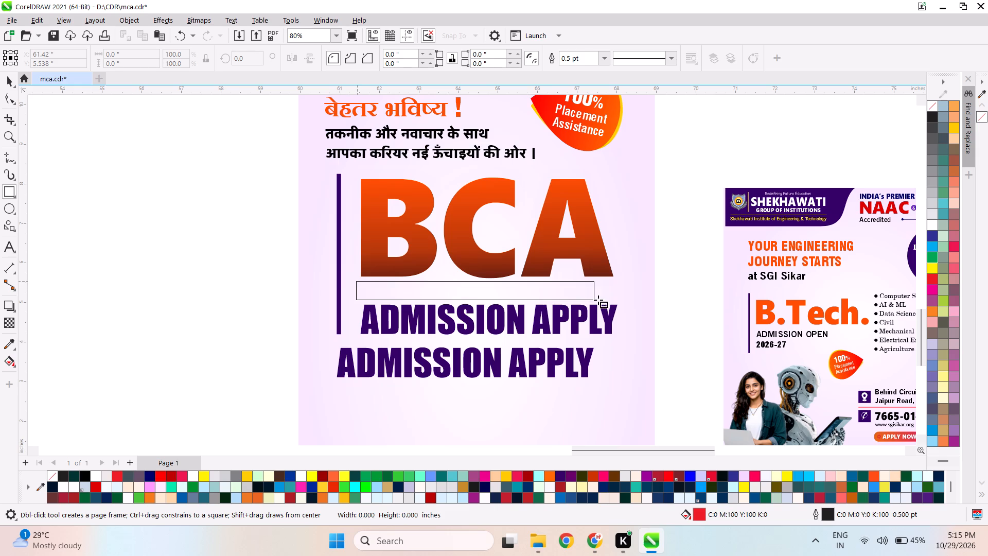
{"action": "left_click_drag", "start_coordinate": [598, 300], "coordinate": [615, 302]}
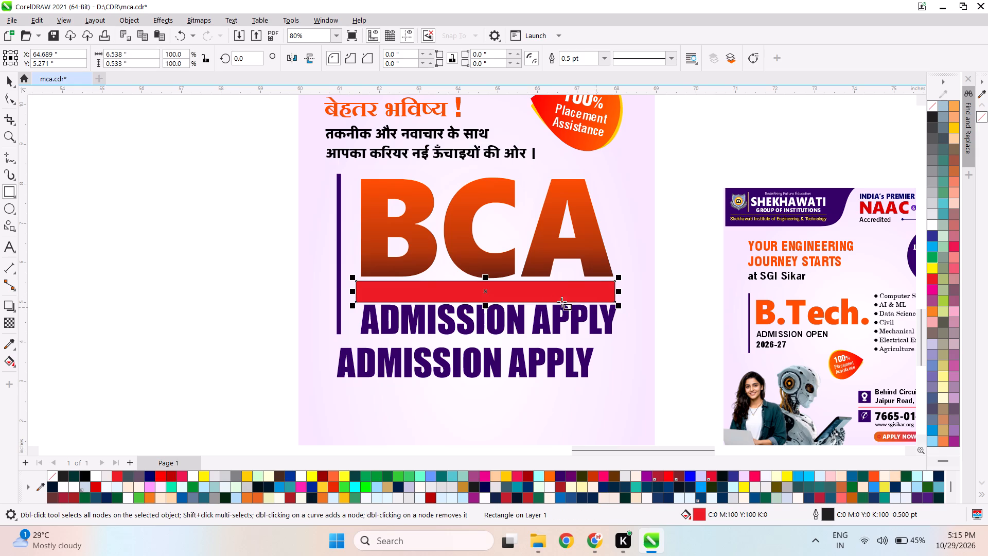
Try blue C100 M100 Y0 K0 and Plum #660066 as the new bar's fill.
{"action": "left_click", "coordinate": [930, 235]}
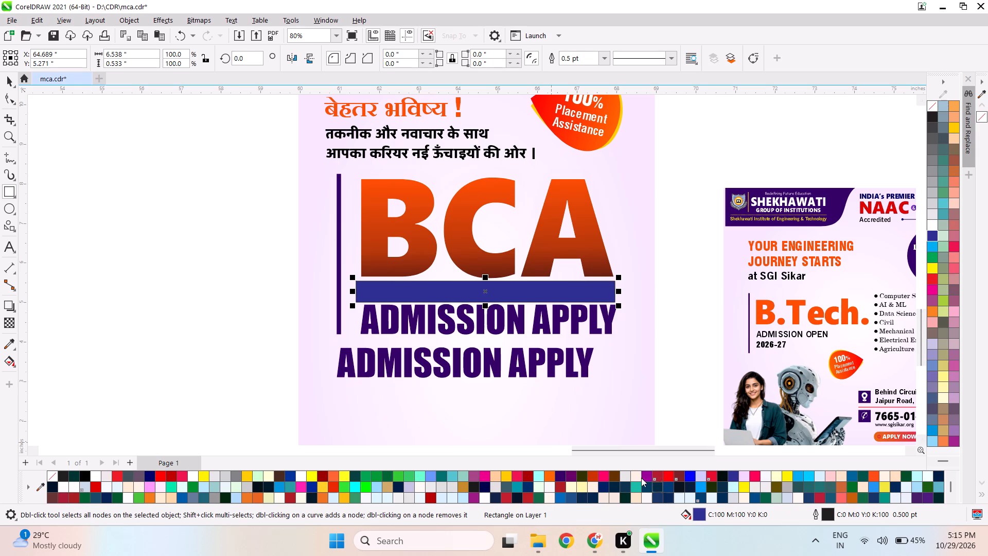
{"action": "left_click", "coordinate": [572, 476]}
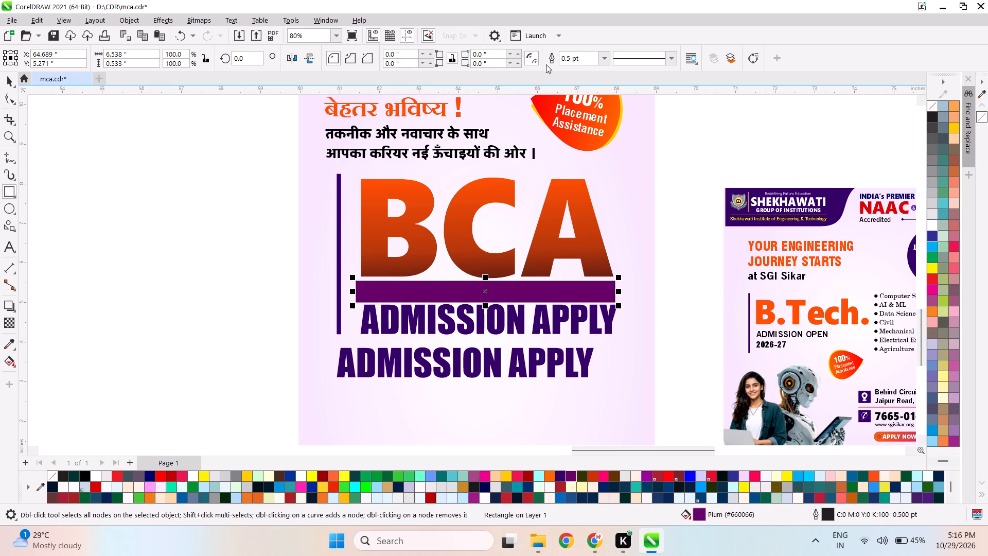
Set the new bar's outline width to None.
{"action": "left_click", "coordinate": [607, 57]}
{"action": "left_click", "coordinate": [589, 73]}
{"action": "scroll", "coordinate": [151, 495], "scroll_direction": "up", "scroll_amount": 2}
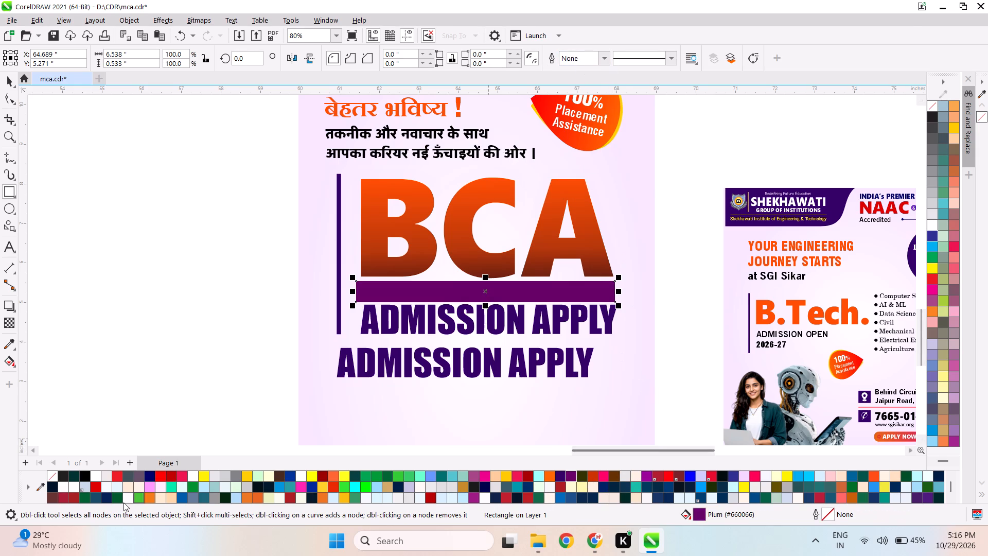
{"action": "scroll", "coordinate": [123, 502], "scroll_direction": "up", "scroll_amount": 2}
{"action": "scroll", "coordinate": [64, 482], "scroll_direction": "up", "scroll_amount": 2}
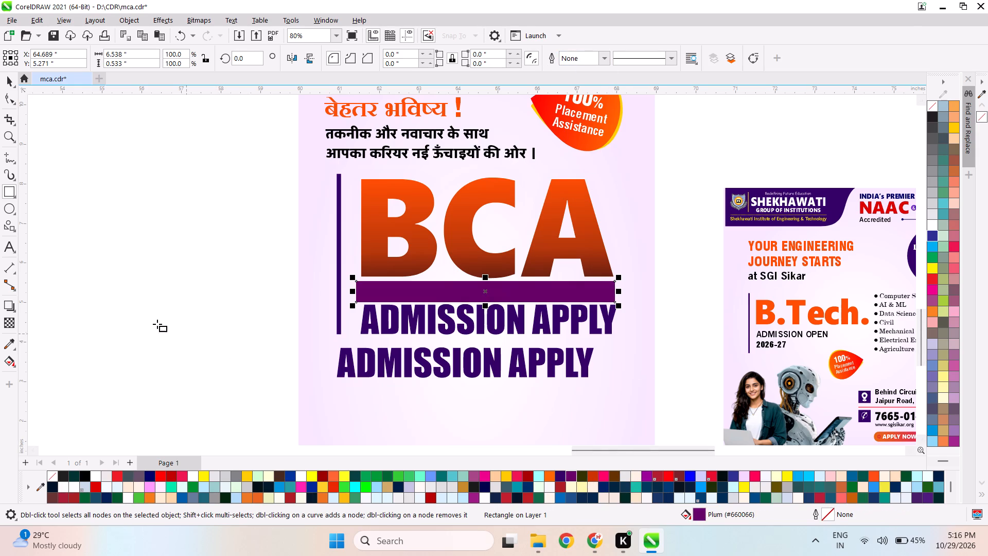
Paste "Bachelor of Computer Applications" as a new artistic text line in the empty area beside the BCA ad.
{"action": "key", "text": "ctrl+space"}
{"action": "left_click", "coordinate": [9, 246]}
{"action": "left_click", "coordinate": [73, 255]}
{"action": "key", "text": "ctrl+v"}
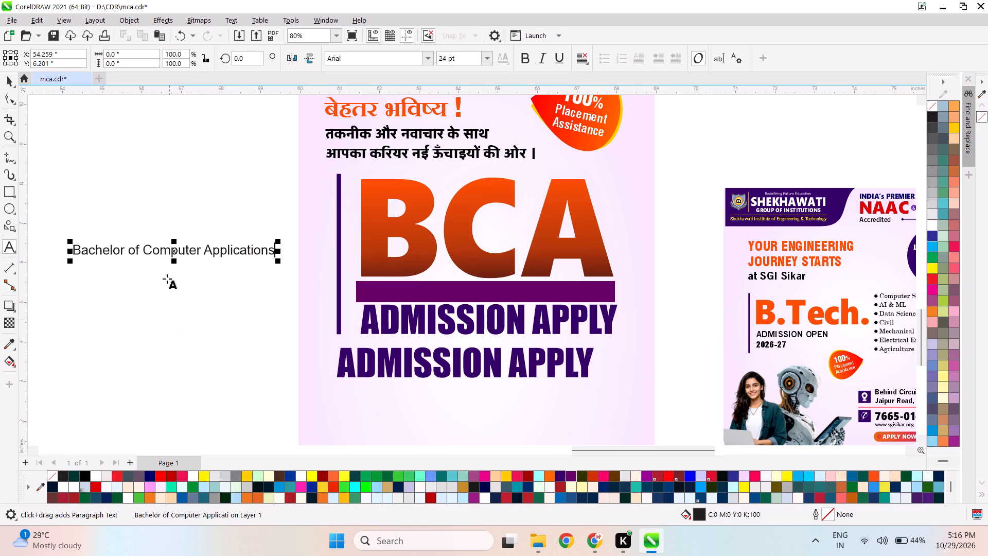
Make the Bachelor of Computer Applications text bold and white, and place it on the bar under the BCA title.
{"action": "key", "text": "ctrl+space"}
{"action": "left_click", "coordinate": [527, 58]}
{"action": "left_click_drag", "start_coordinate": [181, 250], "coordinate": [473, 292]}
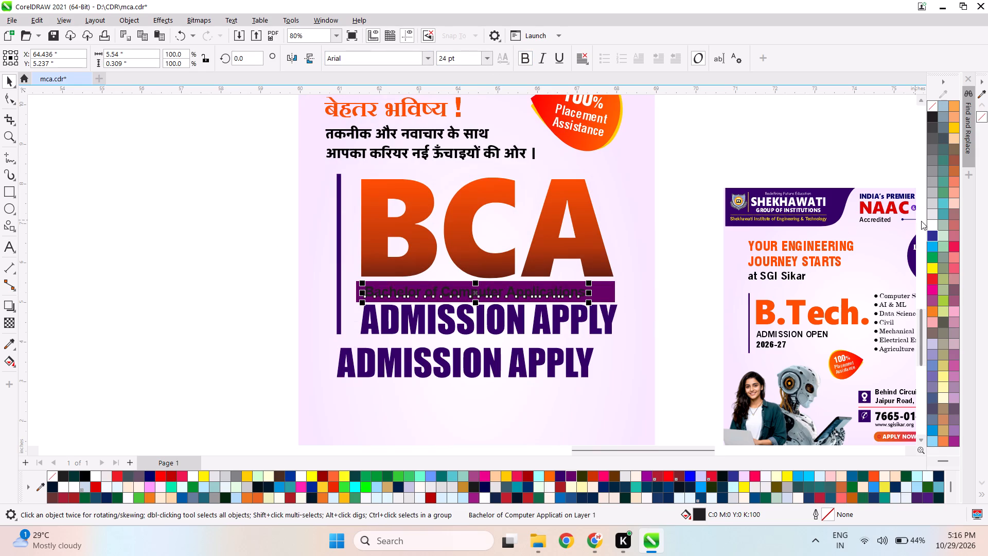
{"action": "left_click", "coordinate": [928, 223]}
Enlarge the Bachelor of Computer Applications text proportionally to about 6.12 by 0.34 in and centre it on the bar.
{"action": "scroll", "coordinate": [534, 285], "scroll_direction": "up", "scroll_amount": 6}
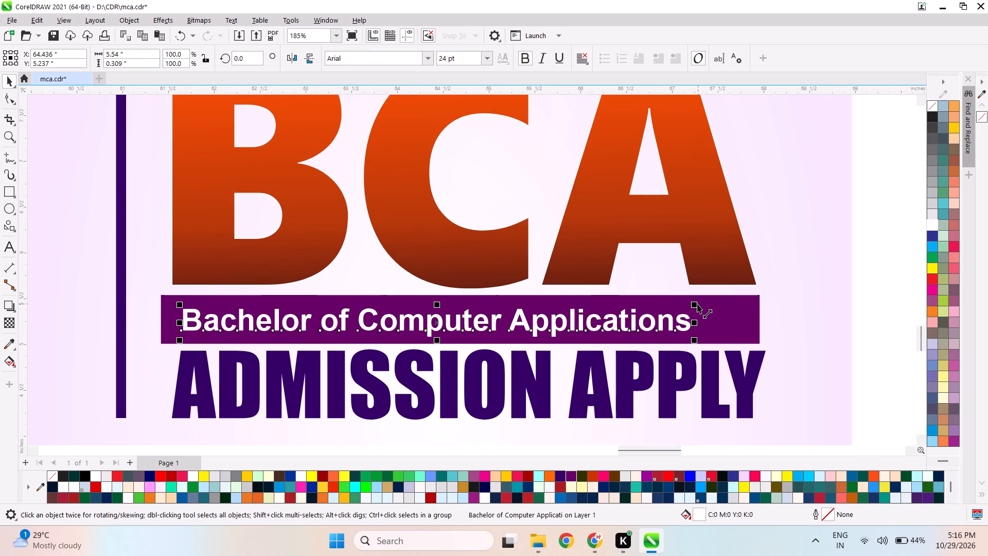
{"action": "left_click_drag", "start_coordinate": [697, 304], "coordinate": [750, 297]}
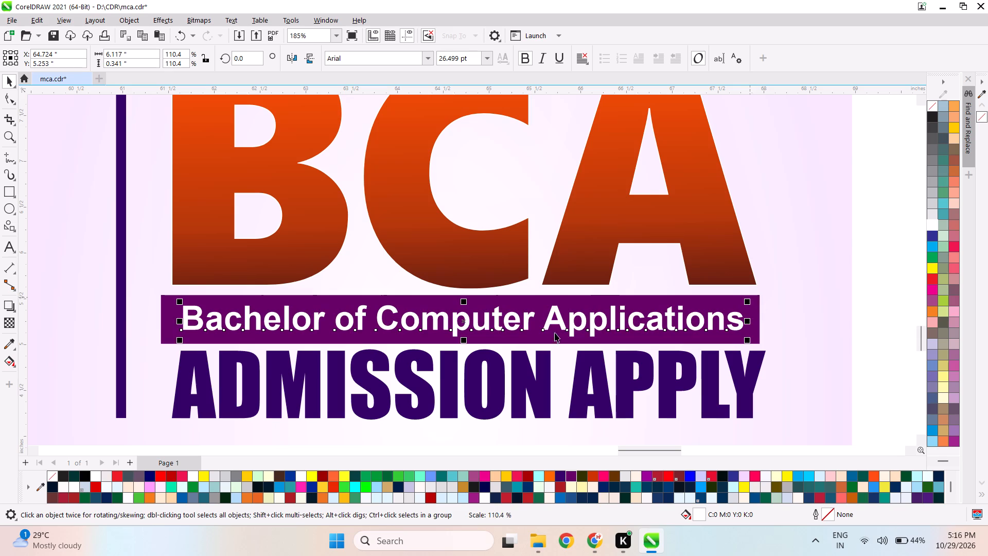
{"action": "left_click", "coordinate": [464, 323]}
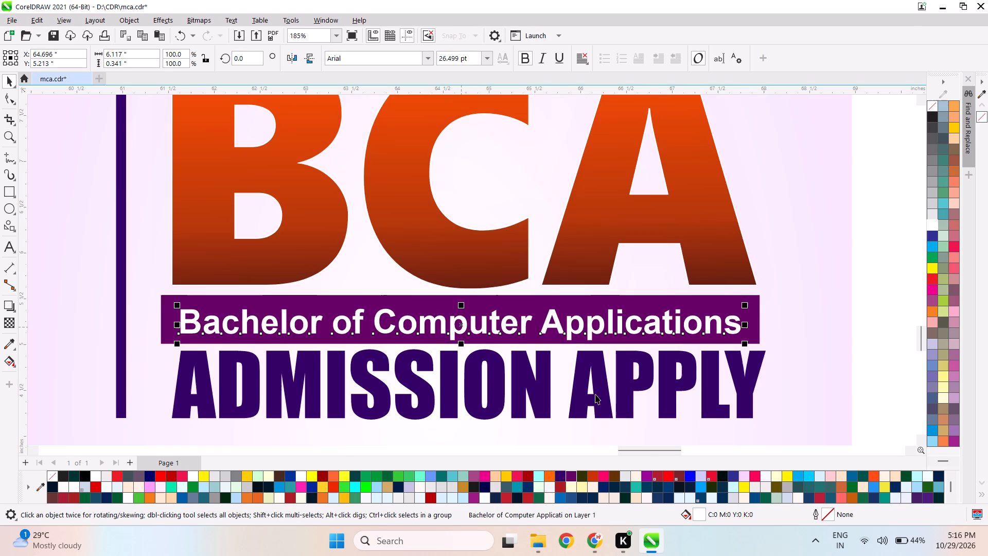
Fill the bar behind Bachelor of Computer Applications with dark navy #04044F, after trying #040474.
{"action": "left_click", "coordinate": [948, 498]}
{"action": "triple_click", "coordinate": [948, 498]}
{"action": "triple_click", "coordinate": [948, 498]}
{"action": "left_click", "coordinate": [948, 498]}
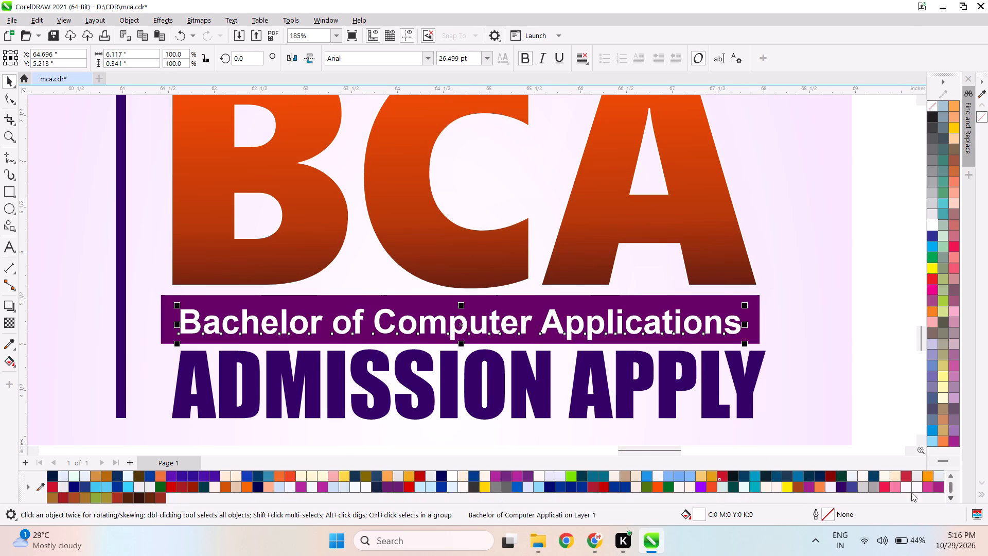
{"action": "left_click", "coordinate": [568, 301]}
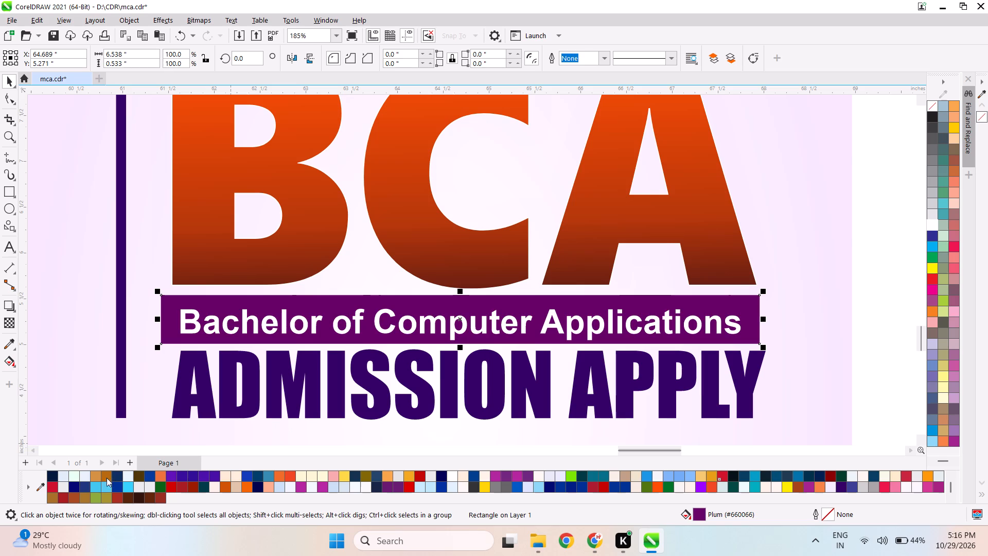
{"action": "left_click", "coordinate": [73, 486]}
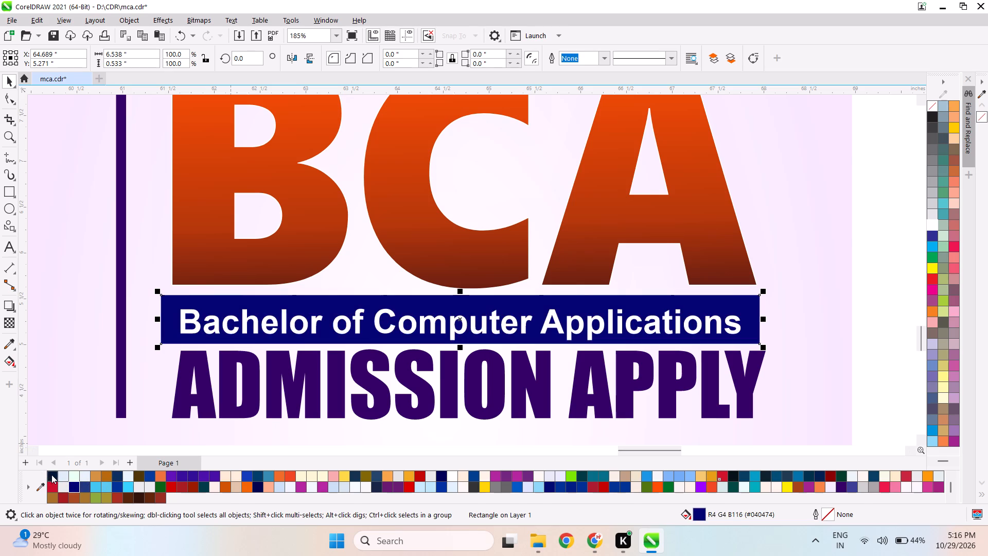
{"action": "left_click", "coordinate": [51, 475]}
{"action": "left_click", "coordinate": [255, 485]}
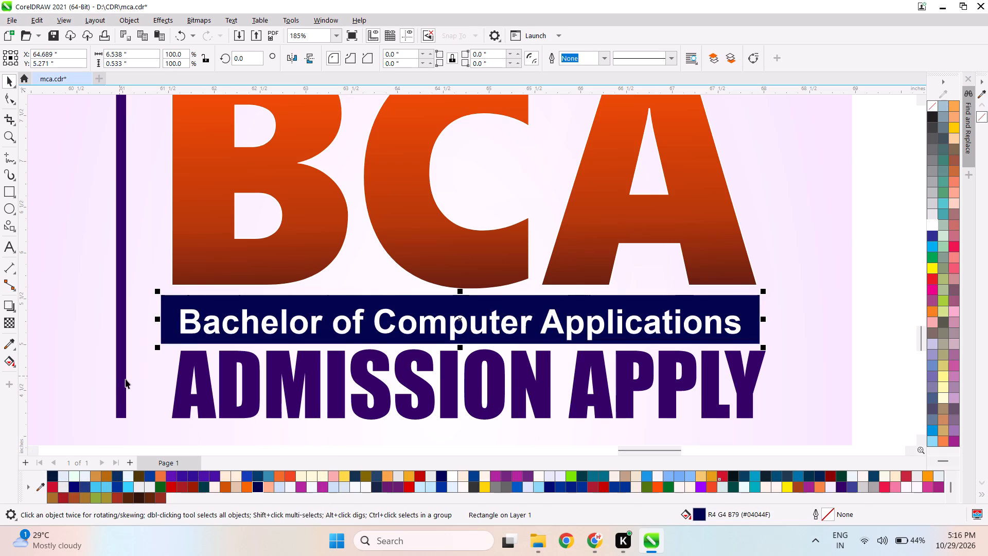
Fill the vertical bar beside the BCA title with dark navy #04044F.
{"action": "left_click", "coordinate": [118, 378]}
{"action": "left_click", "coordinate": [260, 486]}
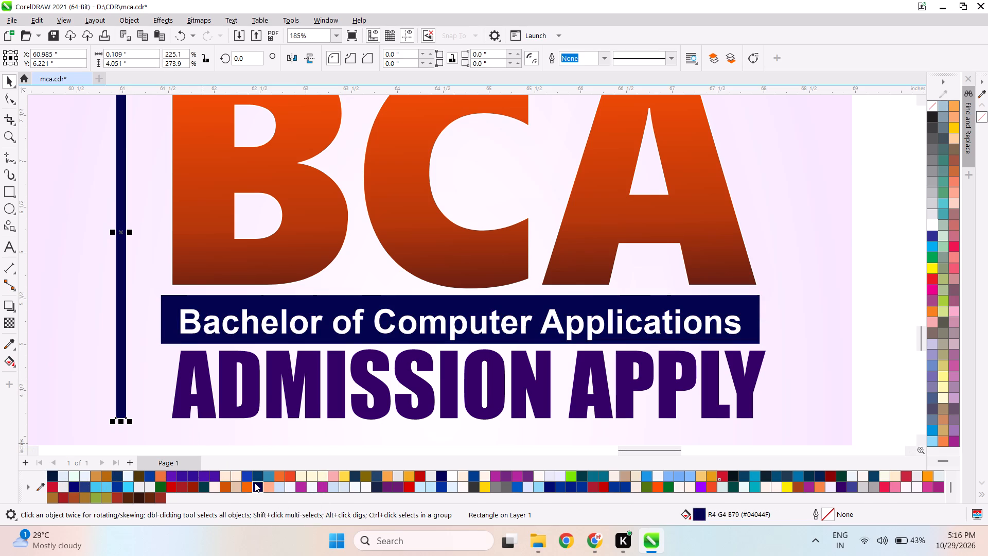
Fill the upper ADMISSION APPLY text with green C100 M0 Y100 K0 and shift it slightly down, clear of the Bachelor of Computer Applications bar.
{"action": "scroll", "coordinate": [401, 307], "scroll_direction": "down", "scroll_amount": 10}
{"action": "left_click", "coordinate": [596, 325]}
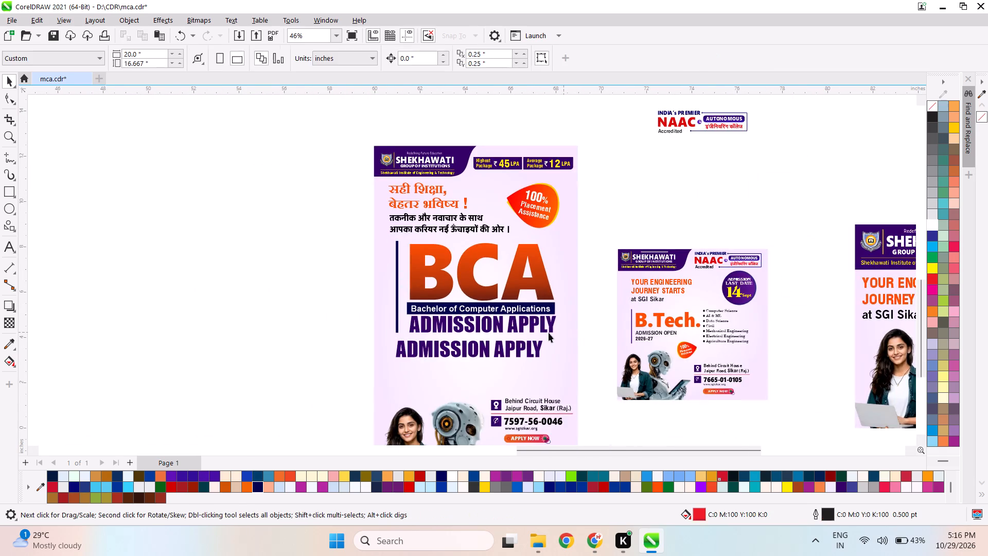
{"action": "scroll", "coordinate": [546, 333], "scroll_direction": "up", "scroll_amount": 2}
{"action": "left_click", "coordinate": [554, 322]}
{"action": "left_click", "coordinate": [933, 257]}
{"action": "scroll", "coordinate": [440, 332], "scroll_direction": "up", "scroll_amount": 2}
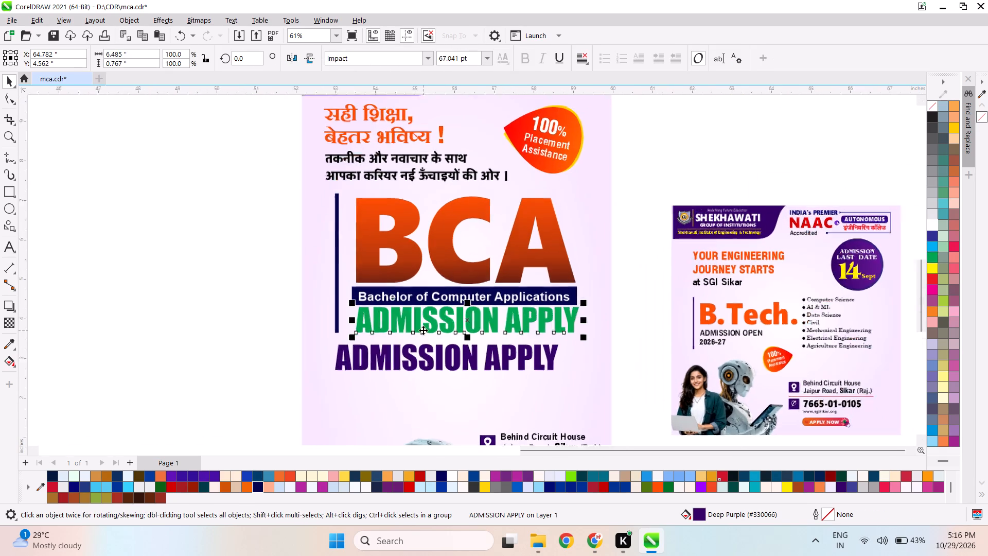
{"action": "scroll", "coordinate": [423, 330], "scroll_direction": "up", "scroll_amount": 3}
{"action": "left_click", "coordinate": [503, 304]}
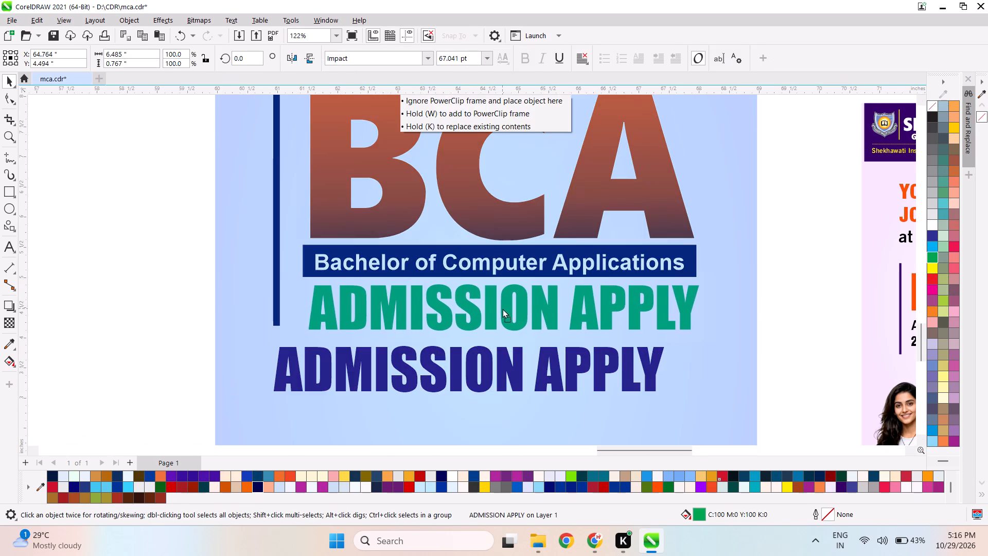
Fill the bar behind Bachelor of Computer Applications with dark green C93 M21 Y100 K7.
{"action": "left_click", "coordinate": [471, 248]}
{"action": "left_click", "coordinate": [931, 256]}
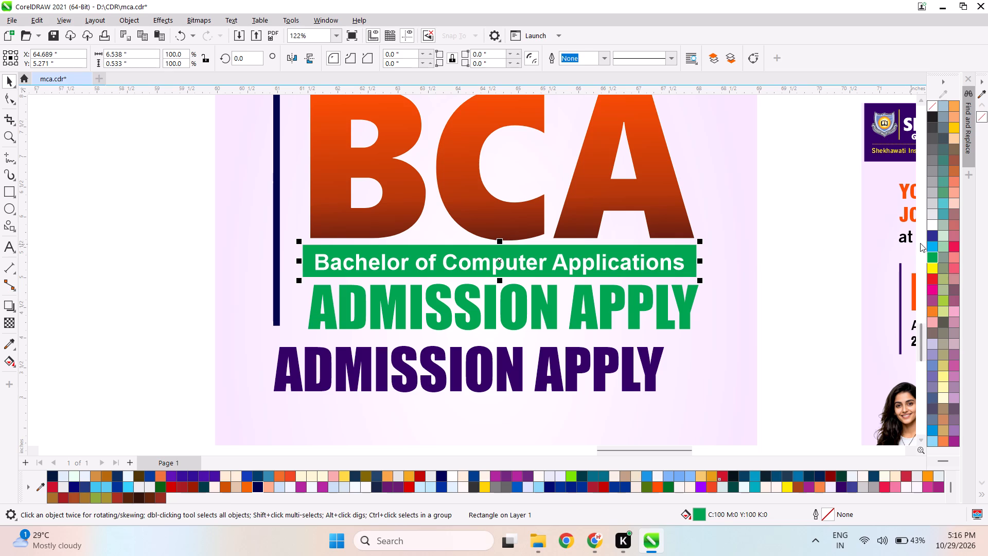
{"action": "double_click", "coordinate": [699, 517]}
{"action": "left_click", "coordinate": [315, 147]}
{"action": "left_click_drag", "start_coordinate": [460, 235], "coordinate": [465, 238]}
{"action": "left_click", "coordinate": [596, 439]}
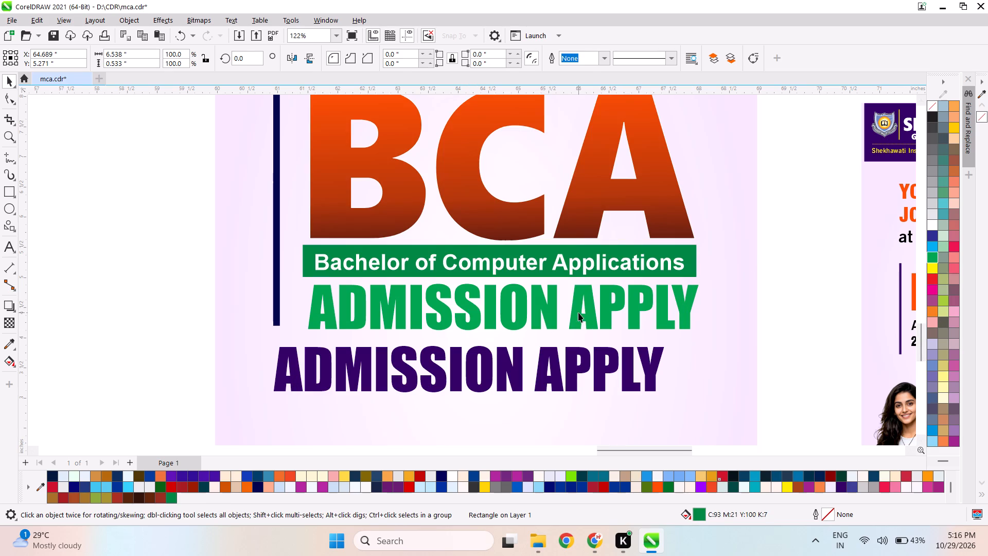
Fill the upper ADMISSION APPLY text with dark blue #0C2E5E.
{"action": "left_click", "coordinate": [578, 312]}
{"action": "left_click", "coordinate": [138, 498]}
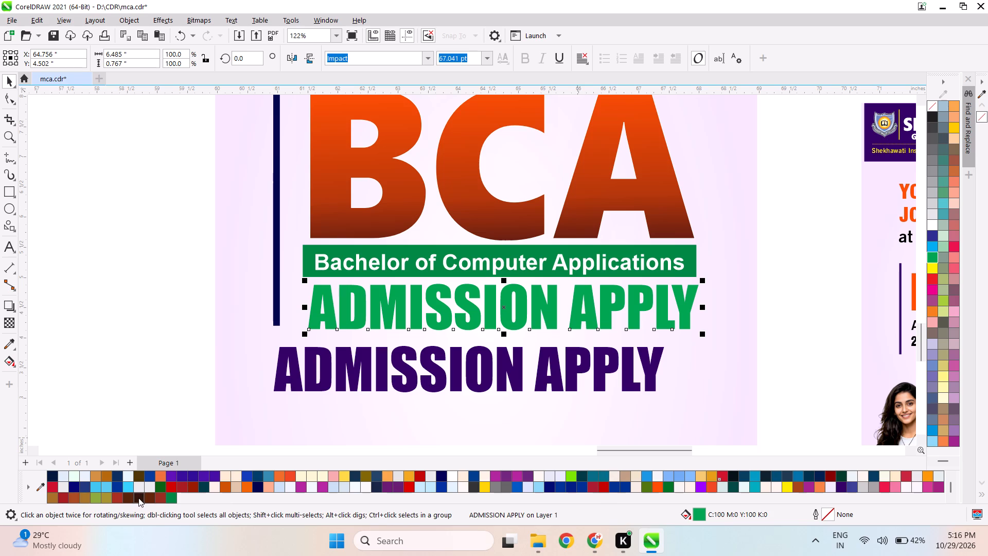
{"action": "left_click", "coordinate": [118, 476]}
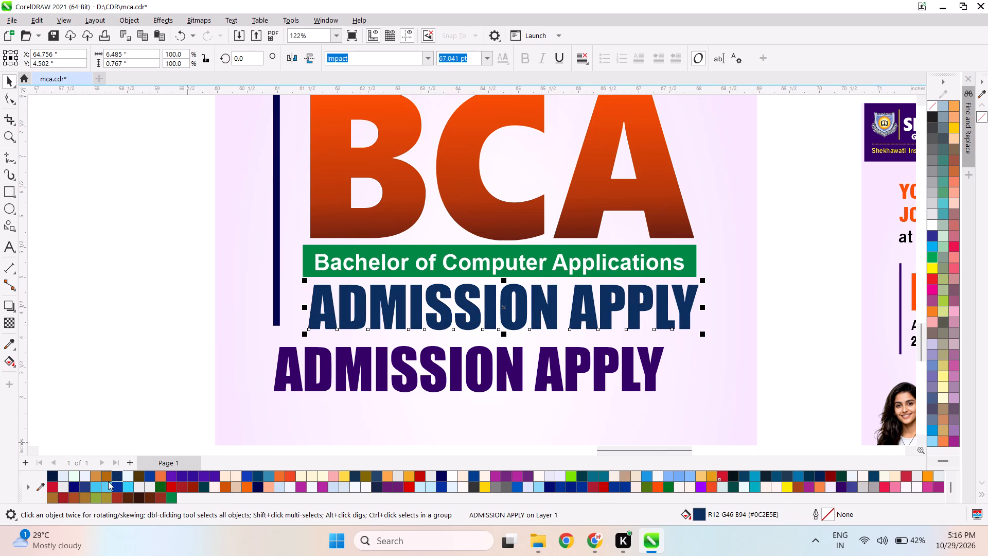
{"action": "left_click", "coordinate": [136, 348]}
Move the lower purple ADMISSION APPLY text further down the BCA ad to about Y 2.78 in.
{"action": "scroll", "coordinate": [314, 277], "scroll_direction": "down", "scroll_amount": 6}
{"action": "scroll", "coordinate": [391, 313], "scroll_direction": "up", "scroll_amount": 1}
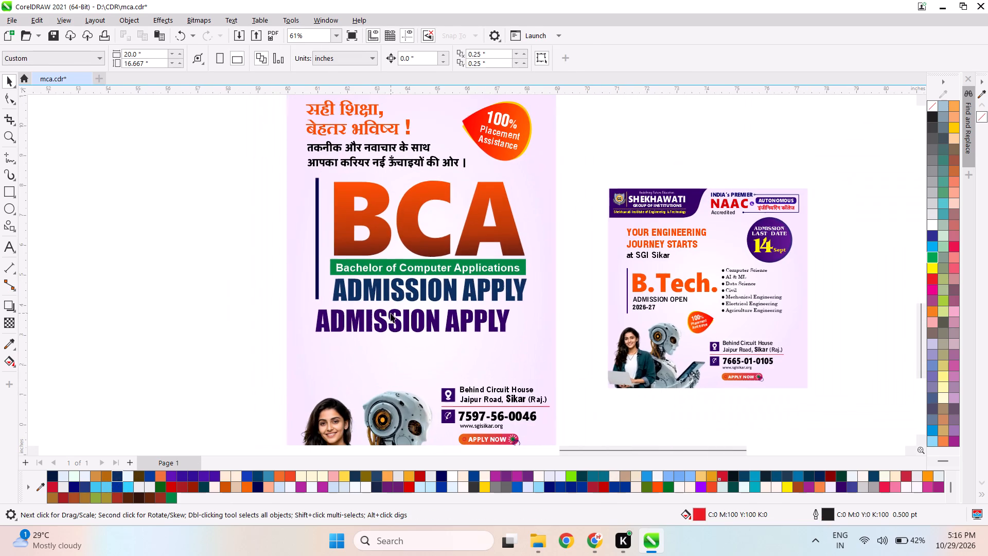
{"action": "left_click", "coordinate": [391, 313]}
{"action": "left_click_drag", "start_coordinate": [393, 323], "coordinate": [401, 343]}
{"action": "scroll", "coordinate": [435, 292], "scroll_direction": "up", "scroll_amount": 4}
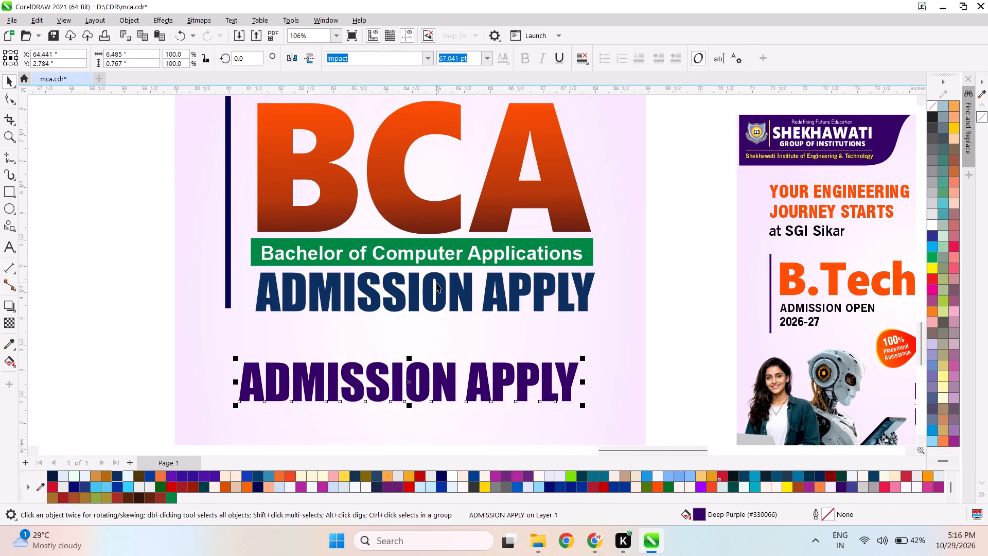
Extend the vertical navy bar beside the BCA title downward to about 4.2 in tall.
{"action": "scroll", "coordinate": [237, 335], "scroll_direction": "down", "scroll_amount": 2}
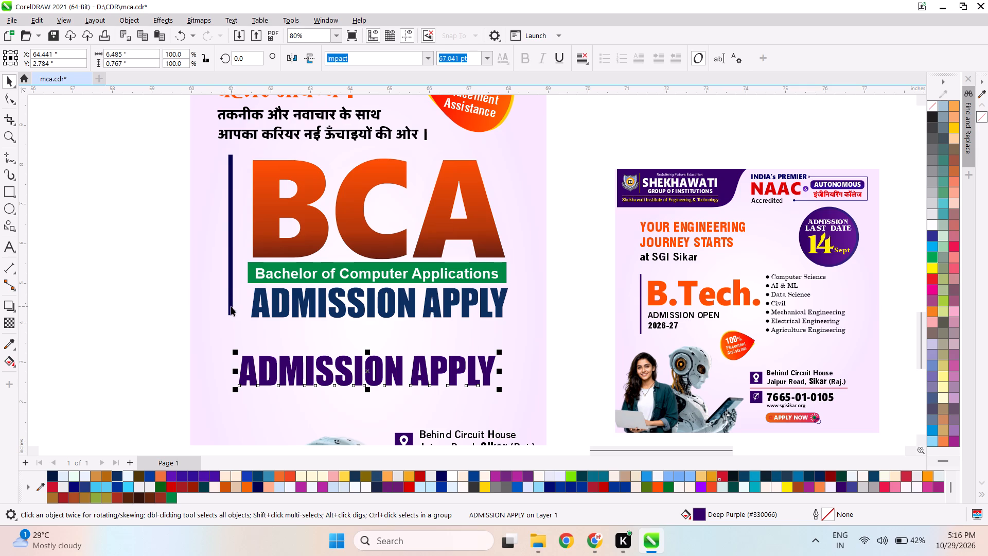
{"action": "left_click", "coordinate": [231, 306]}
{"action": "left_click_drag", "start_coordinate": [232, 321], "coordinate": [232, 327]}
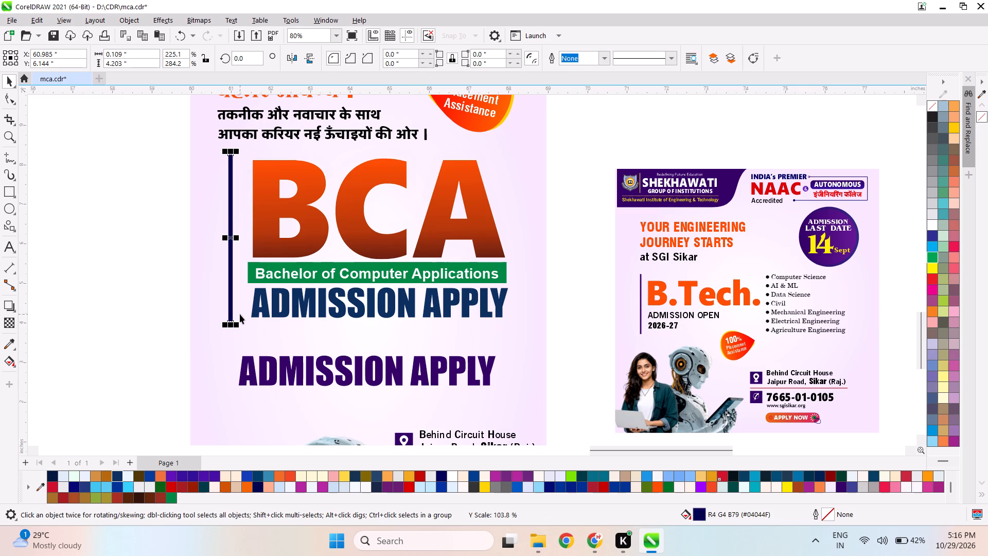
{"action": "left_click", "coordinate": [161, 314]}
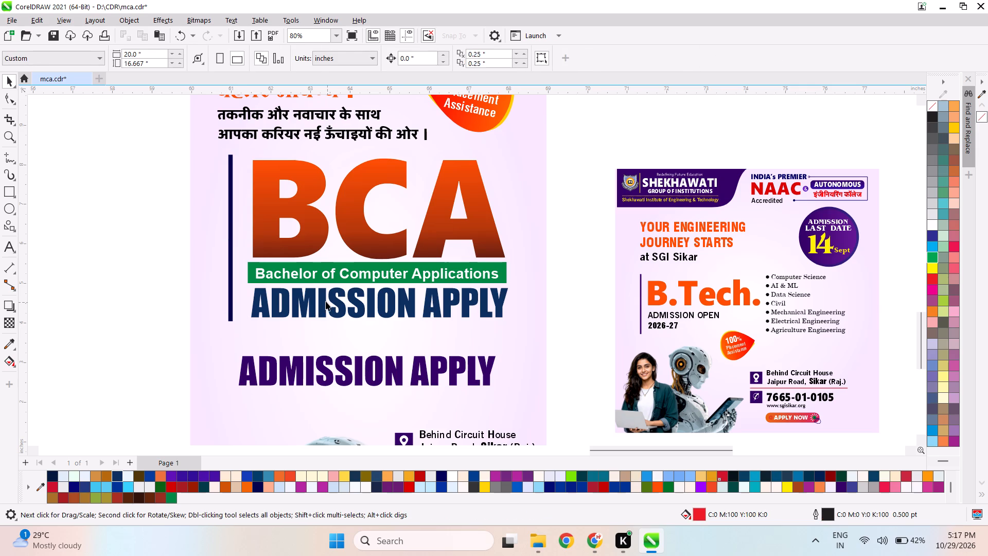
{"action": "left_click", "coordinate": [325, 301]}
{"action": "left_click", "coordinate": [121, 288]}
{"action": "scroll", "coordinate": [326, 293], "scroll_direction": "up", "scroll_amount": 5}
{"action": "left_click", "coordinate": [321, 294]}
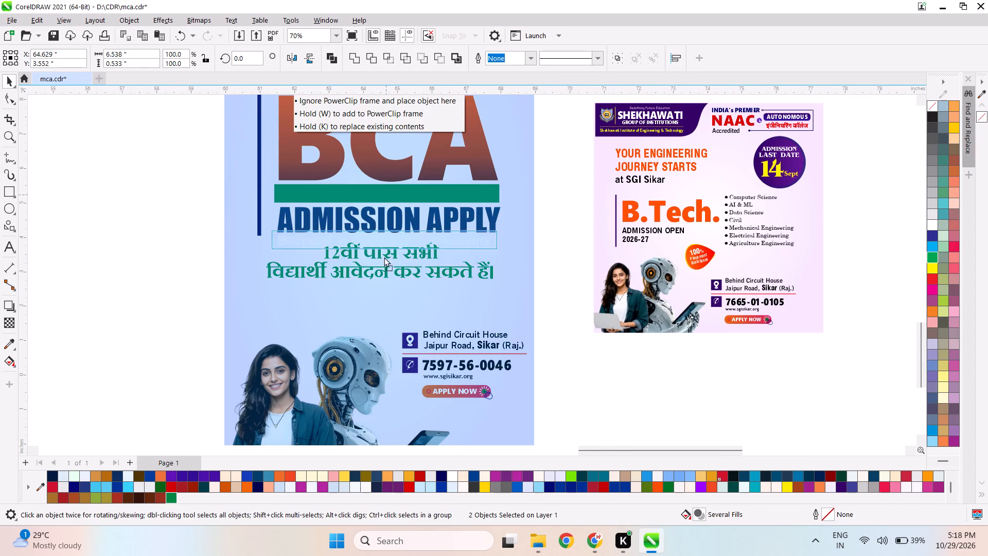
{"action": "left_click_drag", "start_coordinate": [384, 257], "coordinate": [382, 301]}
{"action": "right_click", "coordinate": [382, 301], "text": "shift"}
{"action": "left_click", "coordinate": [170, 298]}
Set the font of the lower bar's text to Yantramanav Black.
{"action": "scroll", "coordinate": [254, 301], "scroll_direction": "up", "scroll_amount": 2}
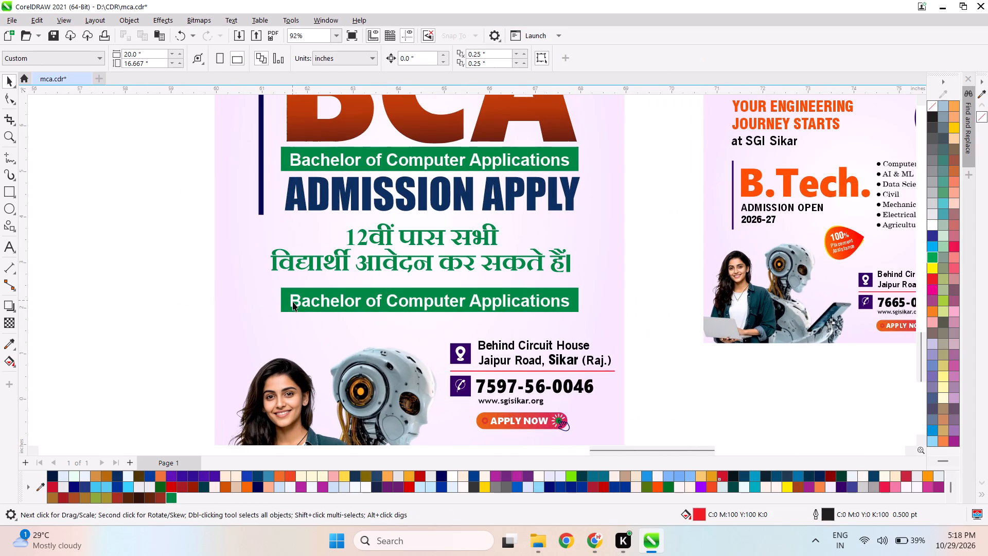
{"action": "left_click", "coordinate": [293, 302]}
{"action": "left_click", "coordinate": [429, 58]}
{"action": "left_click", "coordinate": [376, 107]}
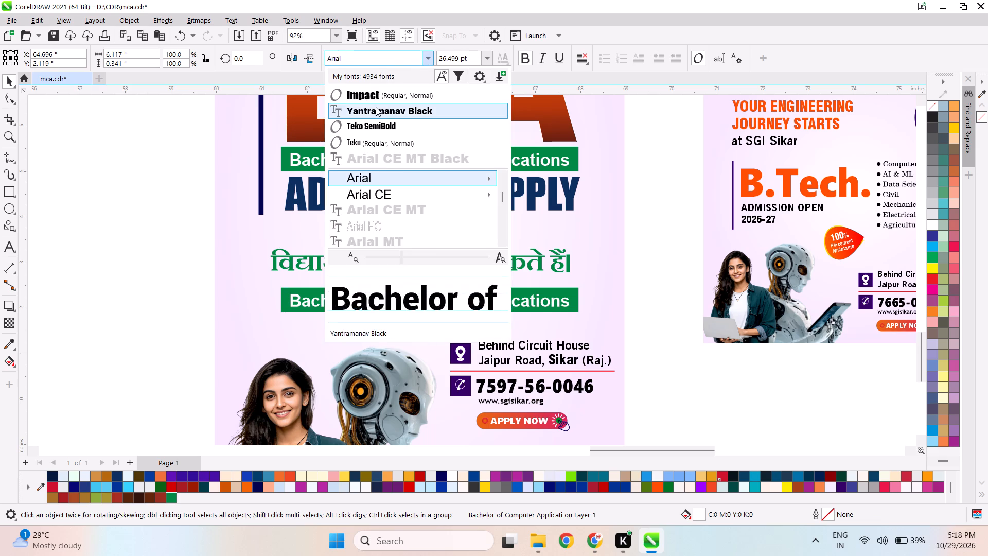
{"action": "left_click", "coordinate": [170, 290]}
Replace the lower bar's text with the copied phrase सीमित सीटें उपलब्ध.
{"action": "triple_click", "coordinate": [296, 303]}
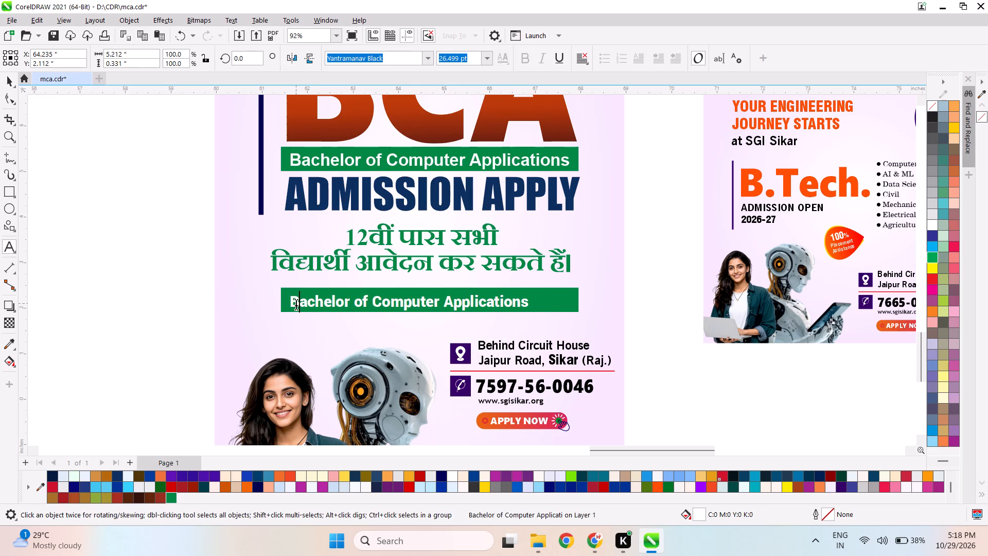
{"action": "double_click", "coordinate": [296, 303]}
{"action": "key", "text": "ctrl+v"}
{"action": "key", "text": "ctrl+space"}
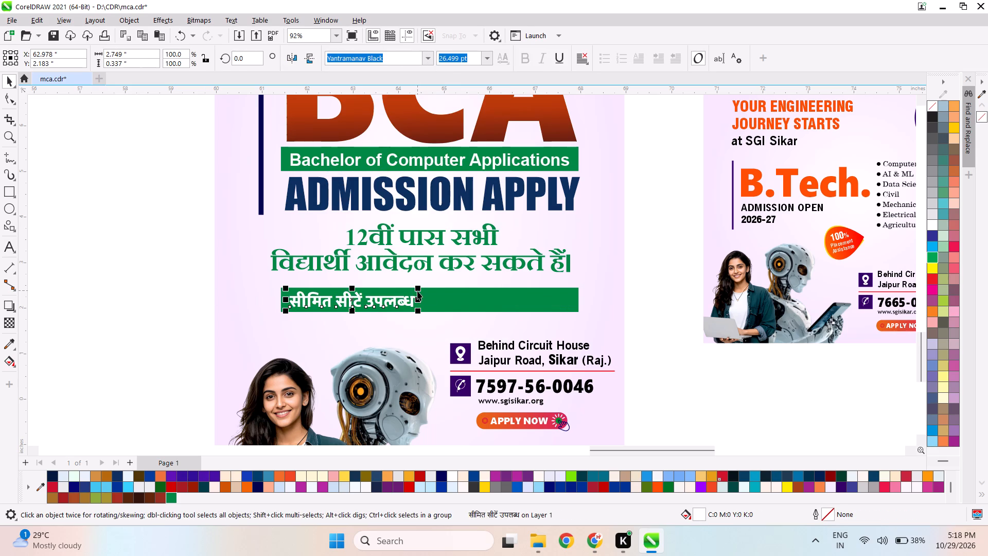
Enlarge the सीमित सीटें उपलब्ध text to about 47 pt and centre it vertically on its green bar.
{"action": "left_click_drag", "start_coordinate": [418, 287], "coordinate": [515, 268]}
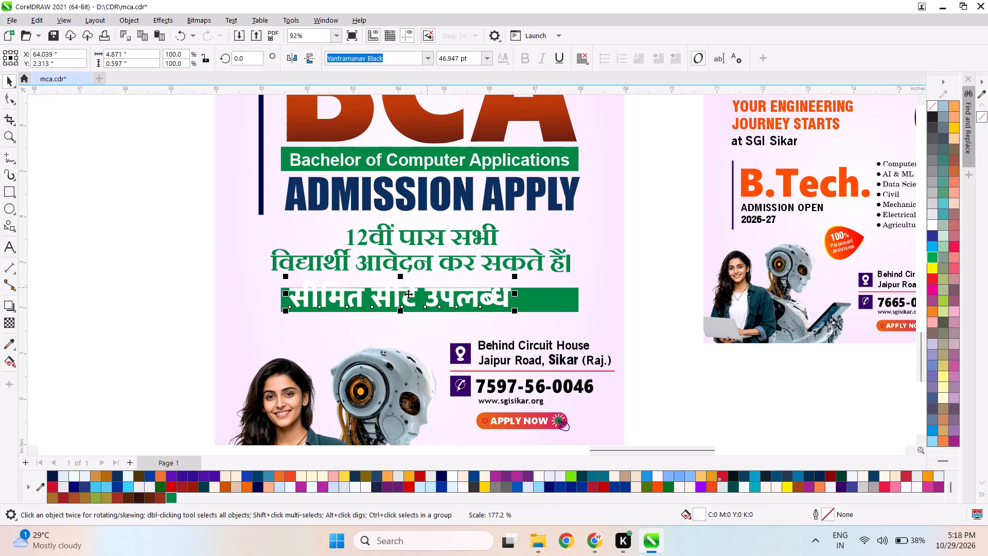
{"action": "left_click_drag", "start_coordinate": [398, 293], "coordinate": [412, 300]}
{"action": "left_click", "coordinate": [556, 304], "text": "shift"}
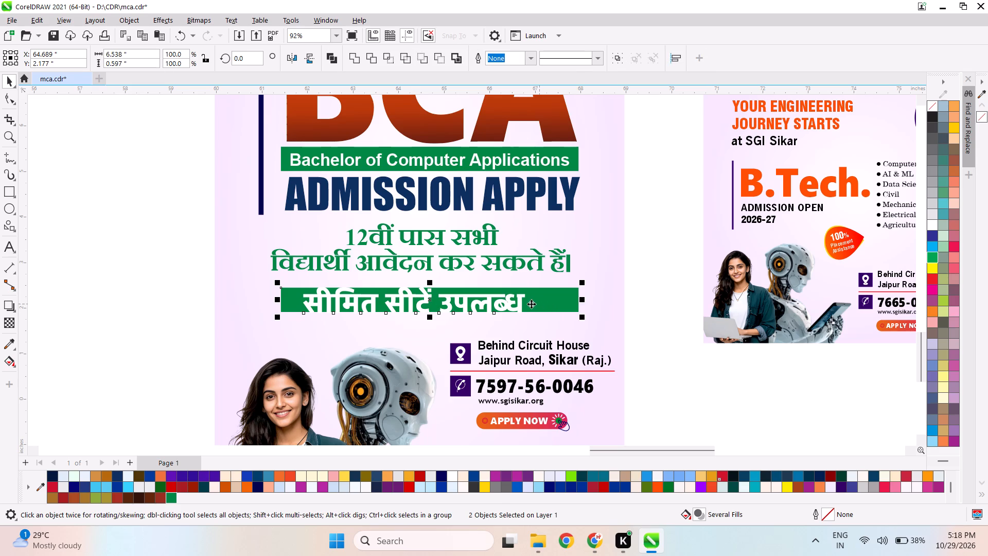
{"action": "left_click", "coordinate": [87, 309]}
Stretch the lower green bar symmetrically to a height of about 0.81 in so it encloses the Hindi text.
{"action": "left_click", "coordinate": [289, 303]}
{"action": "left_click_drag", "start_coordinate": [429, 315], "coordinate": [429, 316]}
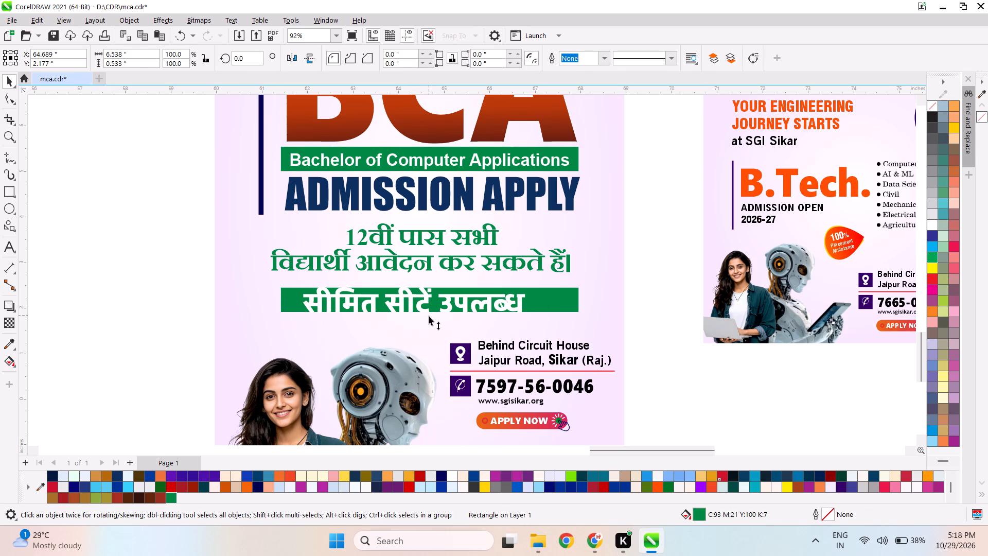
{"action": "left_click_drag", "start_coordinate": [429, 316], "coordinate": [429, 321]}
{"action": "left_click", "coordinate": [146, 299]}
Fill the bar behind सीमित सीटें उपलब्ध with red, C0 M100 Y100 K0.
{"action": "left_click", "coordinate": [297, 299]}
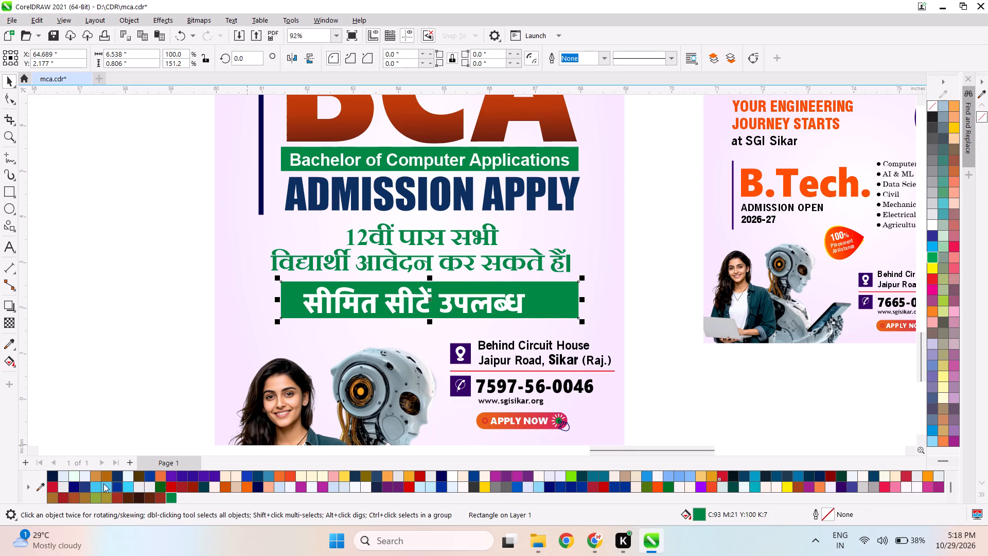
{"action": "left_click", "coordinate": [47, 474]}
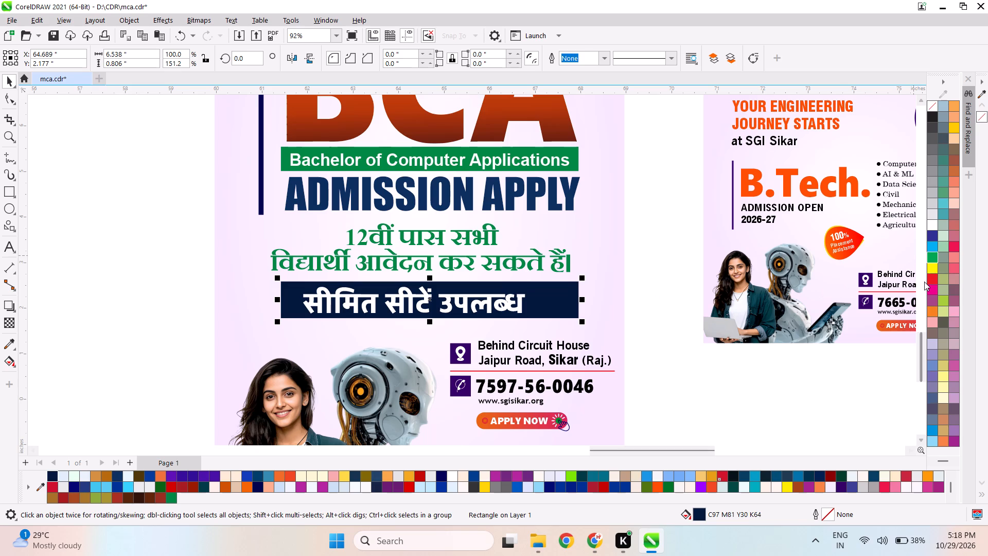
{"action": "left_click", "coordinate": [927, 282]}
{"action": "left_click", "coordinate": [138, 312]}
{"action": "scroll", "coordinate": [344, 321], "scroll_direction": "down", "scroll_amount": 2}
{"action": "scroll", "coordinate": [344, 321], "scroll_direction": "up", "scroll_amount": 3}
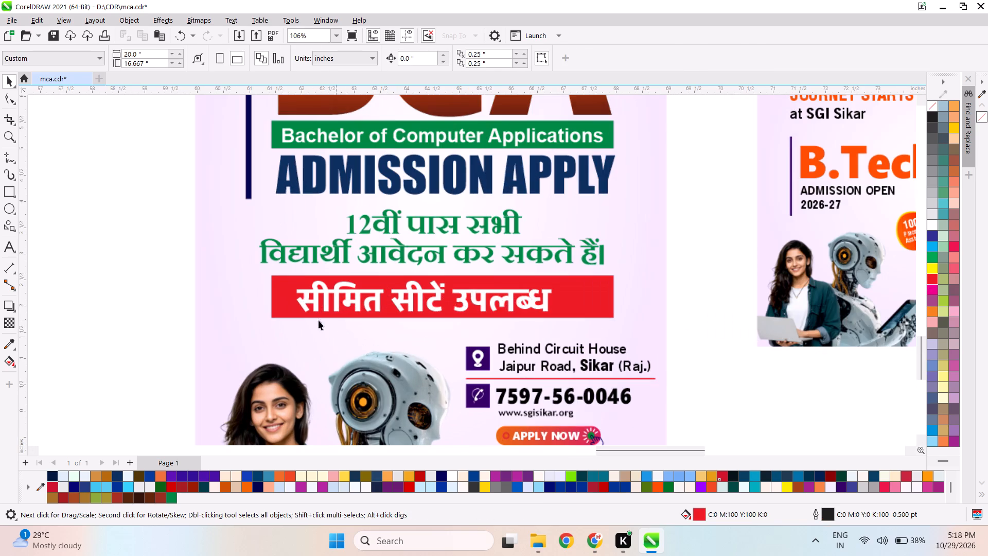
{"action": "scroll", "coordinate": [324, 330], "scroll_direction": "down", "scroll_amount": 2}
{"action": "scroll", "coordinate": [352, 312], "scroll_direction": "up", "scroll_amount": 4}
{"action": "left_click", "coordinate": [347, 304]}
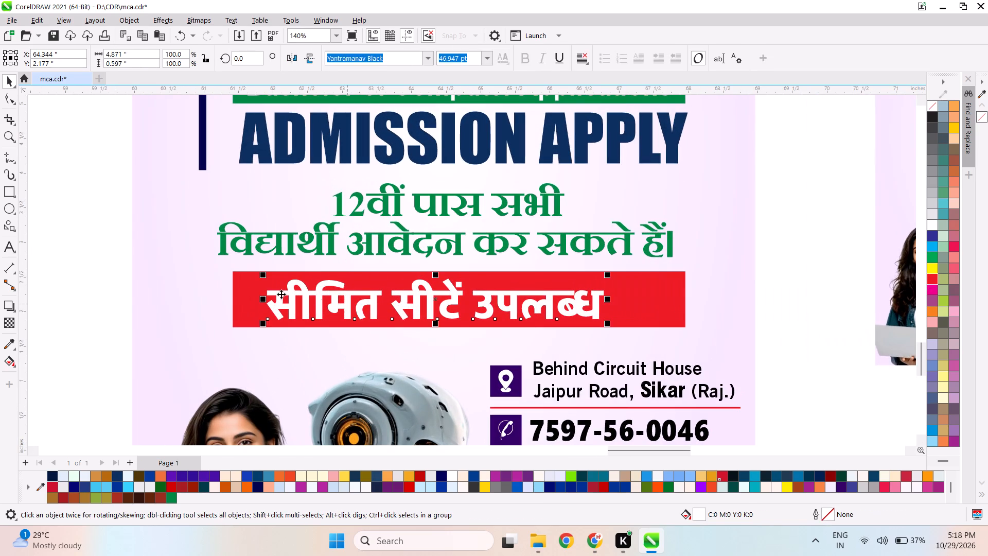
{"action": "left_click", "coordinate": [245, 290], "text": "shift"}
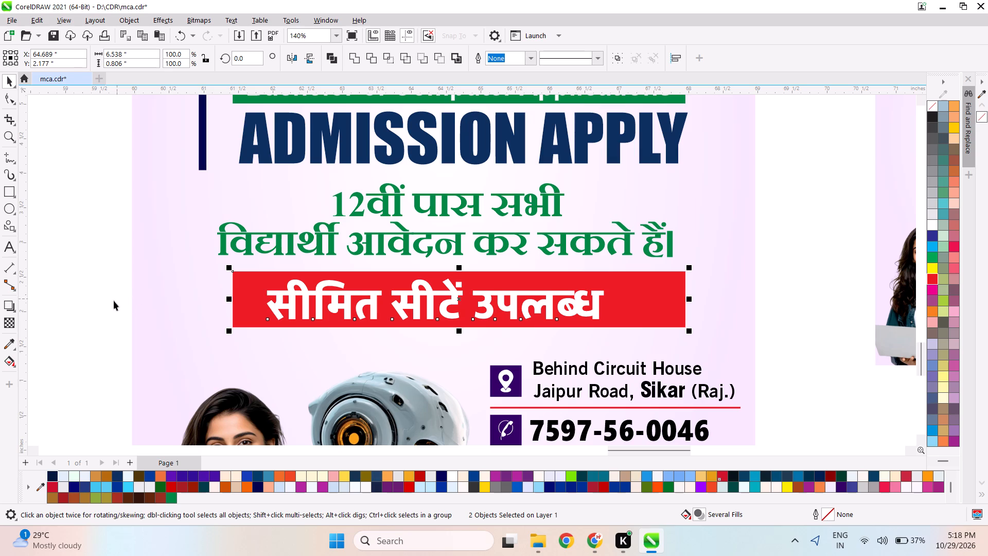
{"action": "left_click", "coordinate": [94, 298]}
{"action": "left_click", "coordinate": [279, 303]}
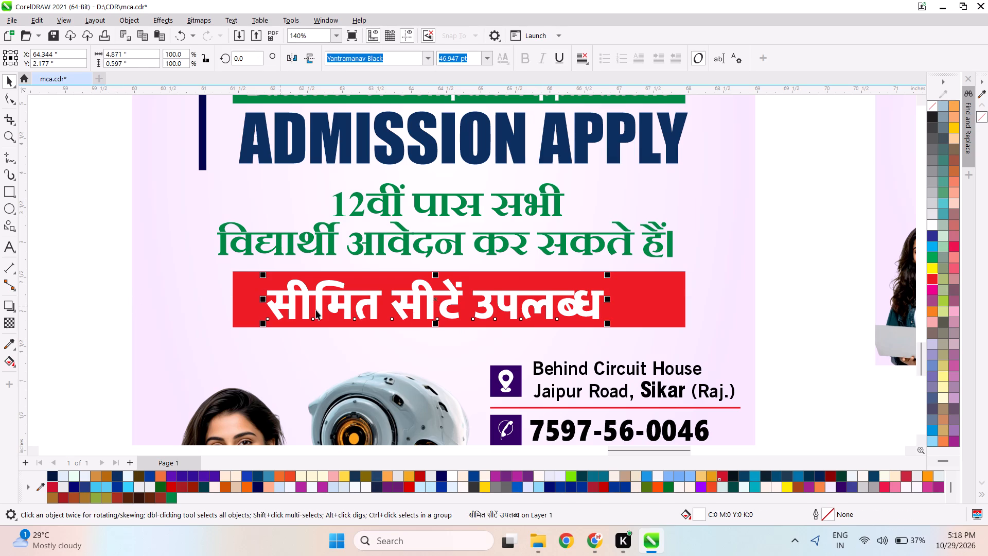
Round all four corners of the red bar with the Shape tool.
{"action": "left_click", "coordinate": [254, 287]}
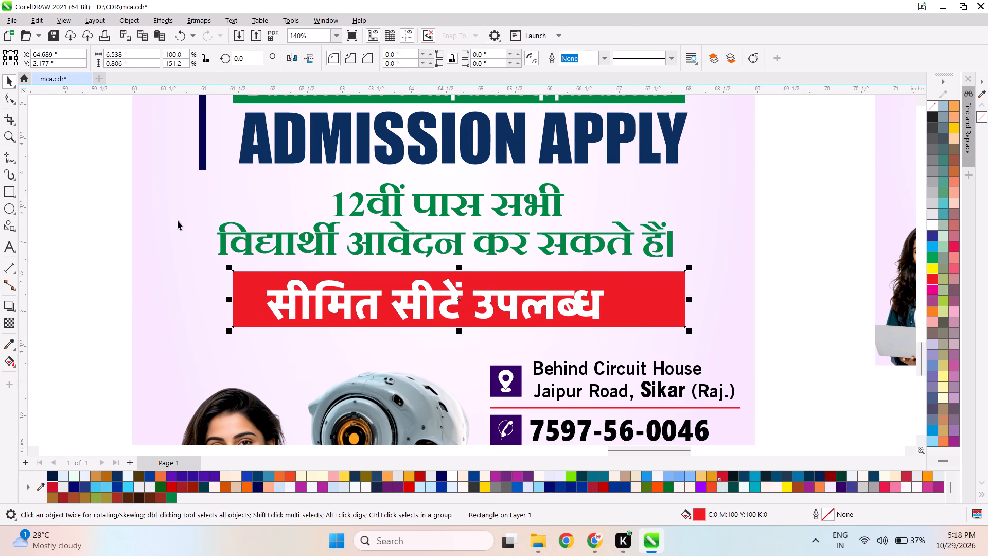
{"action": "left_click", "coordinate": [12, 101]}
{"action": "left_click_drag", "start_coordinate": [235, 271], "coordinate": [240, 279]}
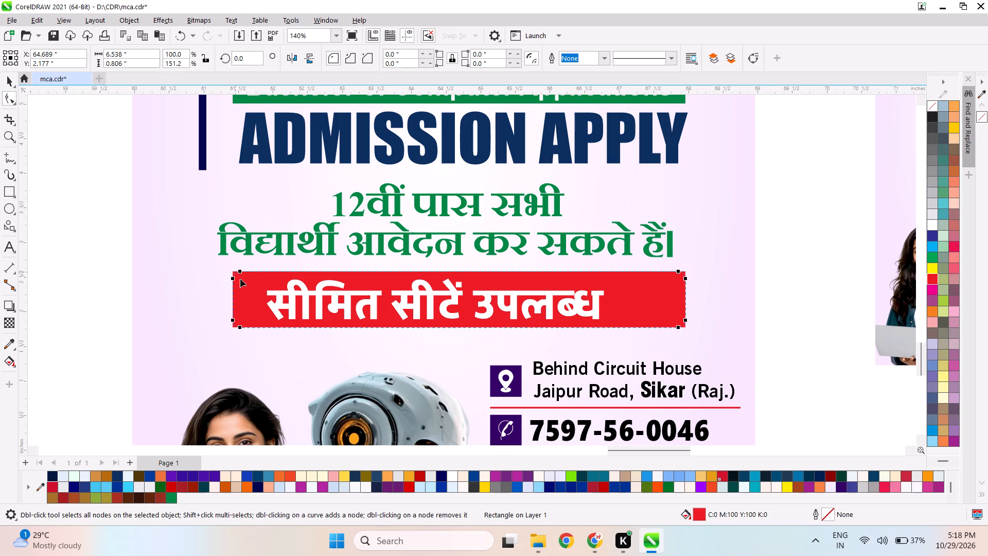
{"action": "left_click_drag", "start_coordinate": [240, 279], "coordinate": [248, 283]}
{"action": "key", "text": "ctrl+space"}
Move the सीमित सीटें उपलब्ध text horizontally to the red bar's centre, at about X 64.69 in.
{"action": "left_click", "coordinate": [280, 293]}
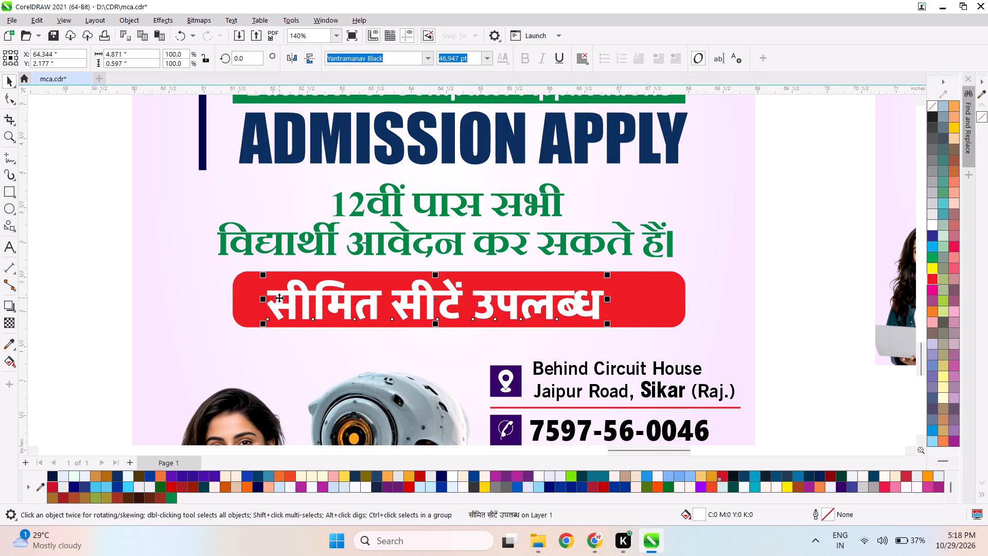
{"action": "left_click_drag", "start_coordinate": [280, 298], "coordinate": [304, 298]}
{"action": "scroll", "coordinate": [302, 291], "scroll_direction": "down", "scroll_amount": 3}
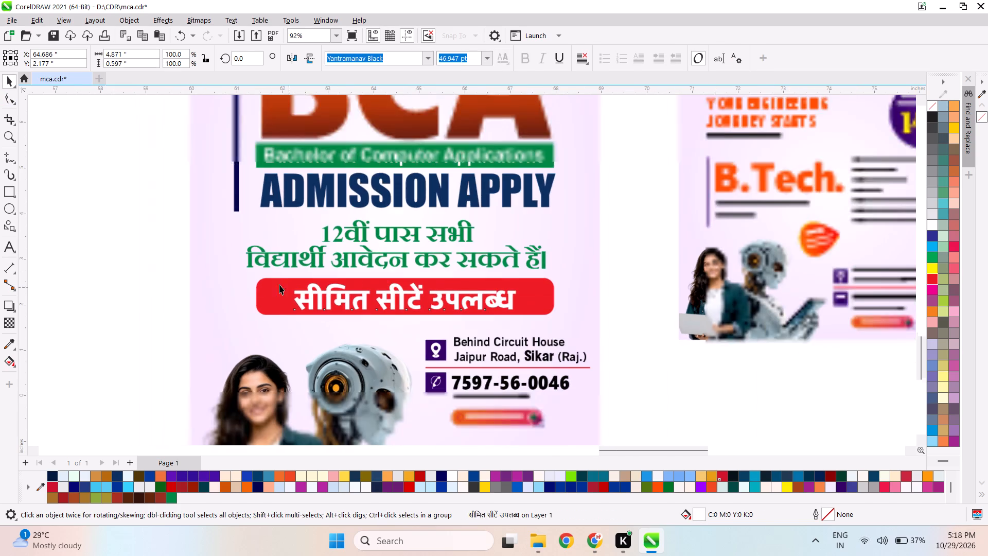
{"action": "left_click", "coordinate": [127, 296]}
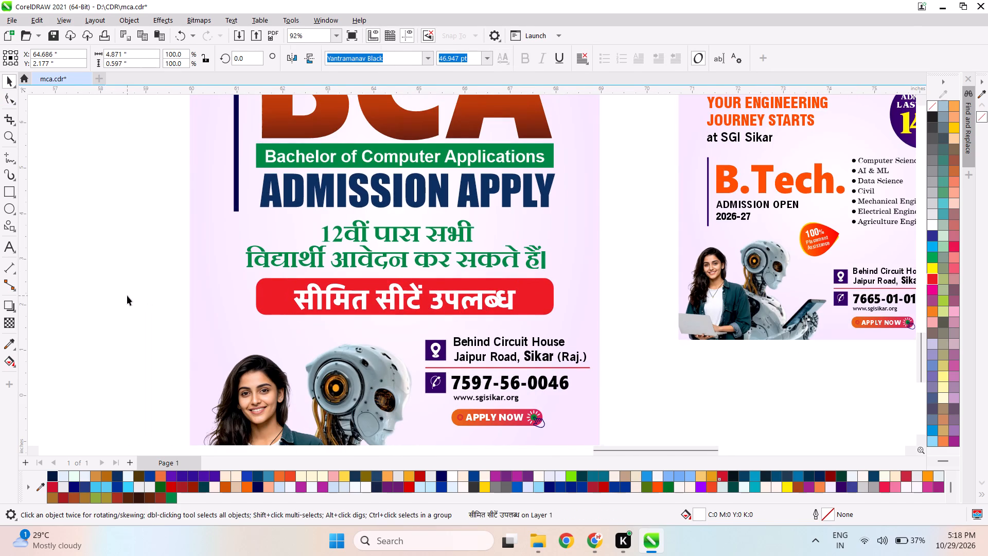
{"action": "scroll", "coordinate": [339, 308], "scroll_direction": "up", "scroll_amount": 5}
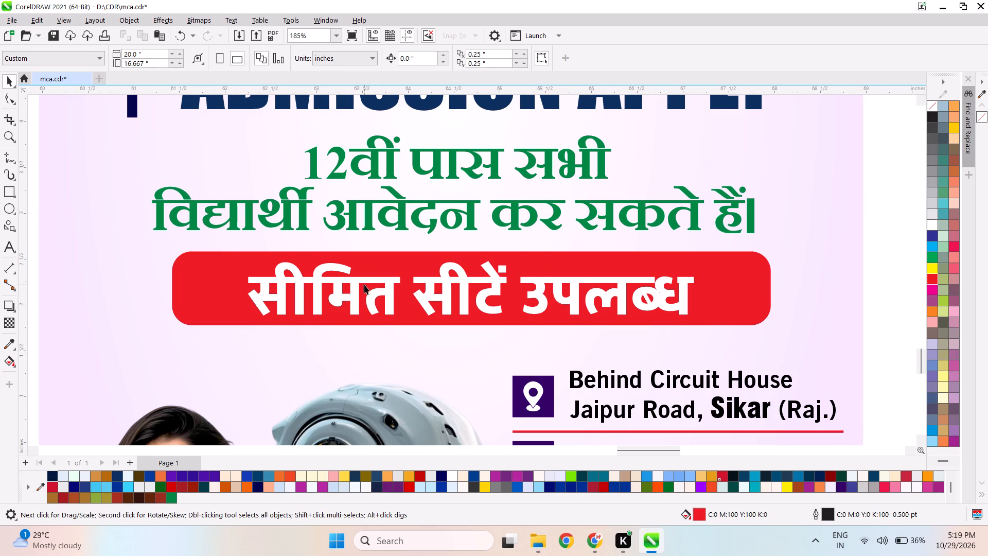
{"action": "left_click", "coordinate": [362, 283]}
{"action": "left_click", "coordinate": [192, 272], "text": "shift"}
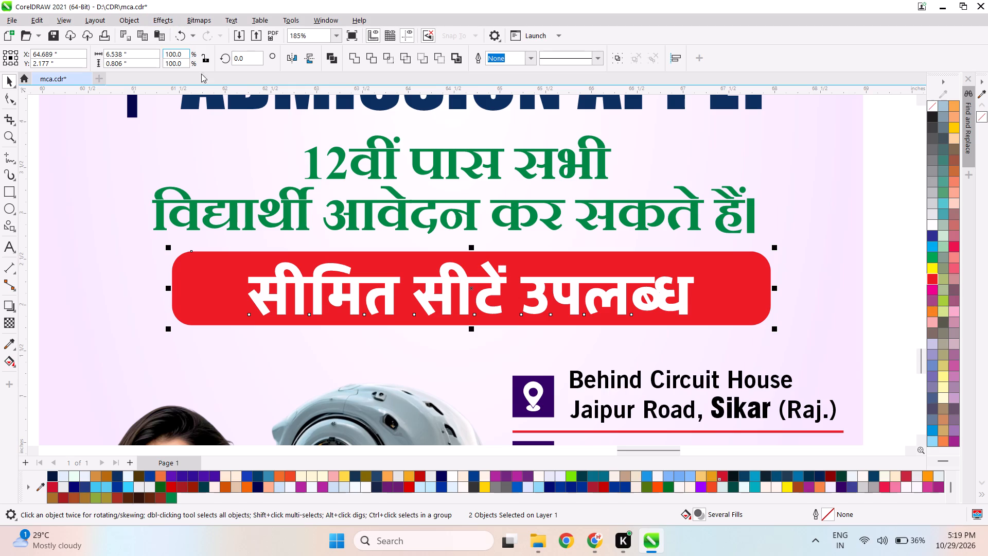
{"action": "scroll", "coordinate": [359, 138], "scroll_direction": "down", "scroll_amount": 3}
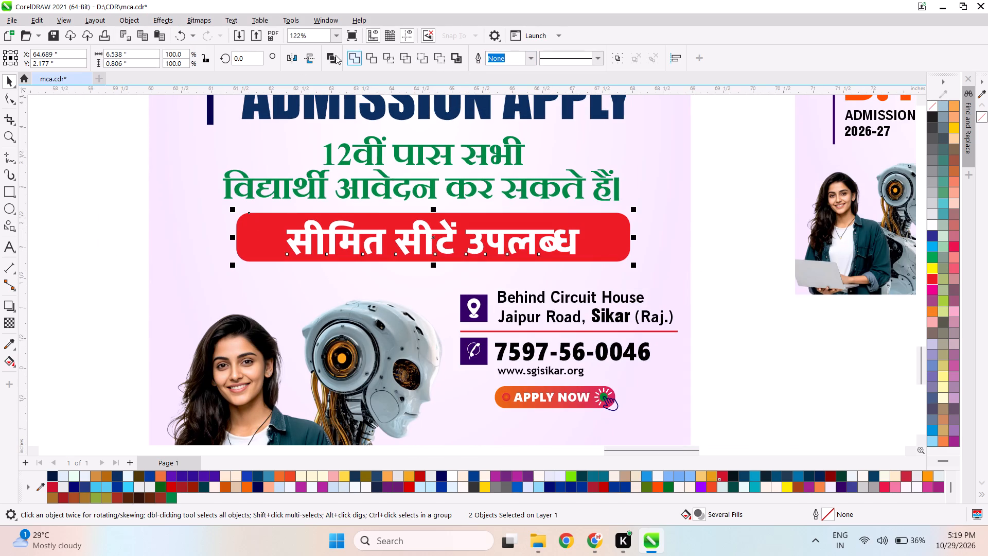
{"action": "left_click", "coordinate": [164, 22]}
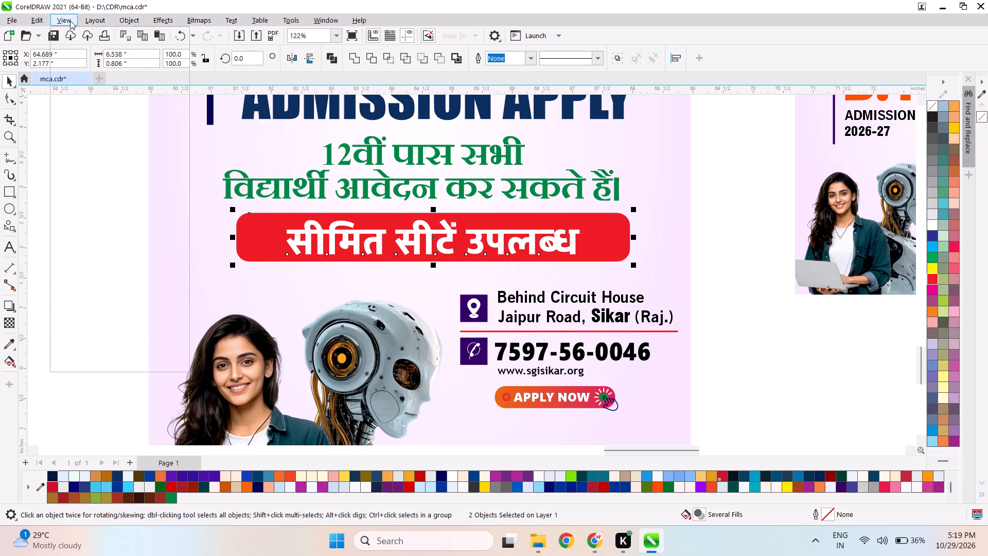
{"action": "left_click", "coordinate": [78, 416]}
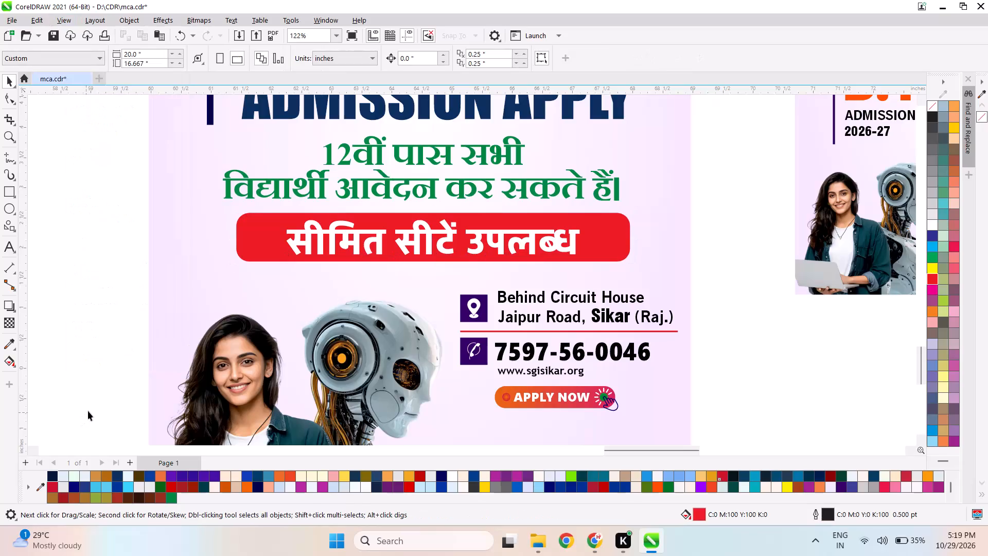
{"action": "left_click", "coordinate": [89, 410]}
Review the full BCA poster layout from header to footer, alongside the neighbouring B.Tech ads.
{"action": "scroll", "coordinate": [497, 213], "scroll_direction": "down", "scroll_amount": 5}
{"action": "scroll", "coordinate": [482, 223], "scroll_direction": "up", "scroll_amount": 4}
{"action": "scroll", "coordinate": [483, 227], "scroll_direction": "down", "scroll_amount": 6}
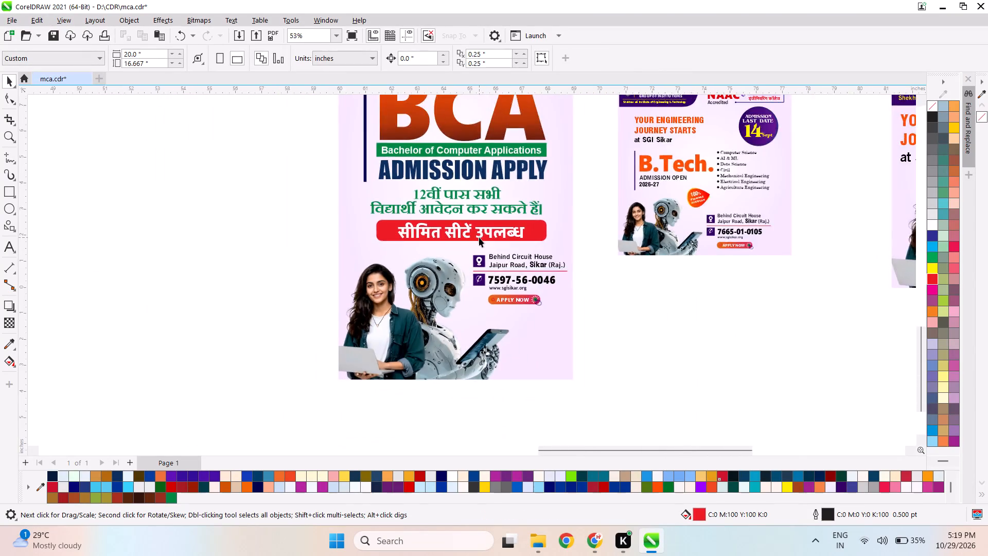
{"action": "scroll", "coordinate": [479, 237], "scroll_direction": "down", "scroll_amount": 5}
{"action": "scroll", "coordinate": [486, 145], "scroll_direction": "up", "scroll_amount": 3}
{"action": "scroll", "coordinate": [387, 190], "scroll_direction": "down", "scroll_amount": 2}
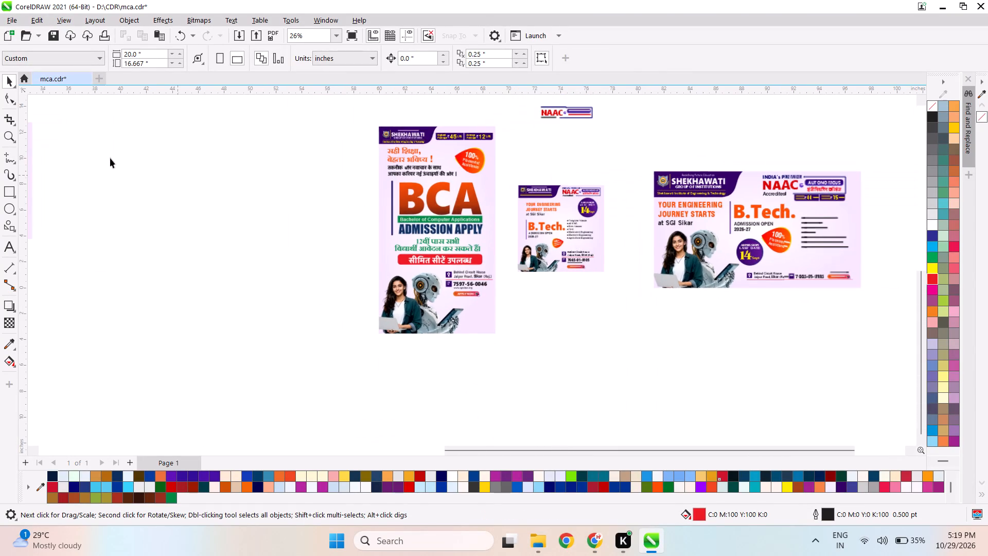
{"action": "left_click", "coordinate": [9, 133]}
{"action": "left_click_drag", "start_coordinate": [375, 123], "coordinate": [466, 301]}
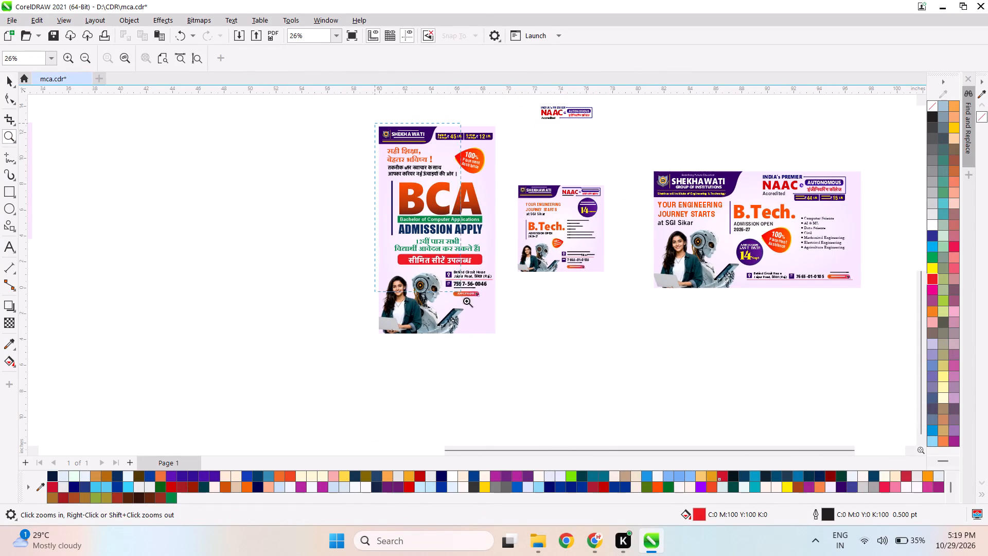
{"action": "left_click_drag", "start_coordinate": [466, 301], "coordinate": [496, 335]}
{"action": "key", "text": "F9"}
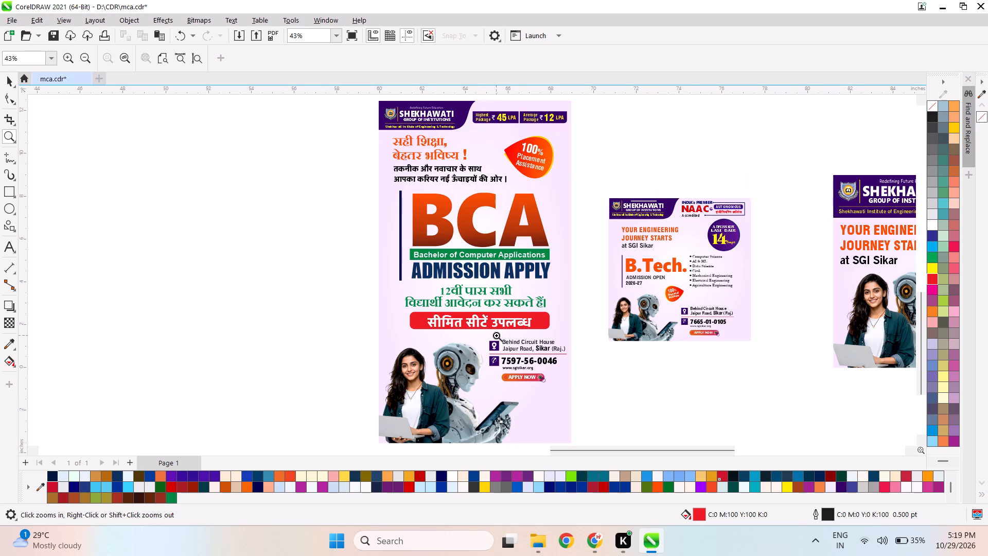
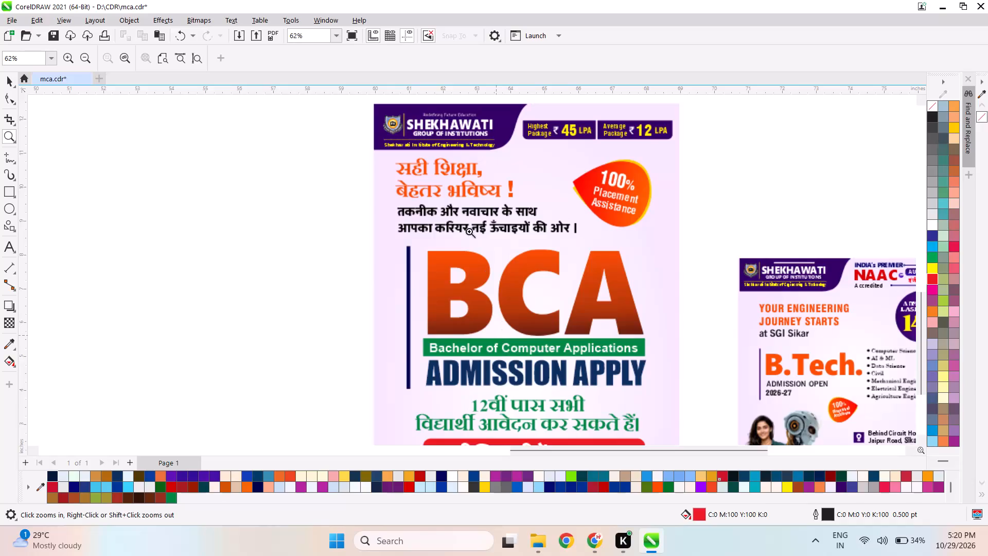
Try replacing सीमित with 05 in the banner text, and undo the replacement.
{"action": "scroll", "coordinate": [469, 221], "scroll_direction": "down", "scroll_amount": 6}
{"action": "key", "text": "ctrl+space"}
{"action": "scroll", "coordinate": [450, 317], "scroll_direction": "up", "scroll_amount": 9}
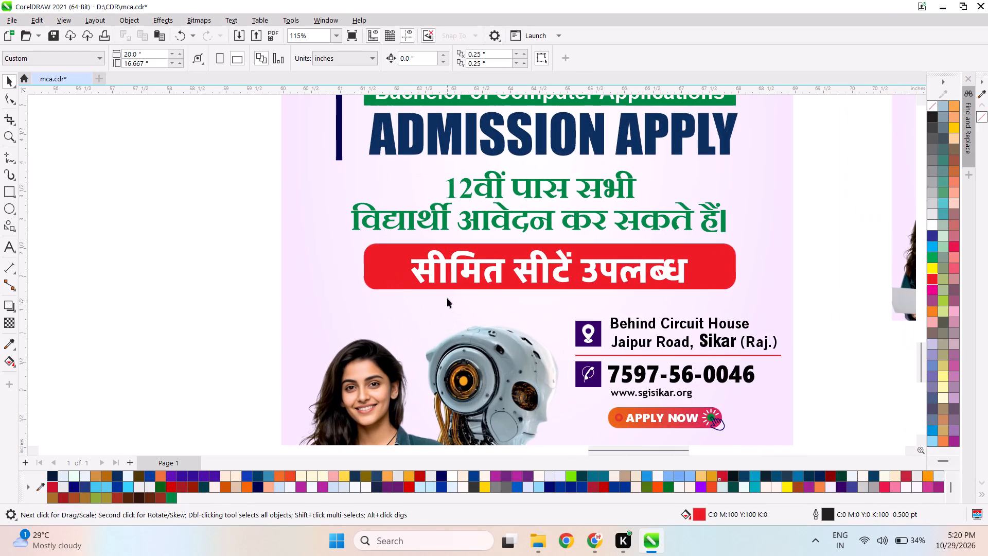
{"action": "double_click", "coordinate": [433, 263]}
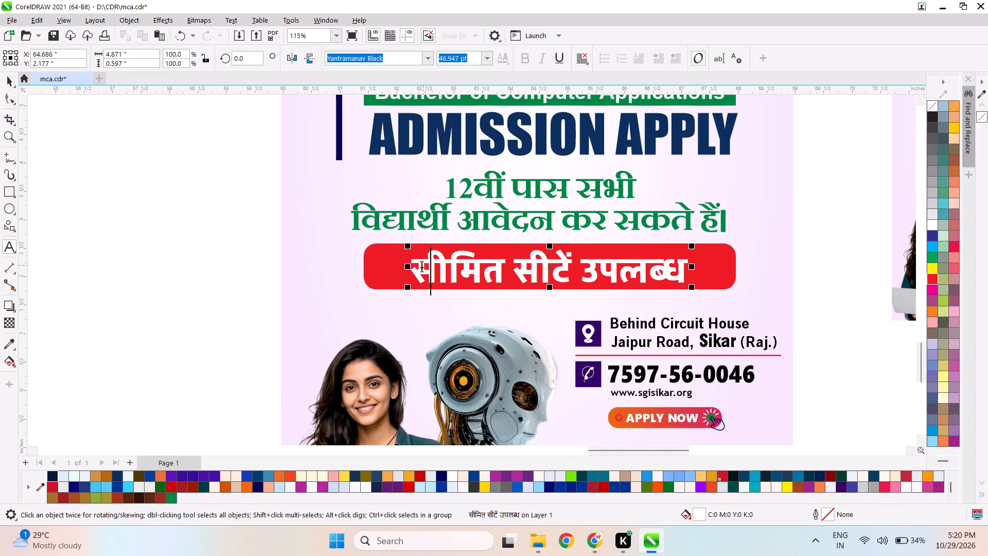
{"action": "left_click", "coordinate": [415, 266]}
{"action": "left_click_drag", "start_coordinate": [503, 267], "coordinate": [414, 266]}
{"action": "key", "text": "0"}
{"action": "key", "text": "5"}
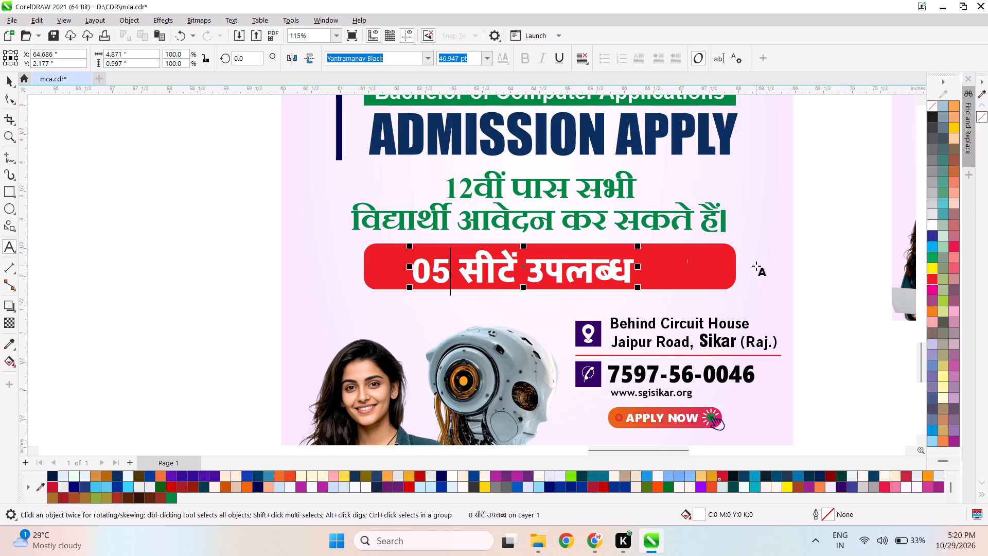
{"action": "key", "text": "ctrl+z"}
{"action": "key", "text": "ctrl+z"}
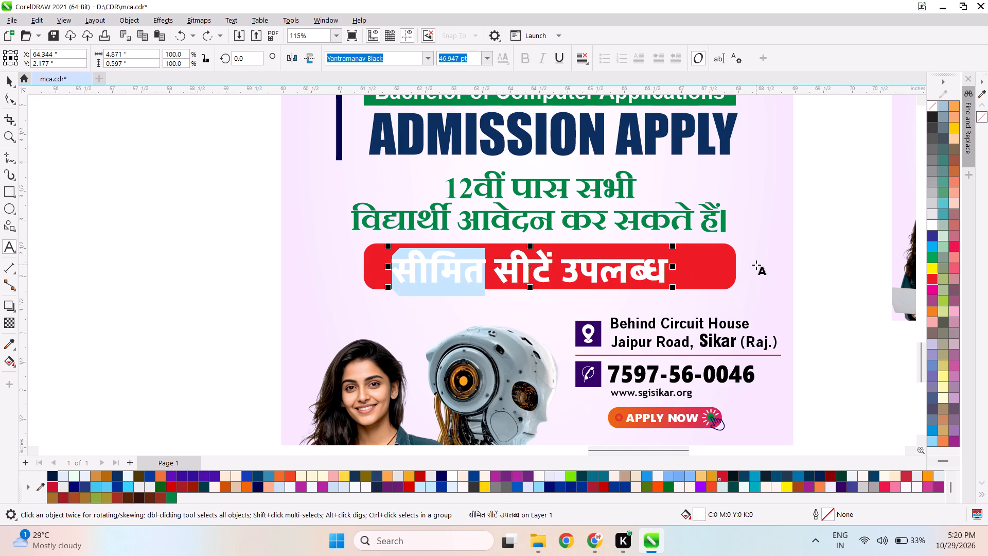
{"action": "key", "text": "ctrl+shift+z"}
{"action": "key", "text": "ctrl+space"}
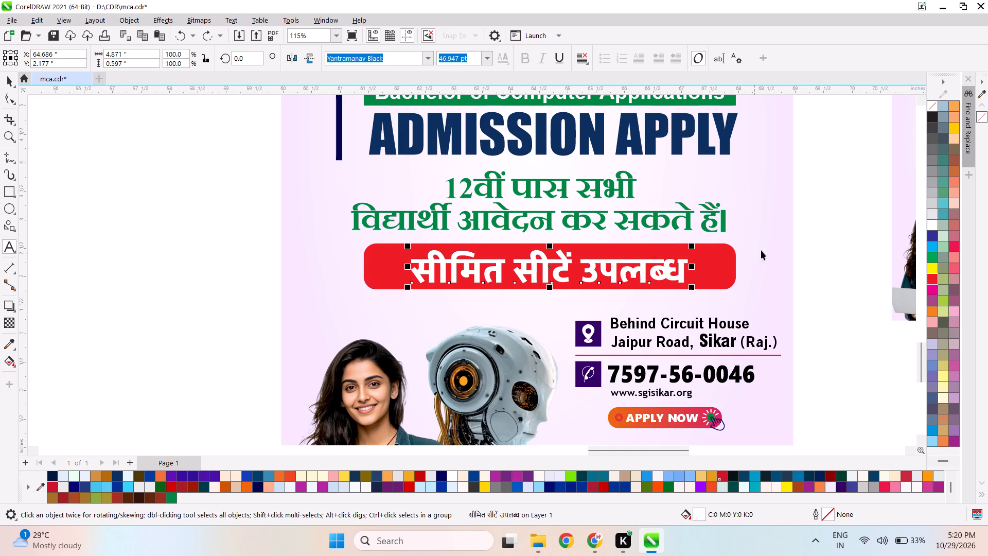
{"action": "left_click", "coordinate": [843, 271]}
{"action": "scroll", "coordinate": [541, 186], "scroll_direction": "down", "scroll_amount": 3}
{"action": "scroll", "coordinate": [583, 242], "scroll_direction": "up", "scroll_amount": 2}
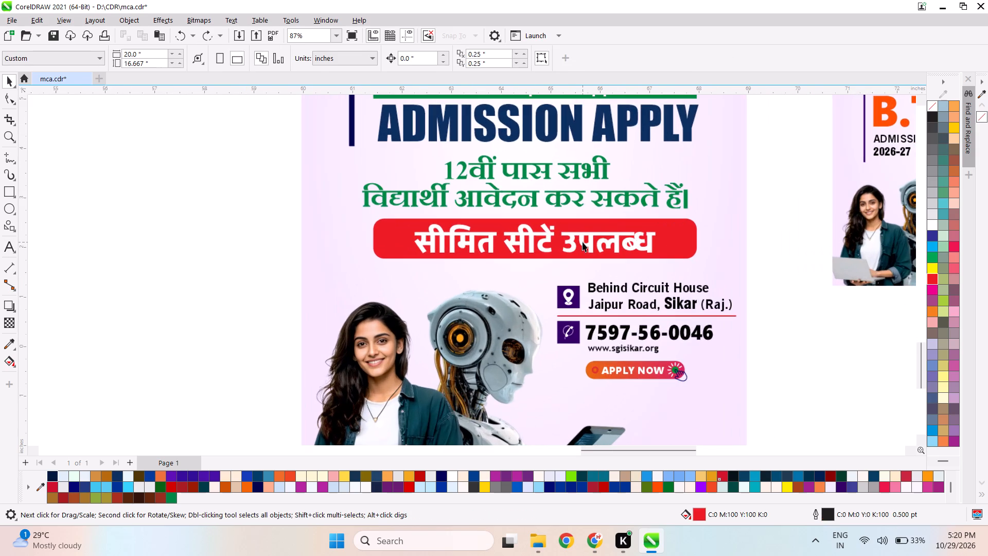
{"action": "scroll", "coordinate": [583, 242], "scroll_direction": "down", "scroll_amount": 6}
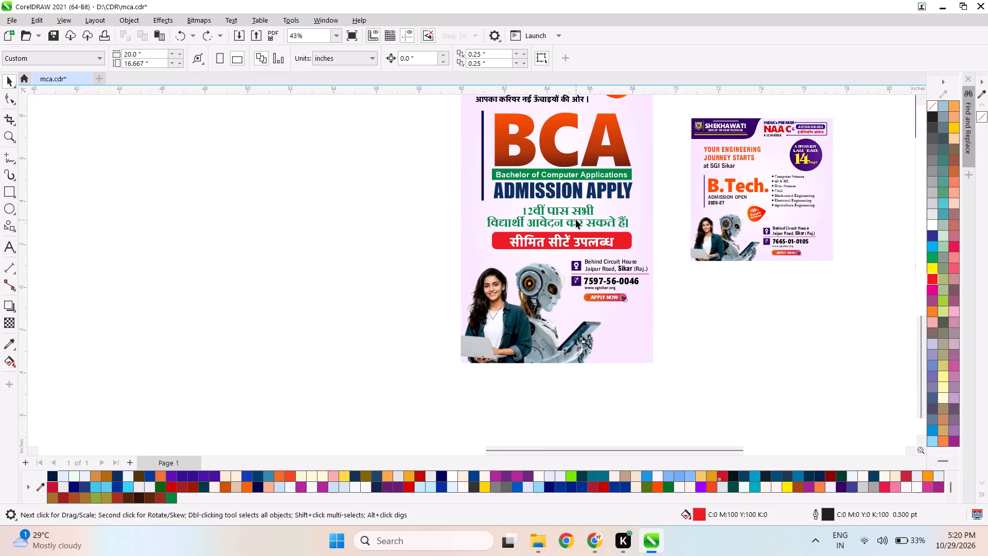
{"action": "scroll", "coordinate": [576, 219], "scroll_direction": "down", "scroll_amount": 1}
{"action": "scroll", "coordinate": [585, 201], "scroll_direction": "up", "scroll_amount": 4}
{"action": "double_click", "coordinate": [592, 187]}
{"action": "left_click_drag", "start_coordinate": [592, 187], "coordinate": [678, 203]}
{"action": "key", "text": "alt+Tab"}
{"action": "scroll", "coordinate": [428, 373], "scroll_direction": "up", "scroll_amount": 3}
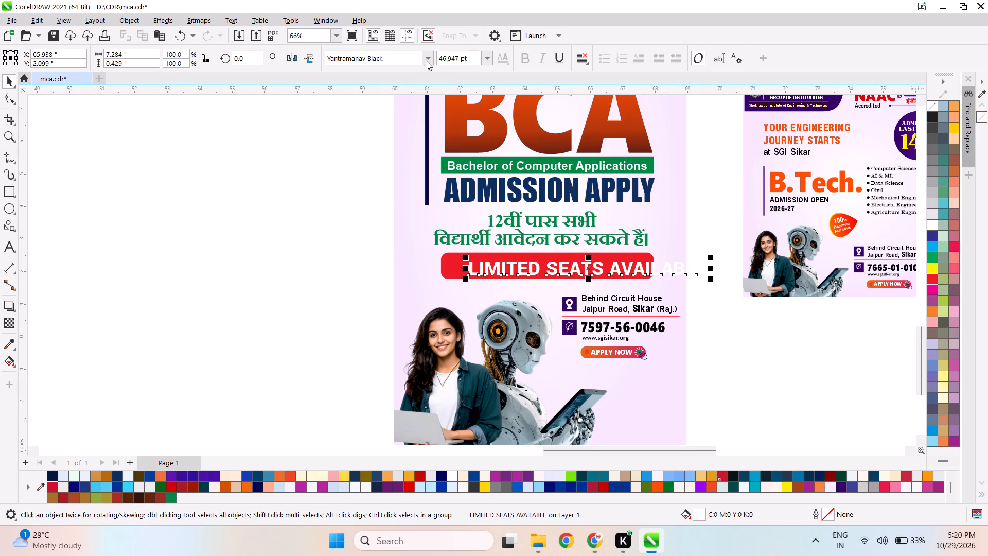
{"action": "left_click", "coordinate": [430, 59]}
{"action": "left_click", "coordinate": [400, 106]}
Widen the red bar equally on both sides to about 7.04 in.
{"action": "scroll", "coordinate": [577, 282], "scroll_direction": "up", "scroll_amount": 2}
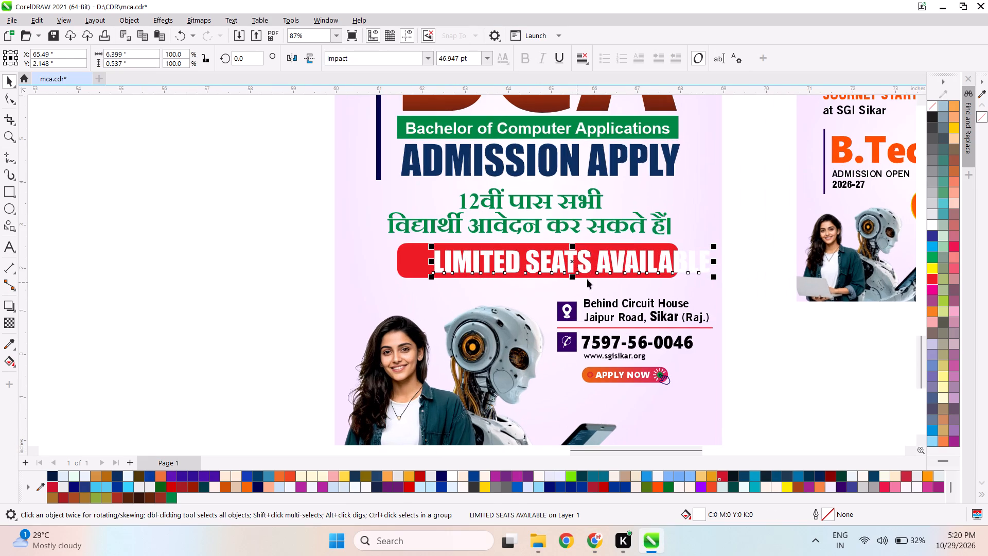
{"action": "left_click", "coordinate": [410, 261]}
{"action": "left_click_drag", "start_coordinate": [391, 259], "coordinate": [380, 258]}
Move the LIMITED SEATS AVAILABLE text inside the red bar, centred at about X 64.77 in, Y 2.17 in.
{"action": "left_click", "coordinate": [439, 265], "text": "shift"}
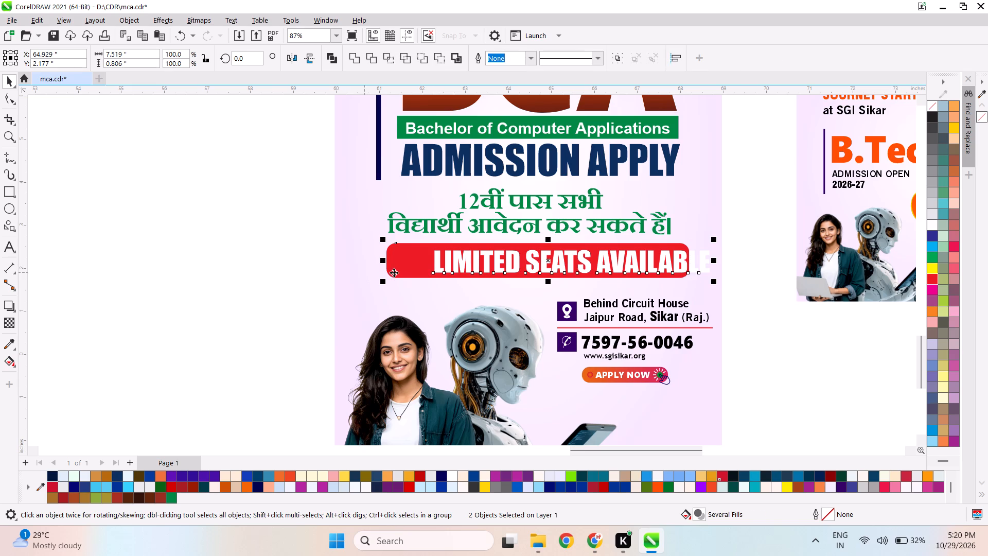
{"action": "left_click", "coordinate": [322, 268]}
{"action": "left_click", "coordinate": [440, 268]}
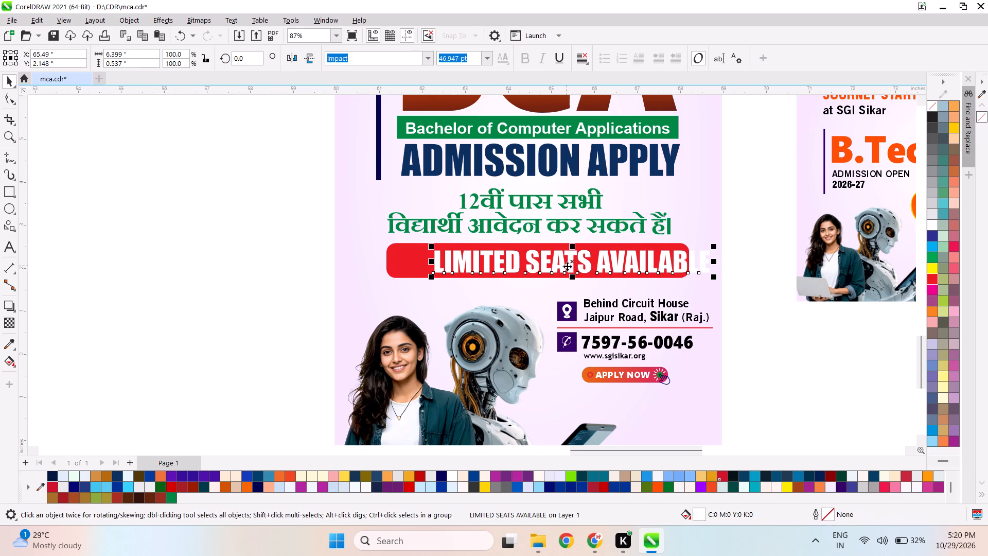
{"action": "left_click_drag", "start_coordinate": [572, 261], "coordinate": [541, 261]}
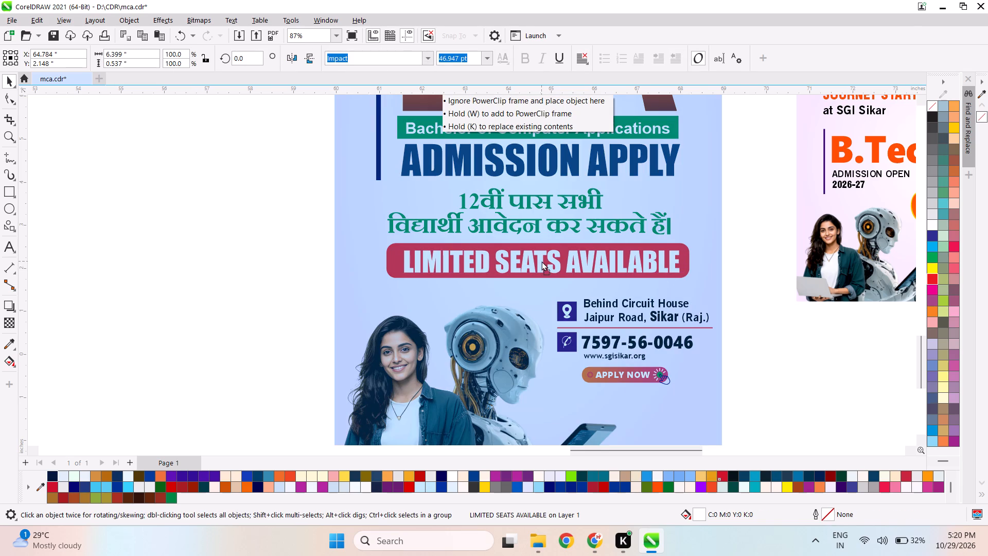
{"action": "left_click_drag", "start_coordinate": [541, 261], "coordinate": [541, 260]}
Fill the LIMITED SEATS AVAILABLE text with yellow, C0 M0 Y100 K0.
{"action": "left_click", "coordinate": [933, 267]}
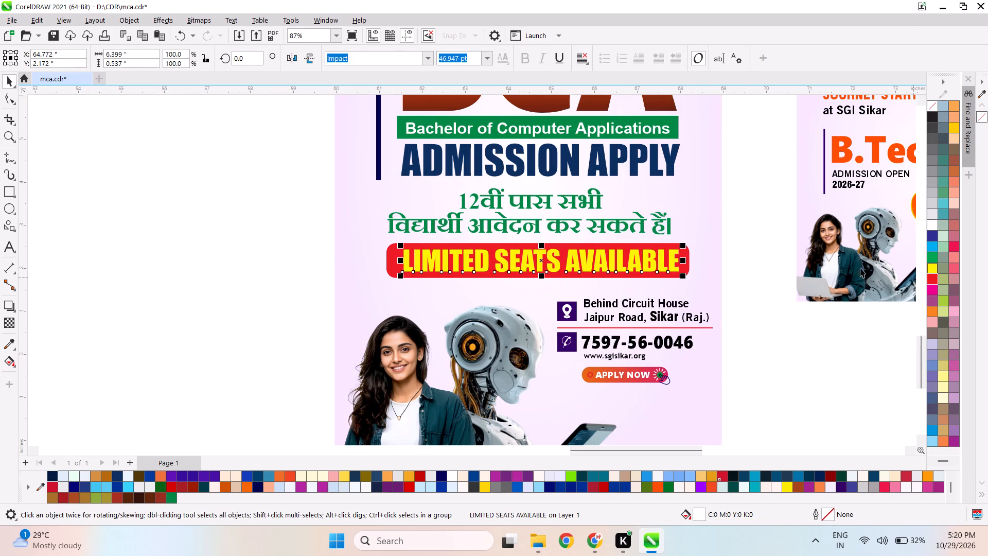
{"action": "left_click", "coordinate": [757, 276]}
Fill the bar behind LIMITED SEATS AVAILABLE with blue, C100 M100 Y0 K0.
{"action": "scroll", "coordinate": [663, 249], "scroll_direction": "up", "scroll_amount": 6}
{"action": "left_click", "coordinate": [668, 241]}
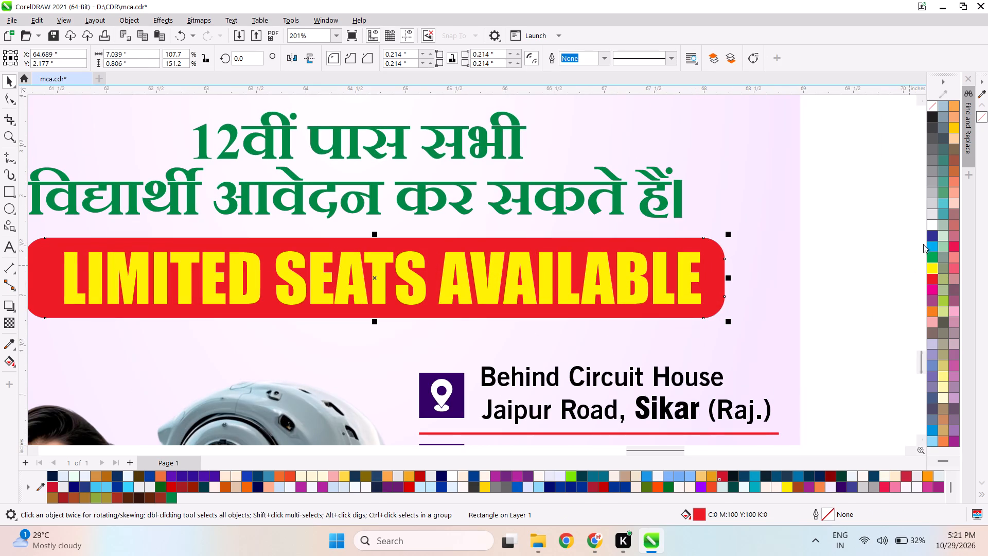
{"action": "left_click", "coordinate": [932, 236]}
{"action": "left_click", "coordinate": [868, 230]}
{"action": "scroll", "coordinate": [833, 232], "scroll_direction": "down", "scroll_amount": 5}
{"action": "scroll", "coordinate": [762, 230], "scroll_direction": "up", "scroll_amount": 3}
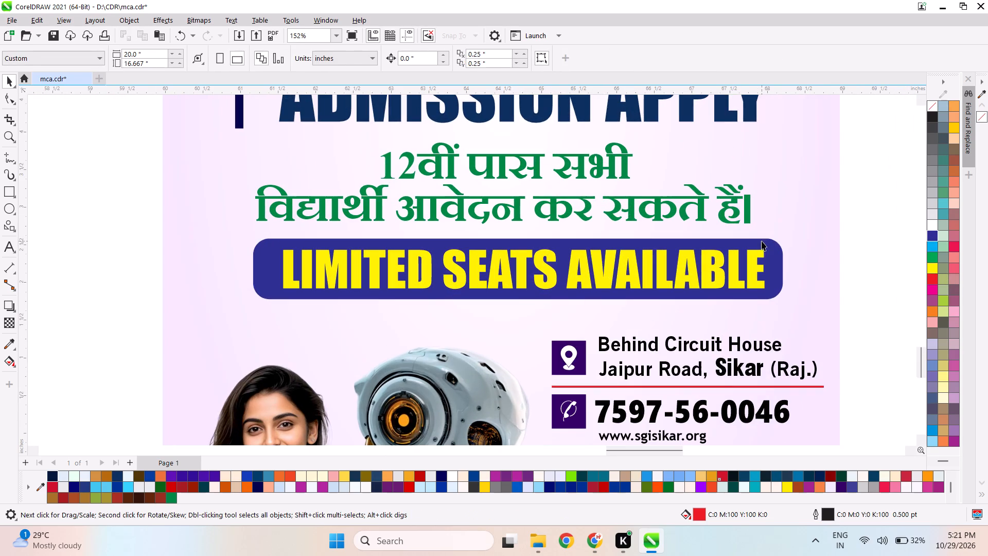
Try darker blues on the bar behind LIMITED SEATS AVAILABLE and settle on navy R12 G46 B94 (#0C2E5E).
{"action": "left_click", "coordinate": [762, 241]}
{"action": "left_click", "coordinate": [54, 476]}
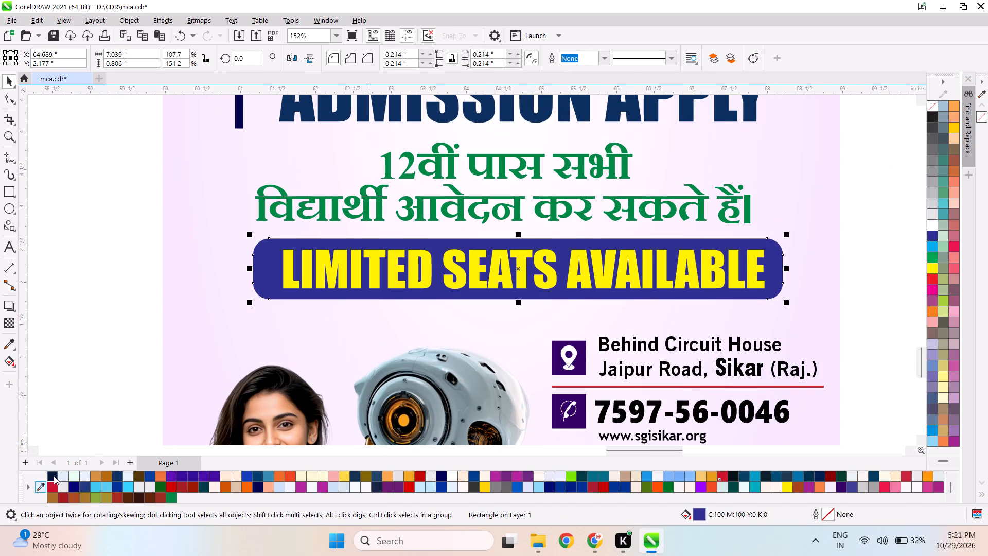
{"action": "left_click", "coordinate": [74, 486]}
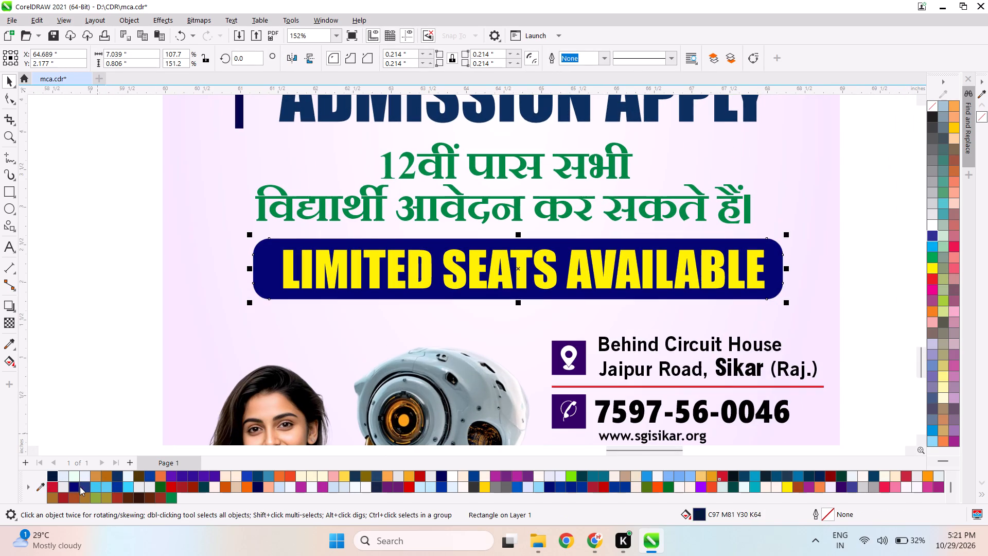
{"action": "left_click", "coordinate": [117, 476]}
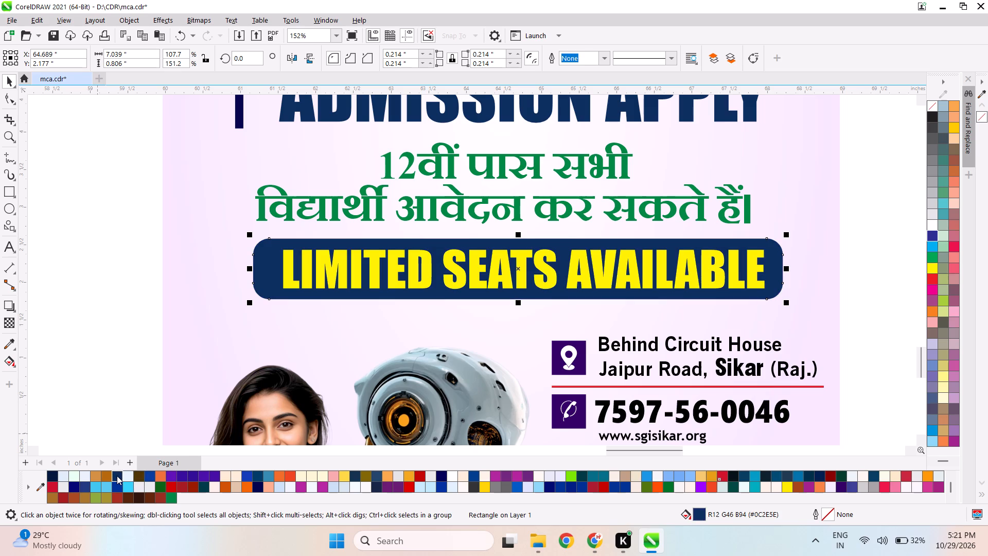
Fill the thin vertical line beside the BCA title with the same navy, R12 G46 B94 (#0C2E5E).
{"action": "scroll", "coordinate": [326, 290], "scroll_direction": "down", "scroll_amount": 3}
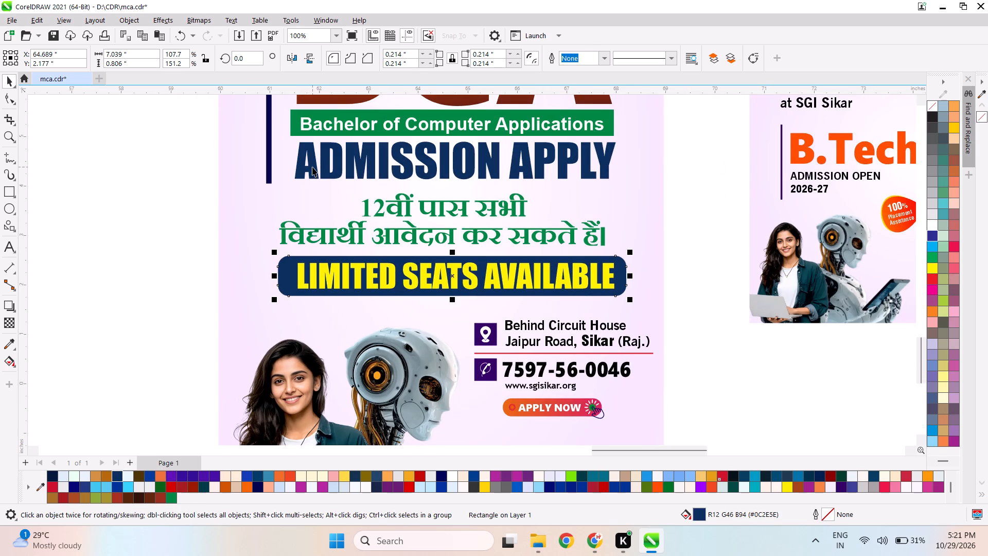
{"action": "left_click", "coordinate": [312, 167]}
{"action": "left_click", "coordinate": [268, 168]}
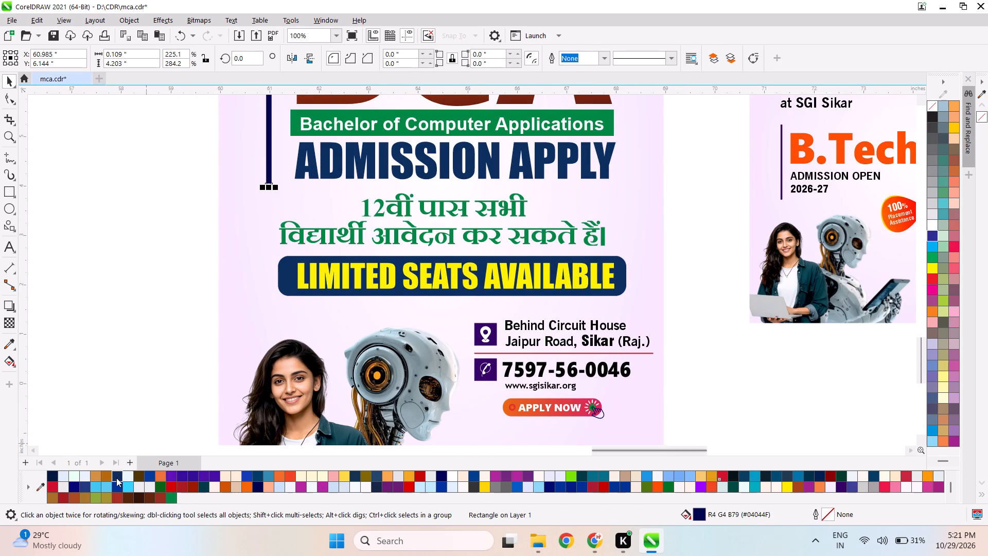
{"action": "left_click", "coordinate": [116, 478]}
{"action": "left_click", "coordinate": [103, 304]}
Examine the LIMITED SEATS AVAILABLE banner up close and within the overall BCA poster layout.
{"action": "scroll", "coordinate": [503, 257], "scroll_direction": "up", "scroll_amount": 2}
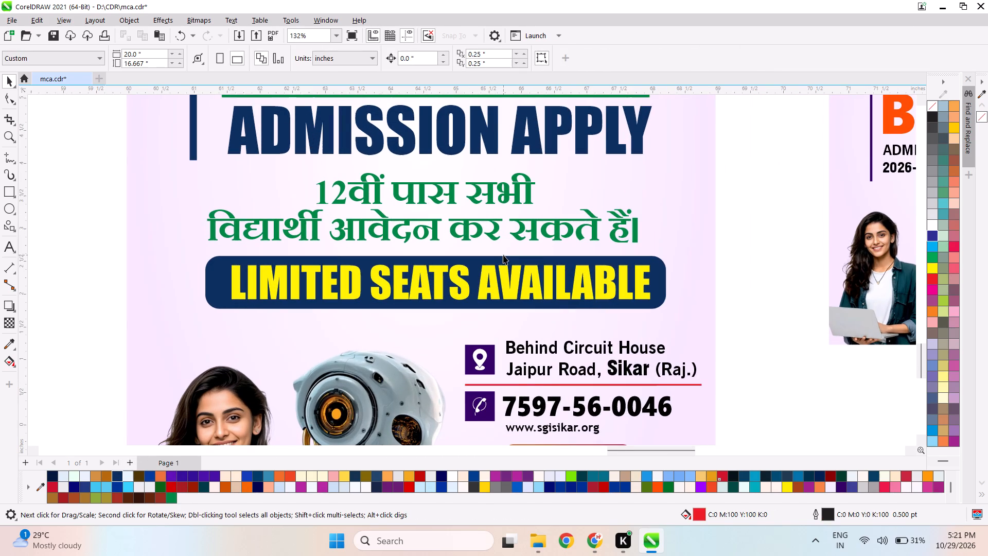
{"action": "scroll", "coordinate": [450, 276], "scroll_direction": "up", "scroll_amount": 1}
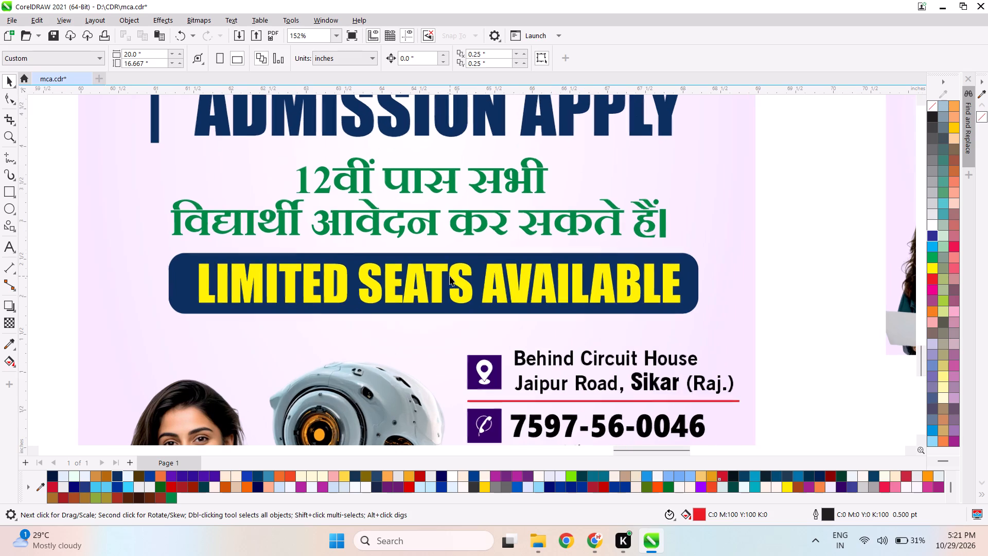
{"action": "scroll", "coordinate": [541, 305], "scroll_direction": "up", "scroll_amount": 2}
{"action": "left_click", "coordinate": [519, 287]}
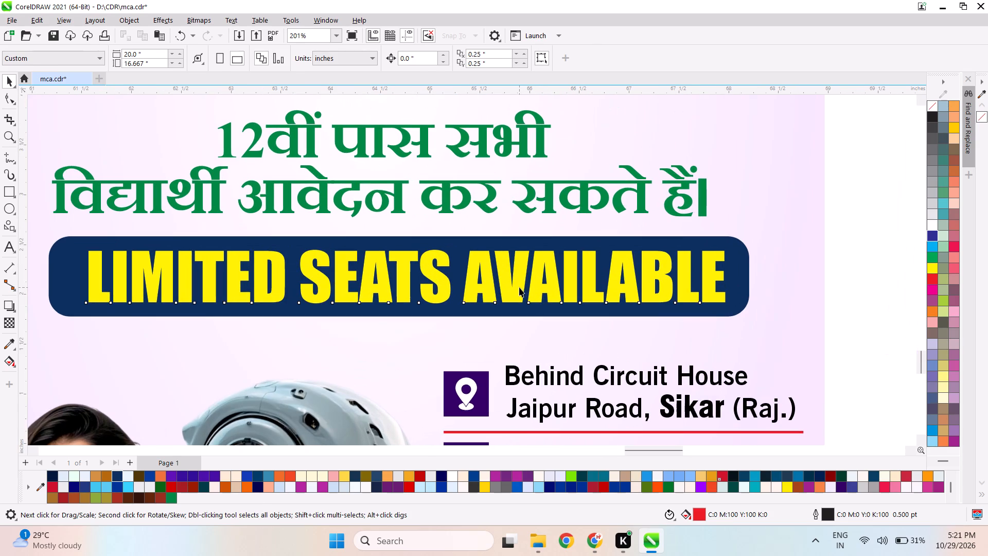
{"action": "scroll", "coordinate": [520, 287], "scroll_direction": "down", "scroll_amount": 4}
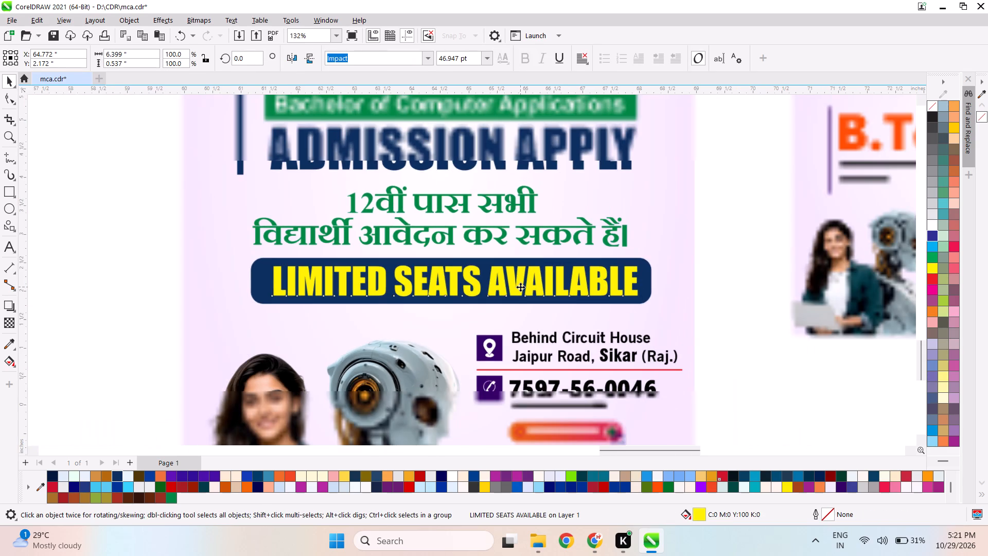
{"action": "scroll", "coordinate": [525, 296], "scroll_direction": "down", "scroll_amount": 3}
{"action": "scroll", "coordinate": [584, 384], "scroll_direction": "up", "scroll_amount": 6}
{"action": "scroll", "coordinate": [548, 349], "scroll_direction": "down", "scroll_amount": 5}
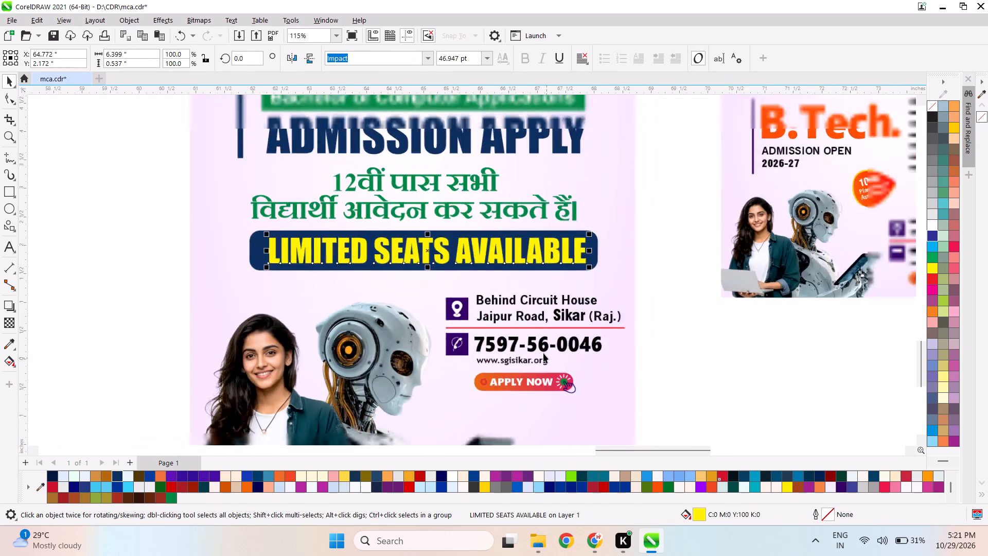
{"action": "scroll", "coordinate": [543, 353], "scroll_direction": "down", "scroll_amount": 5}
{"action": "scroll", "coordinate": [569, 372], "scroll_direction": "up", "scroll_amount": 3}
{"action": "left_click", "coordinate": [639, 384]}
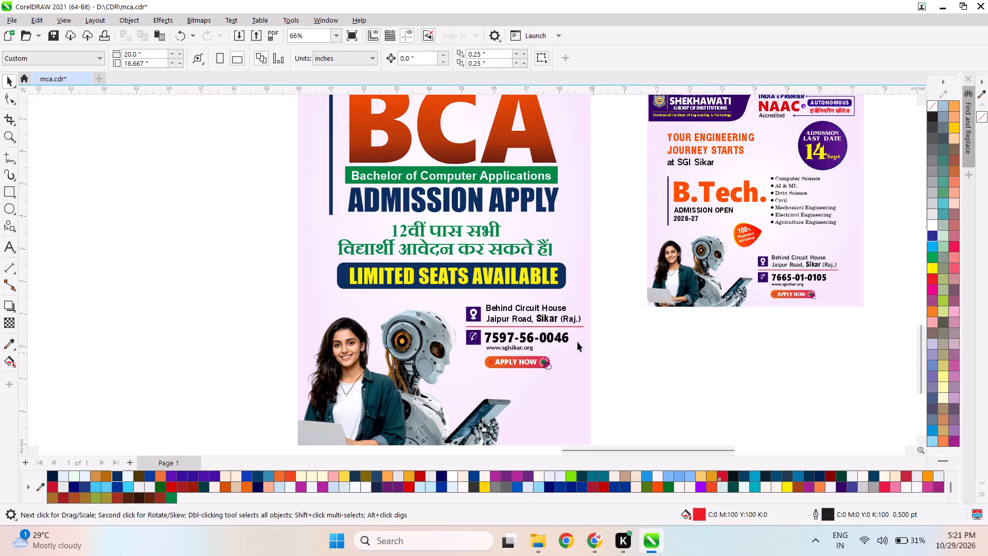
{"action": "scroll", "coordinate": [558, 338], "scroll_direction": "down", "scroll_amount": 3}
{"action": "scroll", "coordinate": [436, 302], "scroll_direction": "down", "scroll_amount": 3}
Replace APPLY with OPEN in the ADMISSION APPLY headline, converting the new word to uppercase.
{"action": "scroll", "coordinate": [474, 153], "scroll_direction": "up", "scroll_amount": 5}
{"action": "scroll", "coordinate": [465, 355], "scroll_direction": "up", "scroll_amount": 2}
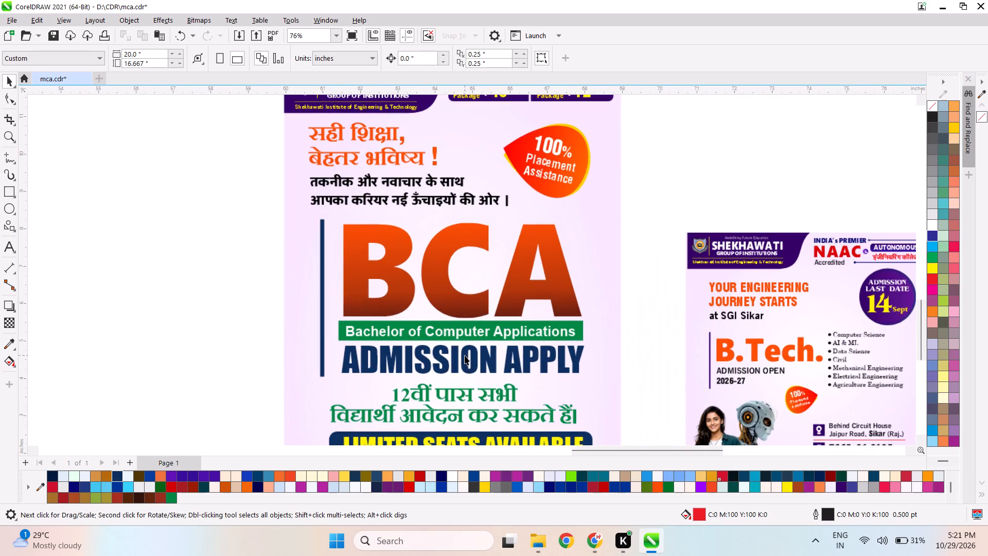
{"action": "double_click", "coordinate": [507, 361]}
{"action": "left_click_drag", "start_coordinate": [507, 361], "coordinate": [584, 371]}
{"action": "type", "text": "open"}
{"action": "left_click", "coordinate": [513, 361], "text": "shift"}
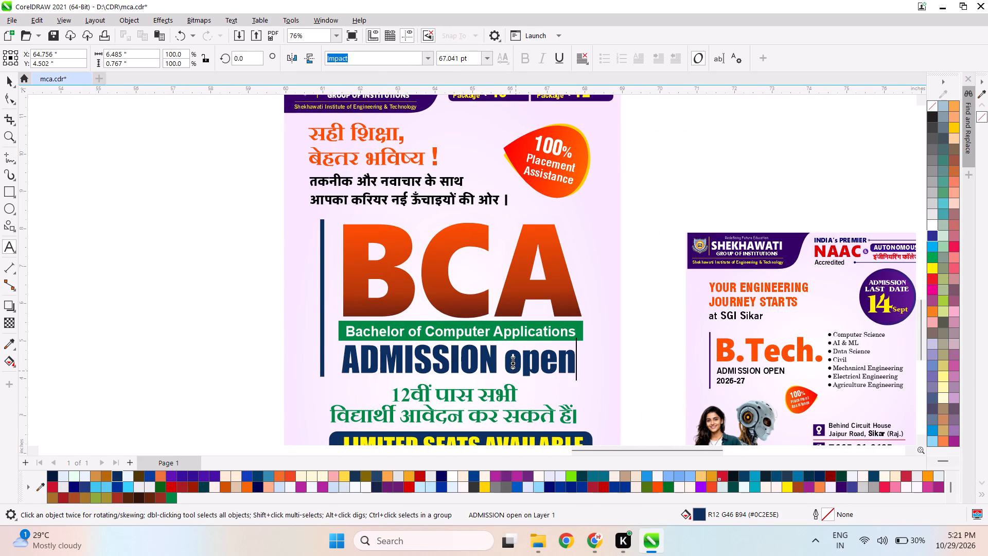
{"action": "right_click", "coordinate": [524, 367]}
{"action": "left_click", "coordinate": [589, 214]}
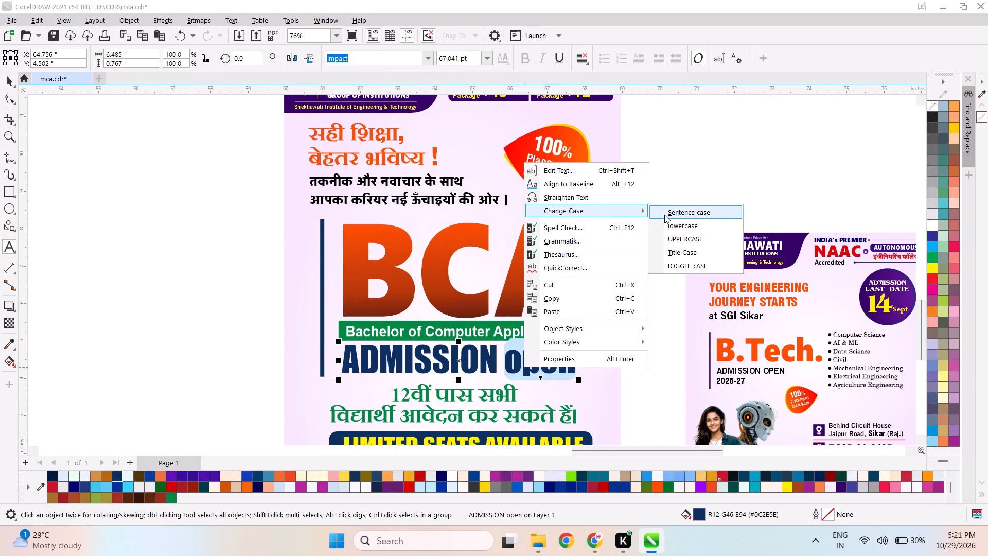
{"action": "left_click", "coordinate": [682, 238]}
{"action": "key", "text": "ctrl+space"}
{"action": "left_click", "coordinate": [646, 352]}
{"action": "scroll", "coordinate": [537, 354], "scroll_direction": "up", "scroll_amount": 4}
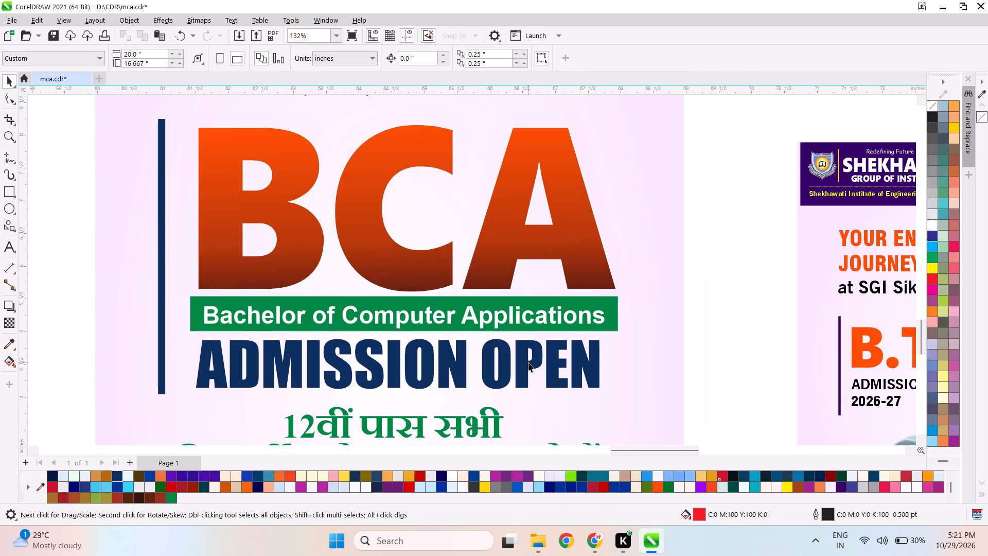
Enlarge the ADMISSION OPEN headline to about 6.375 by 0.793 inches and align it under the green Bachelor of Computer Applications strip.
{"action": "left_click", "coordinate": [518, 363]}
{"action": "left_click_drag", "start_coordinate": [603, 394], "coordinate": [616, 401]}
{"action": "scroll", "coordinate": [408, 372], "scroll_direction": "up", "scroll_amount": 2}
{"action": "left_click", "coordinate": [406, 363]}
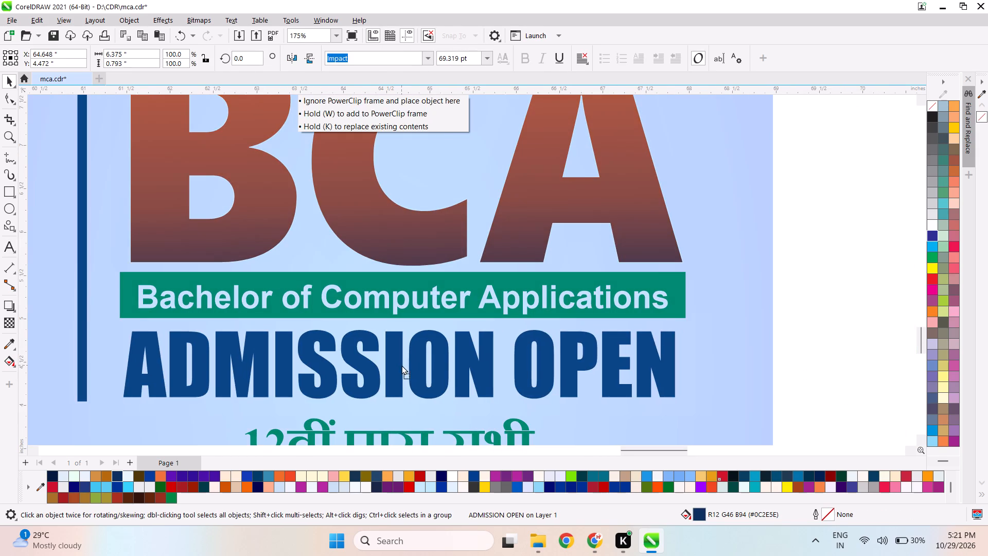
{"action": "scroll", "coordinate": [399, 328], "scroll_direction": "down", "scroll_amount": 12}
{"action": "scroll", "coordinate": [382, 315], "scroll_direction": "up", "scroll_amount": 2}
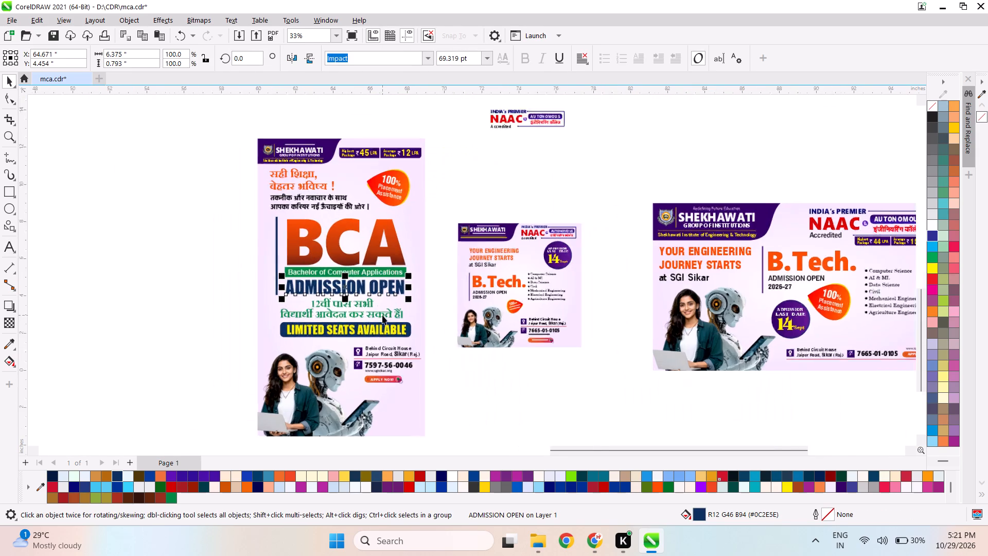
{"action": "scroll", "coordinate": [382, 315], "scroll_direction": "up", "scroll_amount": 4}
{"action": "left_click", "coordinate": [443, 321]}
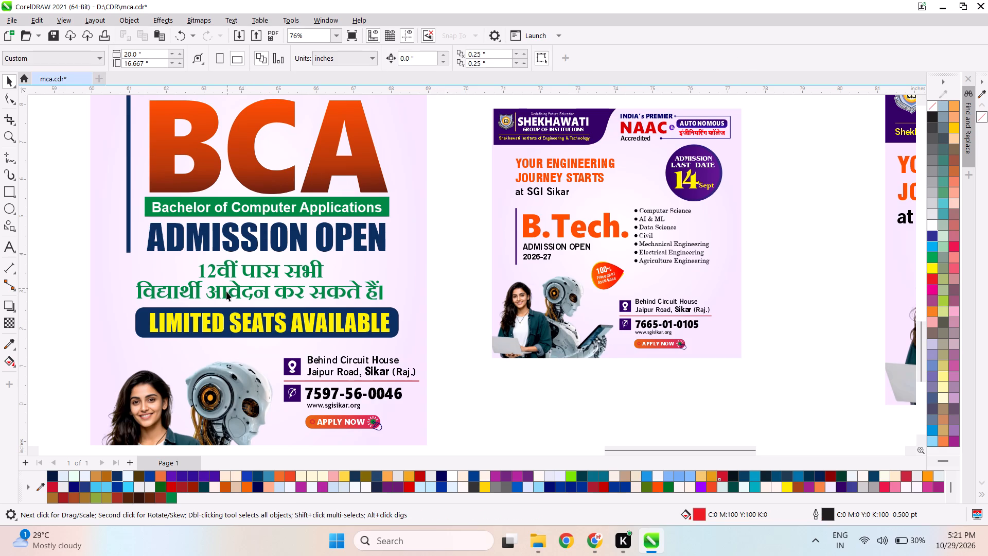
Widen the navy bar behind LIMITED SEATS AVAILABLE past both poster edges and PowerClip it inside the BCA poster background.
{"action": "scroll", "coordinate": [394, 306], "scroll_direction": "down", "scroll_amount": 1}
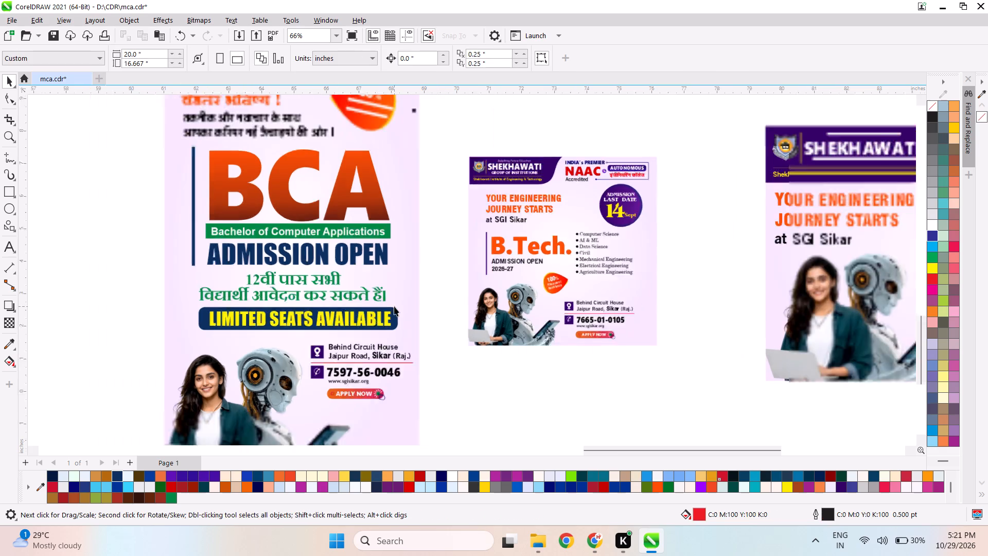
{"action": "scroll", "coordinate": [394, 306], "scroll_direction": "down", "scroll_amount": 5}
{"action": "scroll", "coordinate": [383, 307], "scroll_direction": "up", "scroll_amount": 15}
{"action": "scroll", "coordinate": [436, 299], "scroll_direction": "down", "scroll_amount": 4}
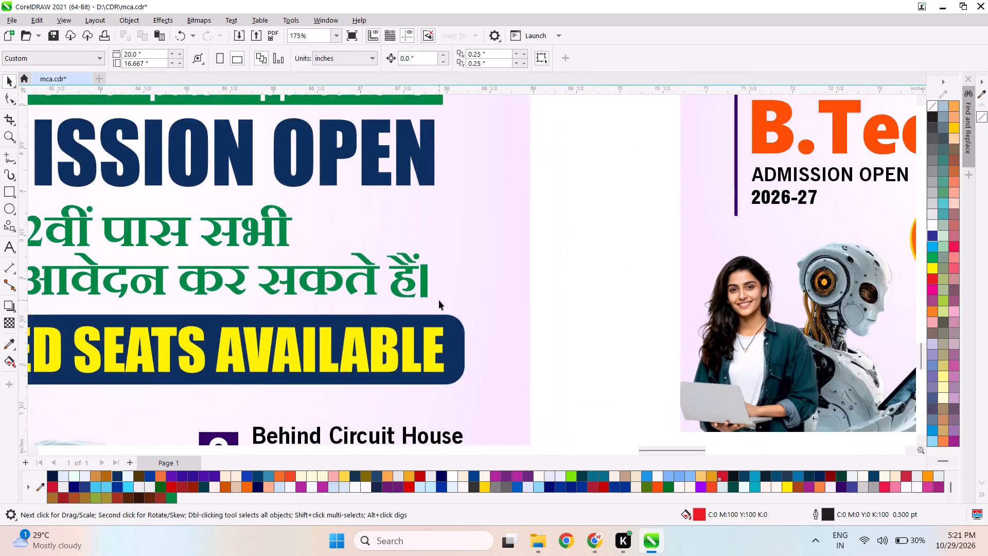
{"action": "scroll", "coordinate": [439, 300], "scroll_direction": "down", "scroll_amount": 5}
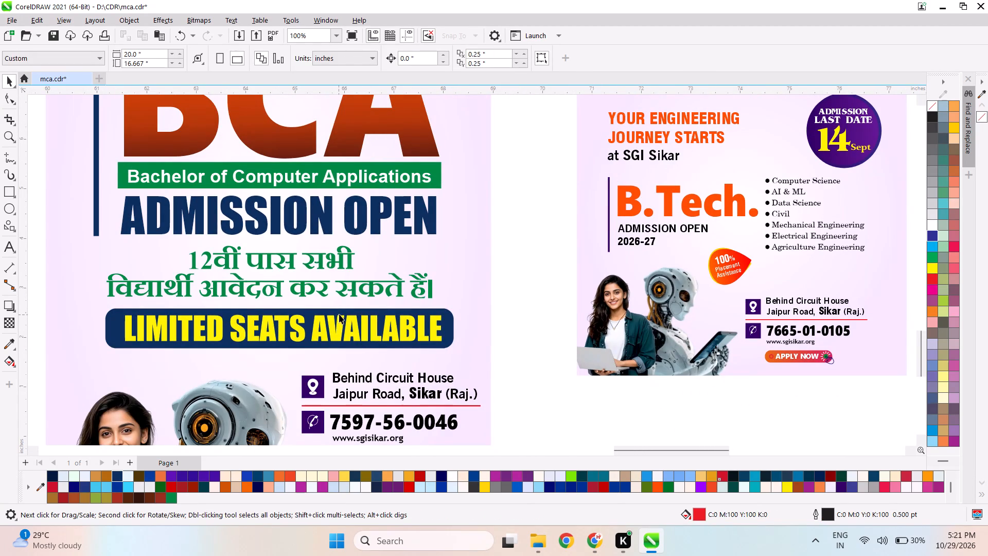
{"action": "left_click", "coordinate": [340, 310]}
{"action": "scroll", "coordinate": [507, 317], "scroll_direction": "down", "scroll_amount": 4}
{"action": "left_click_drag", "start_coordinate": [481, 326], "coordinate": [526, 336]}
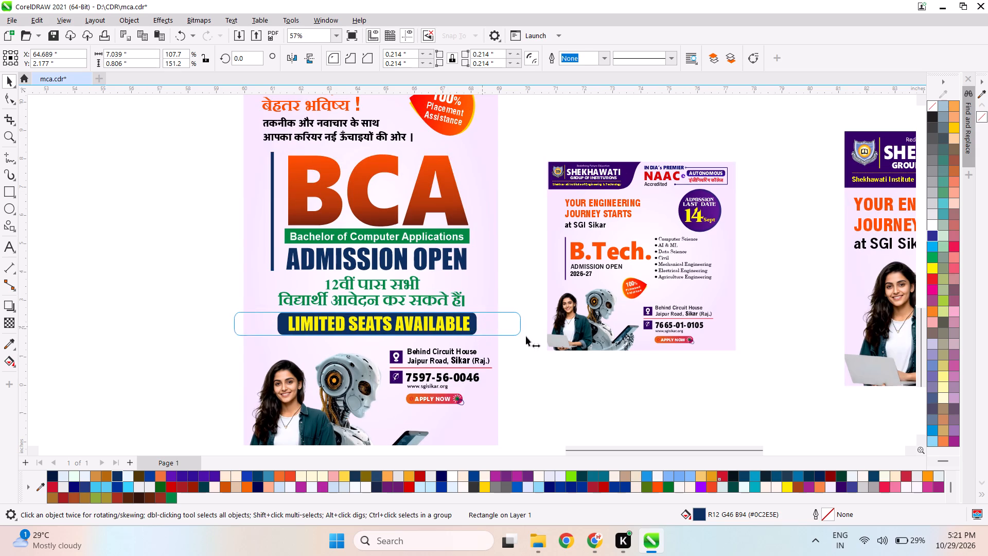
{"action": "left_click_drag", "start_coordinate": [526, 336], "coordinate": [527, 335]}
{"action": "right_click", "coordinate": [496, 323]}
{"action": "left_click", "coordinate": [526, 319]}
{"action": "left_click", "coordinate": [484, 290]}
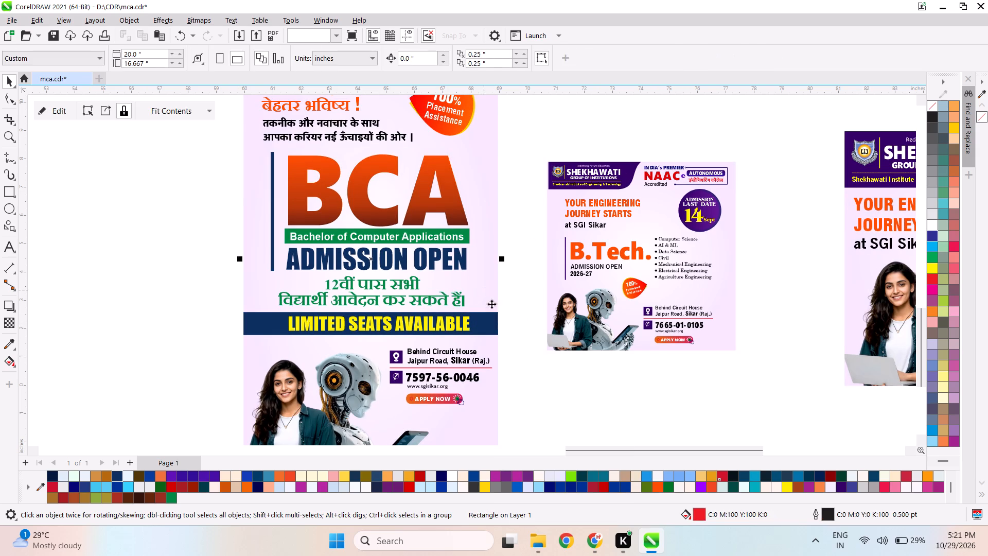
{"action": "left_click", "coordinate": [523, 363]}
Reposition the LIMITED SEATS AVAILABLE text horizontally on the navy bar, to about X 64.519, Y 2.172 inches.
{"action": "scroll", "coordinate": [455, 326], "scroll_direction": "up", "scroll_amount": 8}
{"action": "scroll", "coordinate": [491, 299], "scroll_direction": "down", "scroll_amount": 5}
{"action": "left_click", "coordinate": [491, 304]}
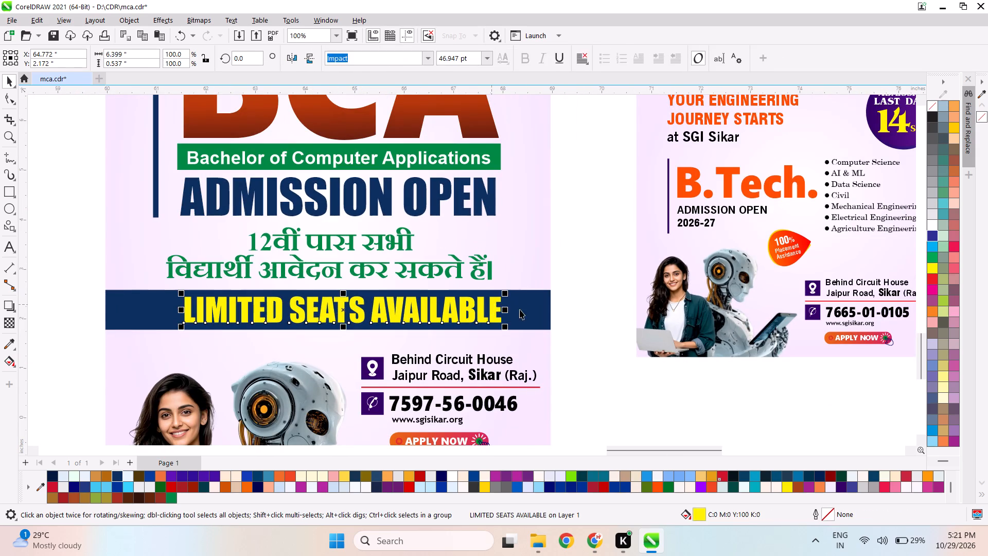
{"action": "left_click", "coordinate": [523, 308], "text": "shift"}
{"action": "left_click", "coordinate": [585, 310]}
{"action": "scroll", "coordinate": [362, 310], "scroll_direction": "up", "scroll_amount": 1}
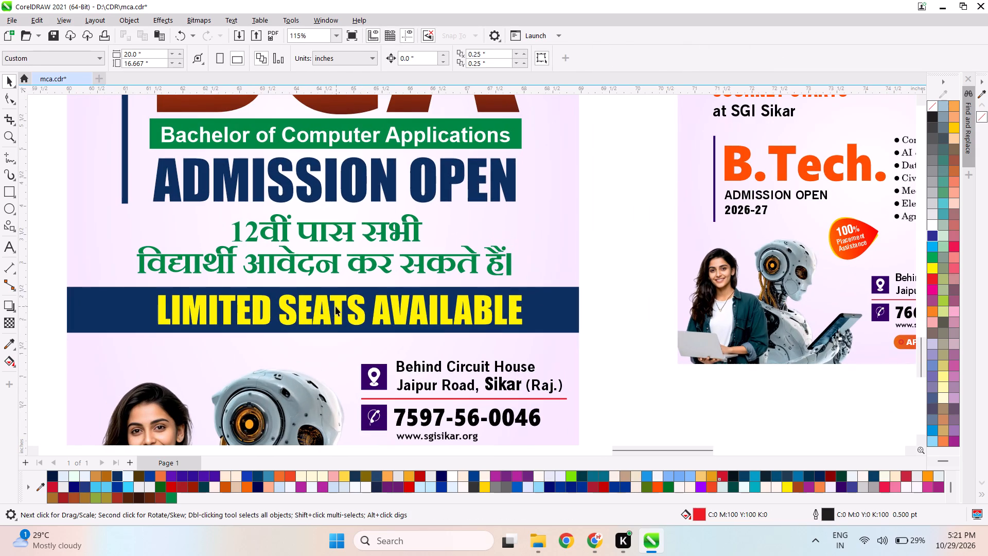
{"action": "left_click", "coordinate": [338, 310]}
{"action": "left_click_drag", "start_coordinate": [340, 310], "coordinate": [337, 310]}
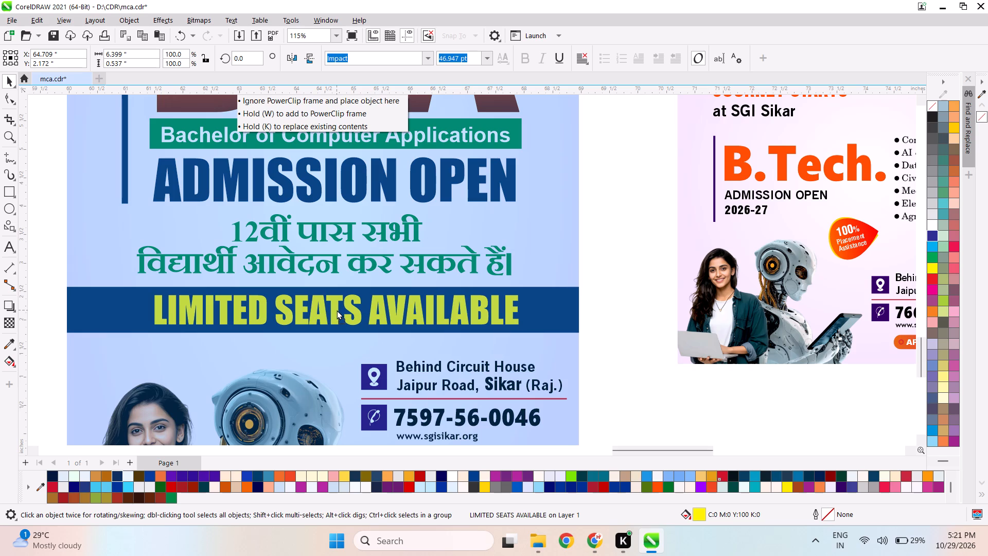
{"action": "left_click_drag", "start_coordinate": [337, 310], "coordinate": [329, 310]}
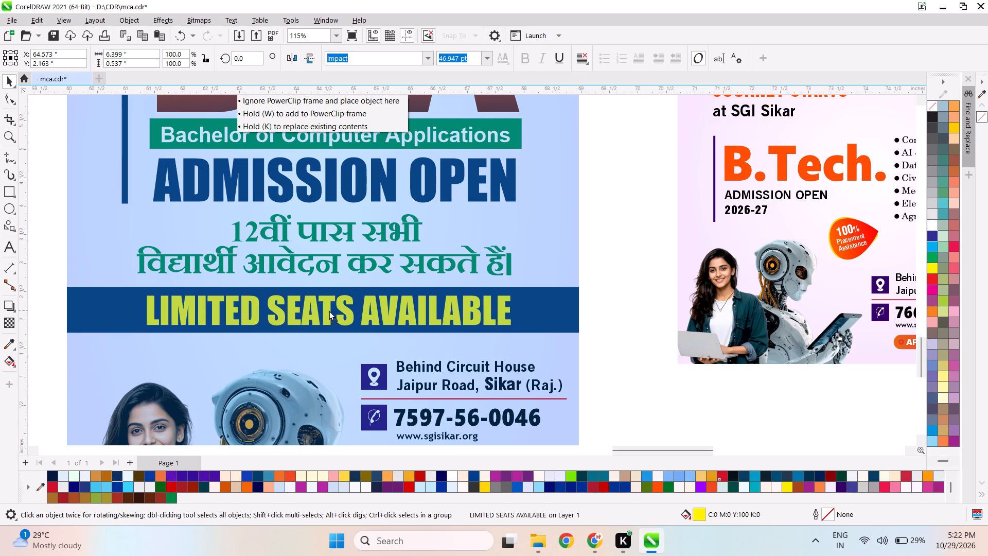
{"action": "left_click_drag", "start_coordinate": [329, 310], "coordinate": [326, 310]}
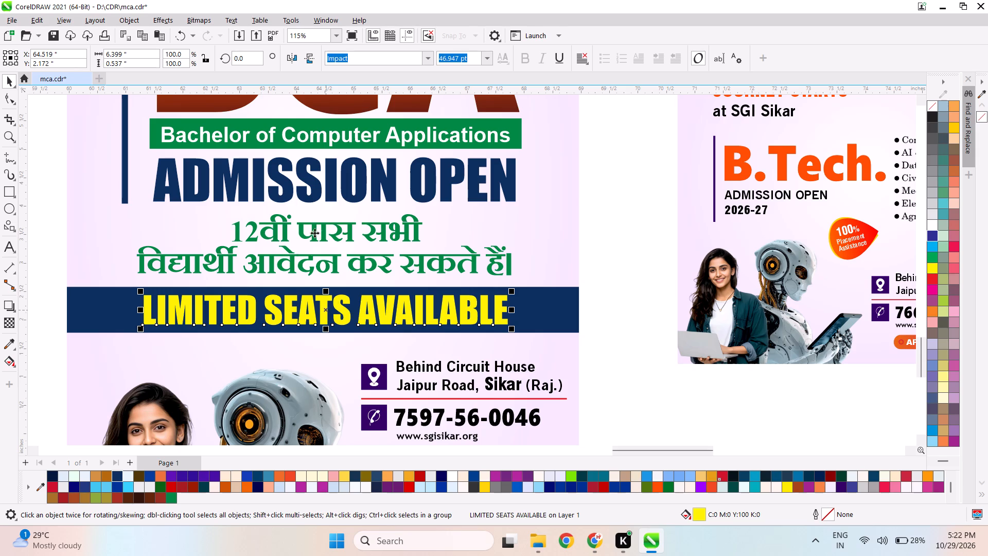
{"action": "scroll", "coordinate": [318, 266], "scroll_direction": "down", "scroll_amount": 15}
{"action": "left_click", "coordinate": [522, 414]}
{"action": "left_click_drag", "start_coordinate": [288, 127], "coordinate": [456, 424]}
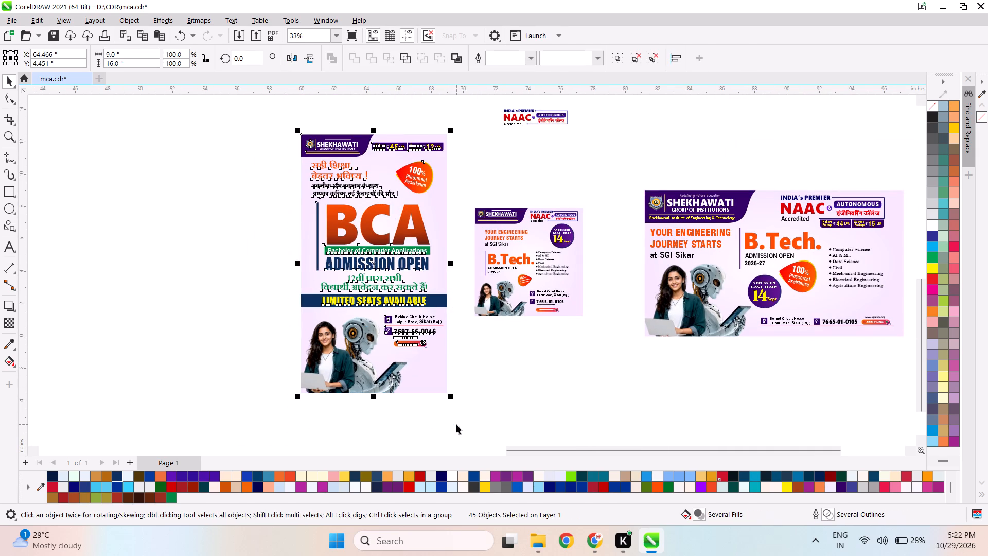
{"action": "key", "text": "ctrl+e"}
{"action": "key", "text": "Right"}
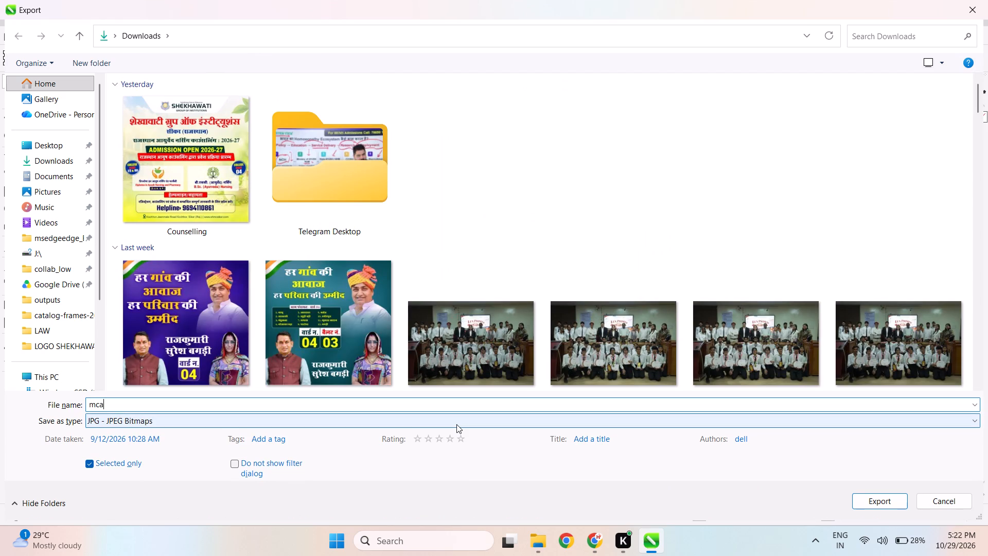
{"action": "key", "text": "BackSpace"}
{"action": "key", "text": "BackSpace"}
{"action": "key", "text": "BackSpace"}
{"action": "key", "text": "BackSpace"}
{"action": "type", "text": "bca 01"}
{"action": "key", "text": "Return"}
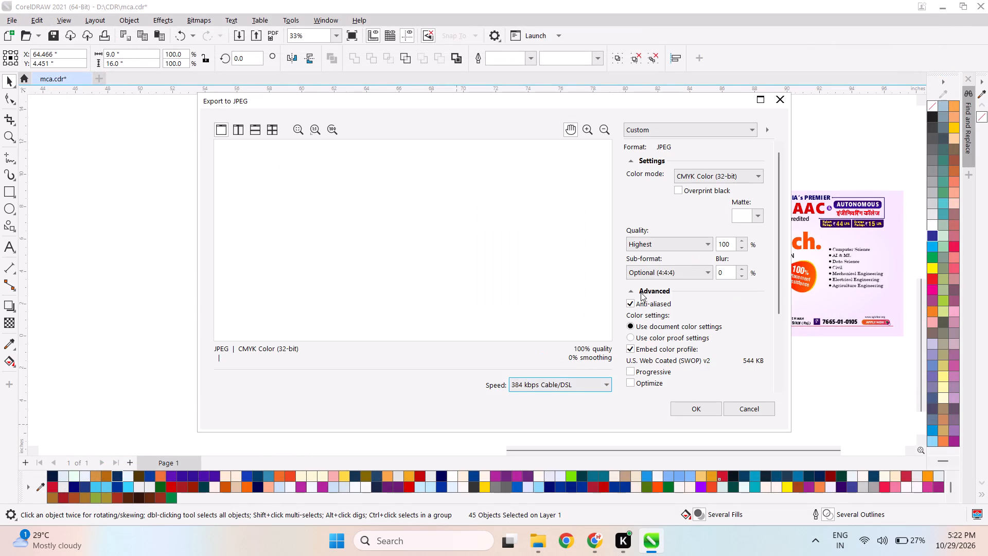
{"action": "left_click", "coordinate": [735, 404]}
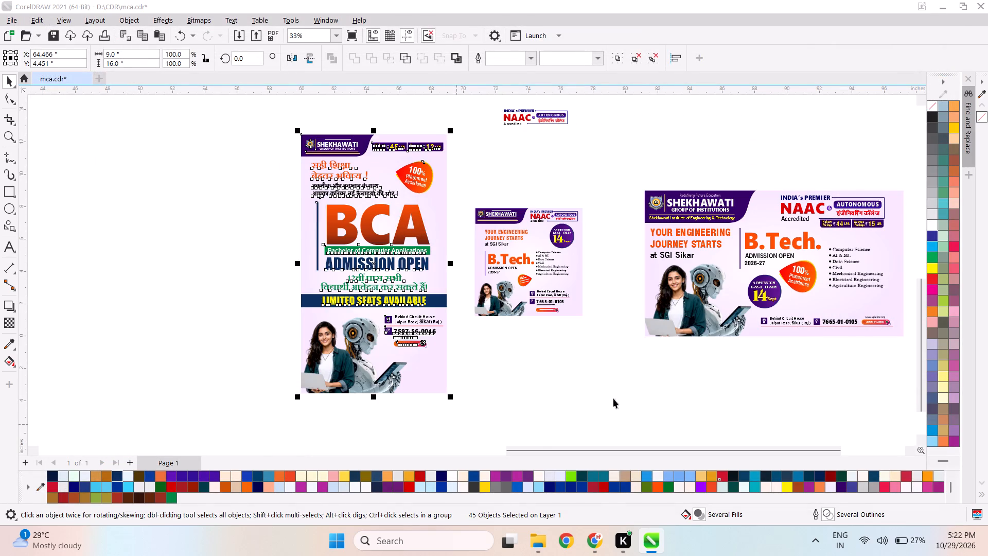
Try several hues for the outer colour of the BCA poster background's fountain fill and apply pale blue R232 G249 B255 (#E8F9FF).
{"action": "left_click", "coordinate": [580, 397]}
{"action": "scroll", "coordinate": [418, 222], "scroll_direction": "up", "scroll_amount": 4}
{"action": "left_click", "coordinate": [440, 182]}
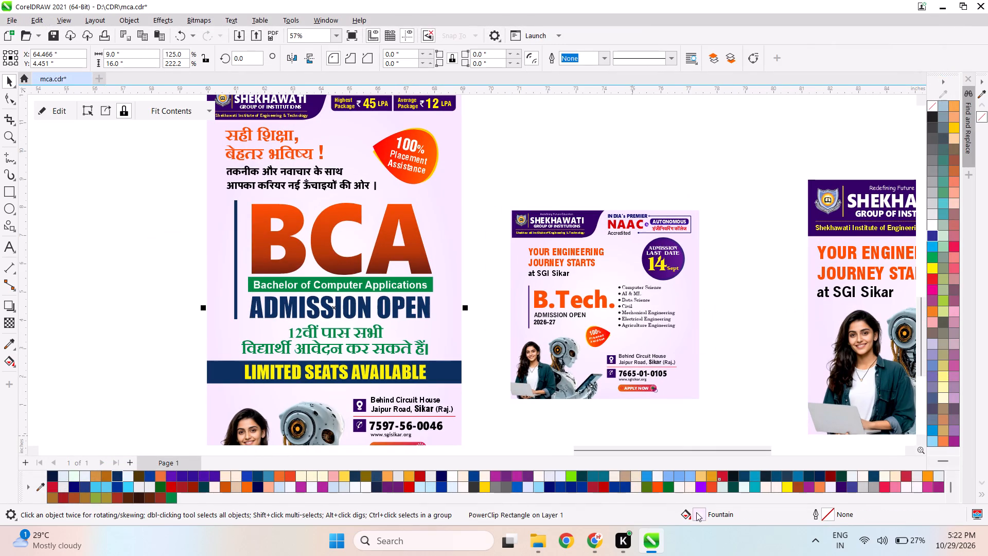
{"action": "double_click", "coordinate": [700, 512]}
{"action": "left_click", "coordinate": [315, 308]}
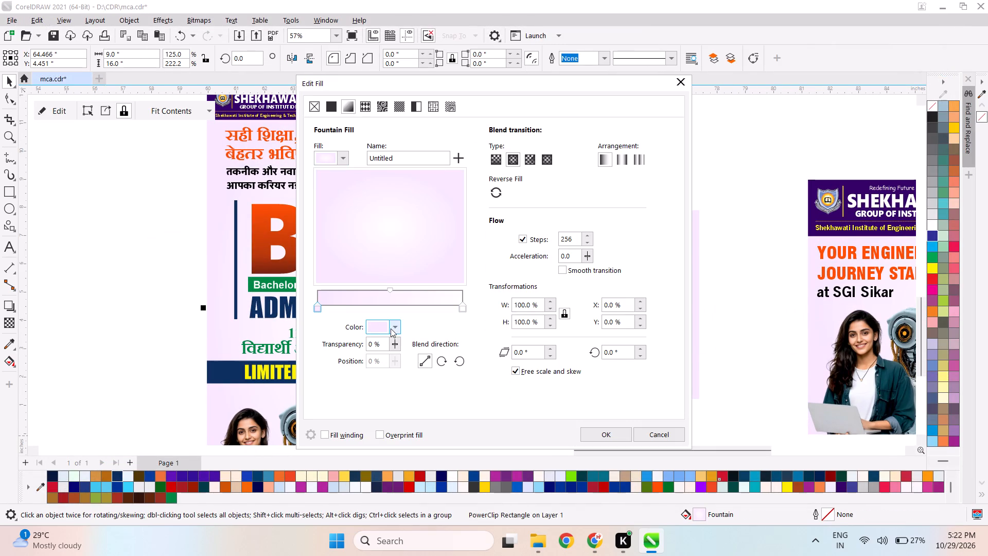
{"action": "left_click", "coordinate": [392, 329]}
{"action": "left_click", "coordinate": [425, 271]}
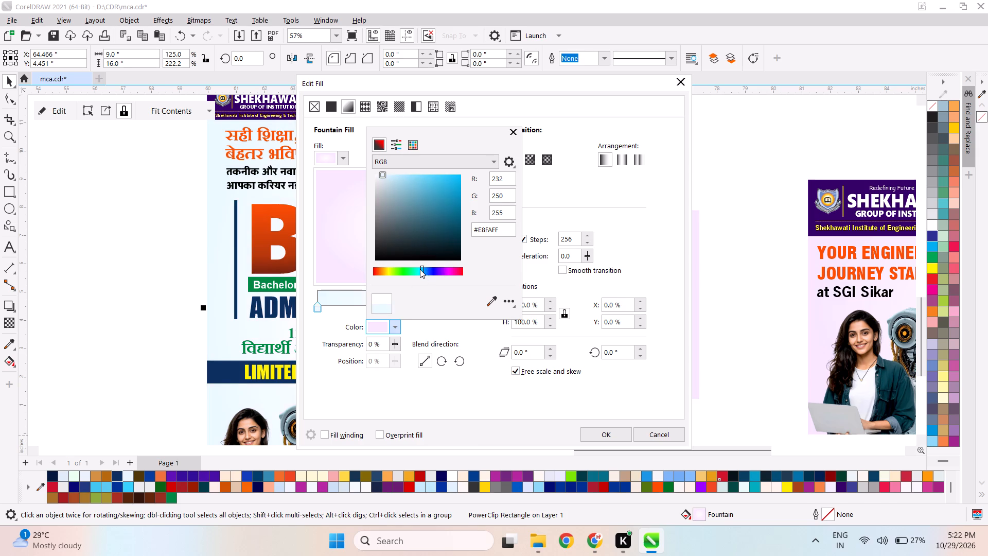
{"action": "left_click", "coordinate": [385, 270]}
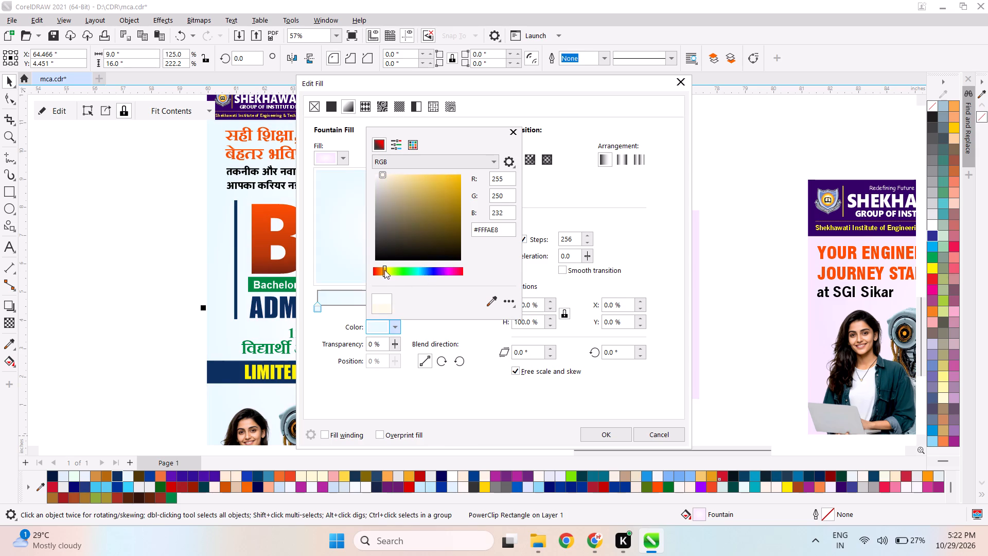
{"action": "left_click", "coordinate": [388, 271]}
{"action": "left_click", "coordinate": [401, 271]}
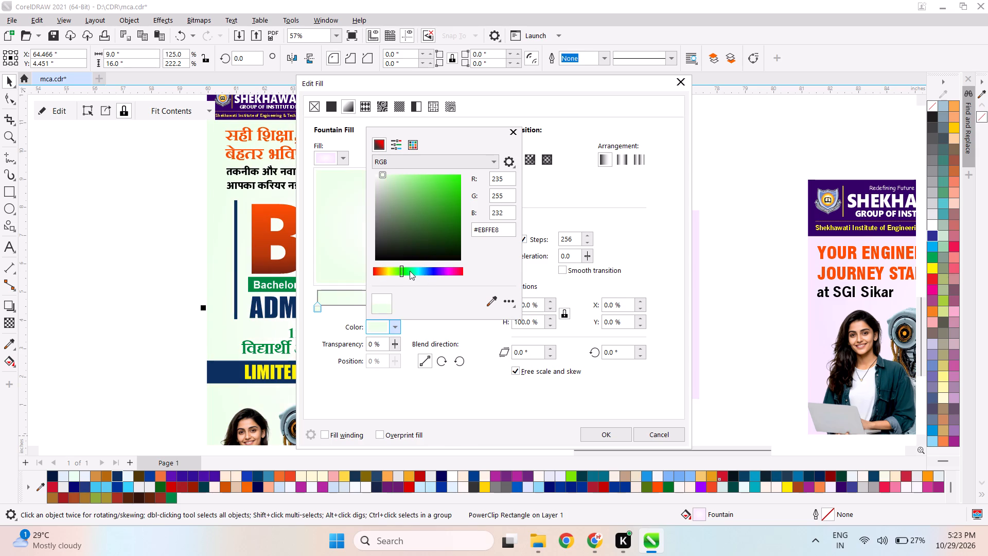
{"action": "left_click", "coordinate": [411, 270]}
{"action": "left_click", "coordinate": [399, 270]}
{"action": "left_click", "coordinate": [417, 270]}
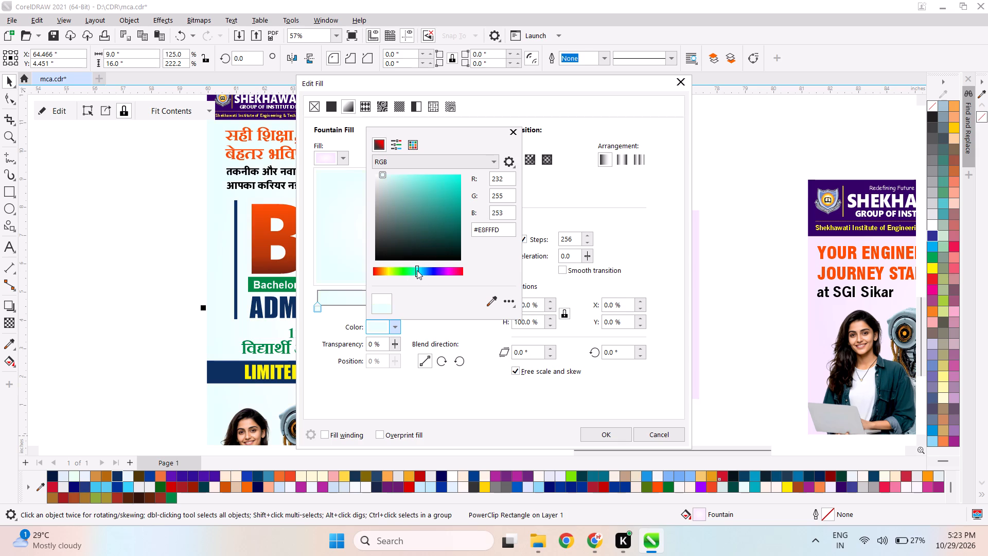
{"action": "left_click", "coordinate": [419, 270]}
{"action": "left_click", "coordinate": [425, 270]}
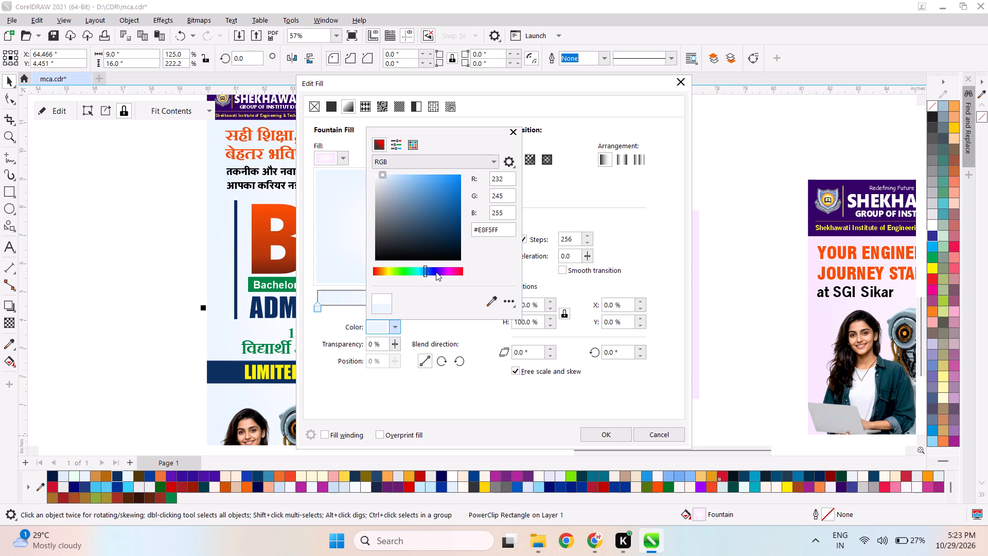
{"action": "left_click", "coordinate": [436, 272]}
{"action": "left_click", "coordinate": [445, 271]}
{"action": "left_click", "coordinate": [454, 271]}
{"action": "left_click", "coordinate": [463, 270]}
{"action": "left_click", "coordinate": [466, 270]}
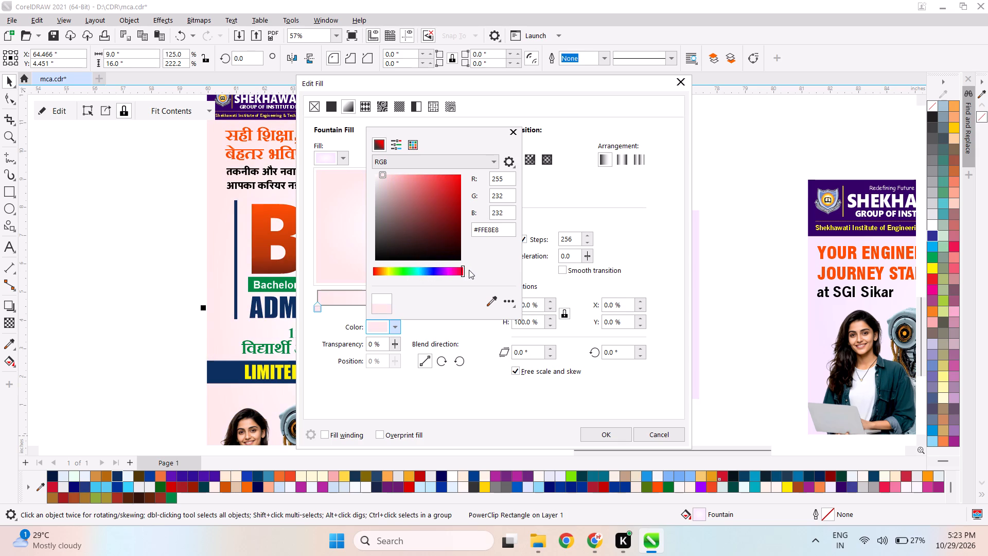
{"action": "left_click", "coordinate": [417, 272]}
{"action": "left_click", "coordinate": [422, 271]}
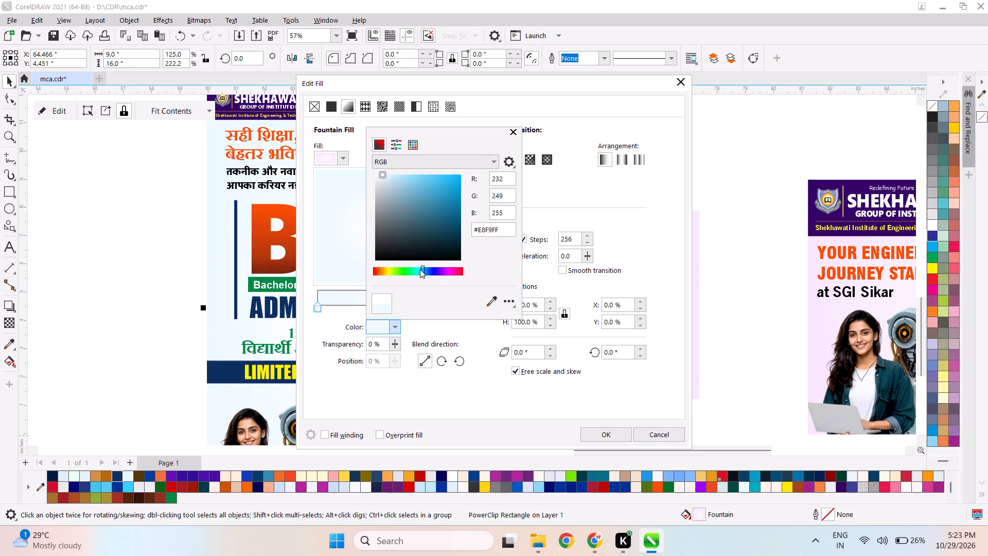
{"action": "left_click", "coordinate": [596, 433]}
{"action": "left_click", "coordinate": [610, 431]}
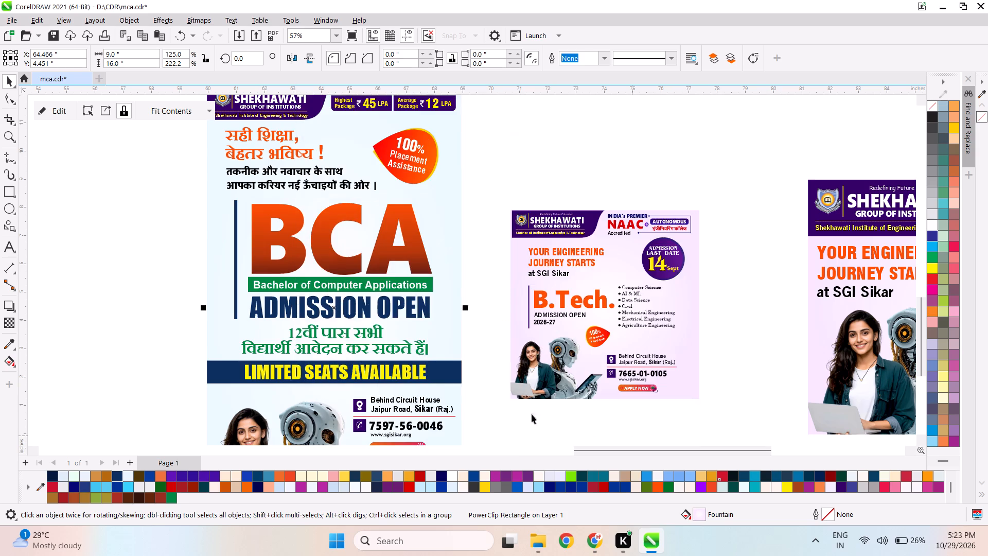
Try several hues for the outer colour of the BCA poster background's fountain fill and apply pale blue R232 G239 B255 (#E8EFFF).
{"action": "scroll", "coordinate": [385, 299], "scroll_direction": "down", "scroll_amount": 5}
{"action": "left_click", "coordinate": [248, 327]}
{"action": "scroll", "coordinate": [348, 304], "scroll_direction": "up", "scroll_amount": 7}
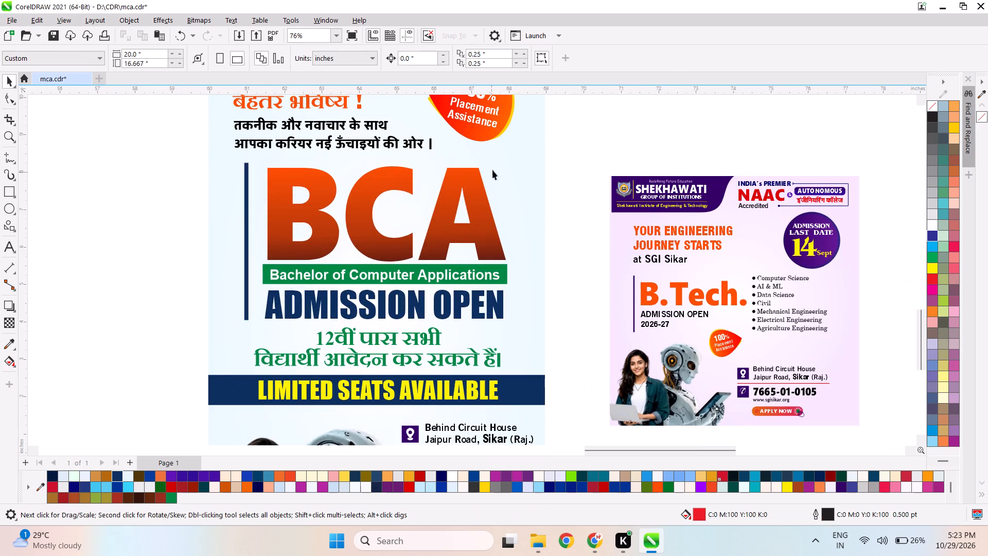
{"action": "left_click", "coordinate": [515, 155]}
{"action": "left_click", "coordinate": [534, 176]}
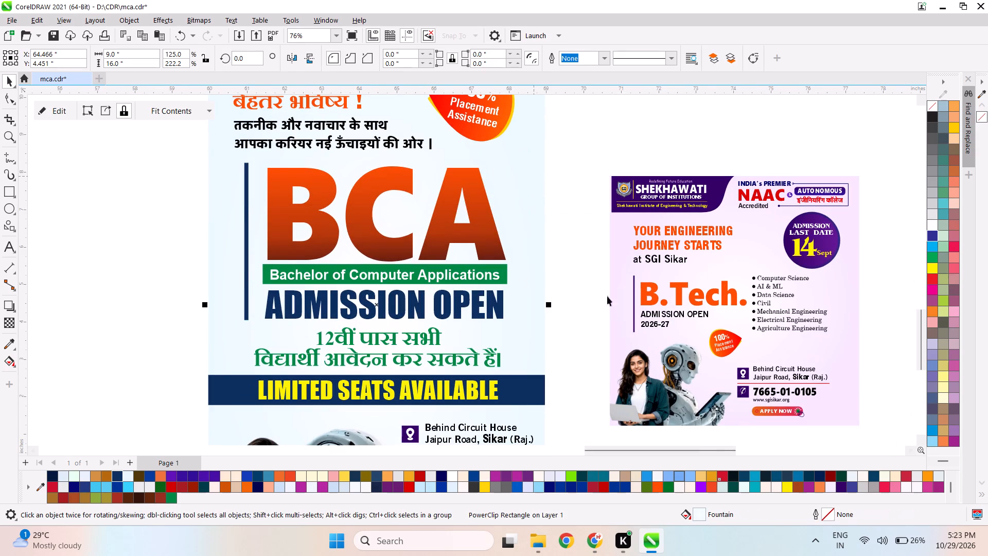
{"action": "double_click", "coordinate": [701, 514]}
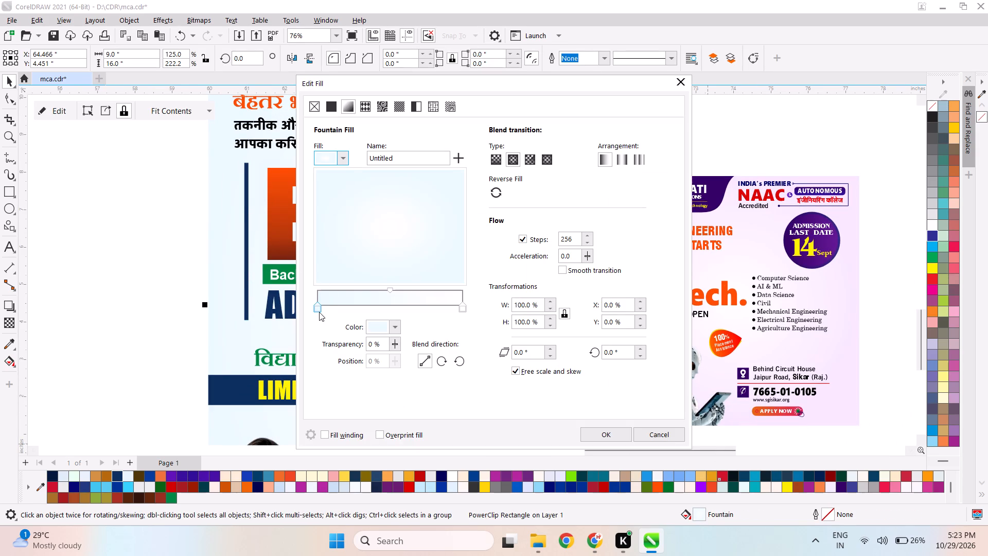
{"action": "left_click", "coordinate": [319, 312]}
{"action": "left_click", "coordinate": [396, 329]}
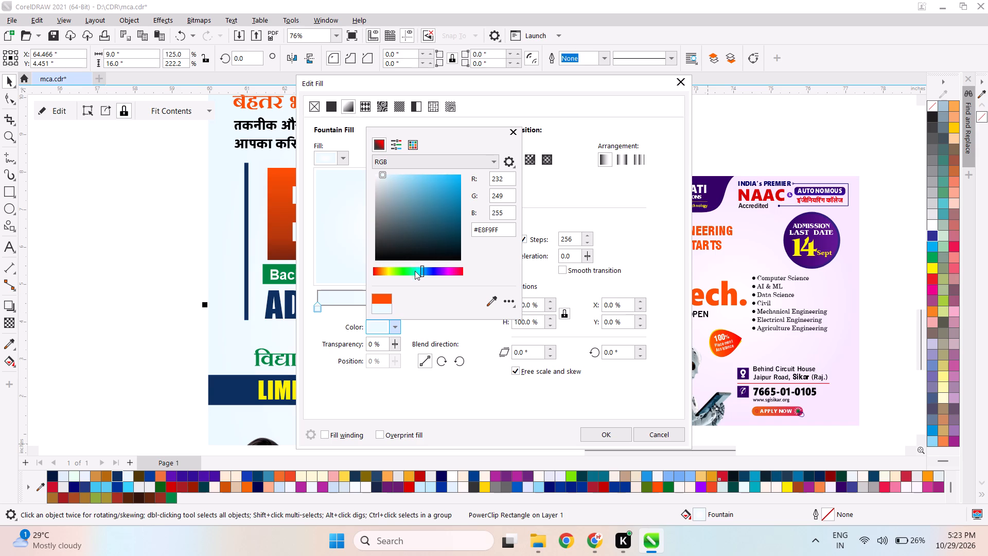
{"action": "left_click", "coordinate": [415, 271]}
{"action": "left_click", "coordinate": [406, 270]}
{"action": "left_click", "coordinate": [397, 270]}
{"action": "left_click", "coordinate": [394, 270]}
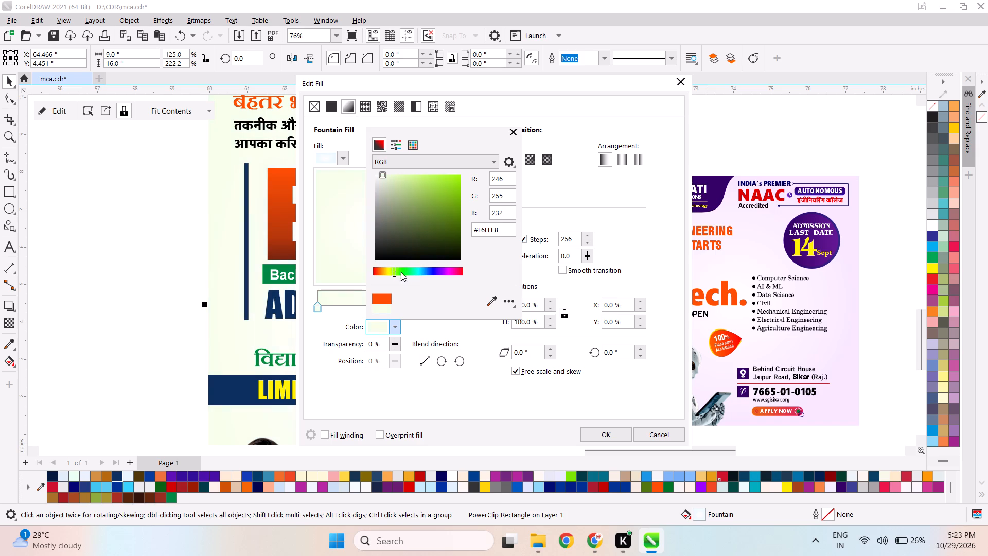
{"action": "left_click", "coordinate": [410, 272]}
{"action": "left_click", "coordinate": [421, 272]}
{"action": "left_click", "coordinate": [429, 271]}
{"action": "left_click", "coordinate": [436, 270]}
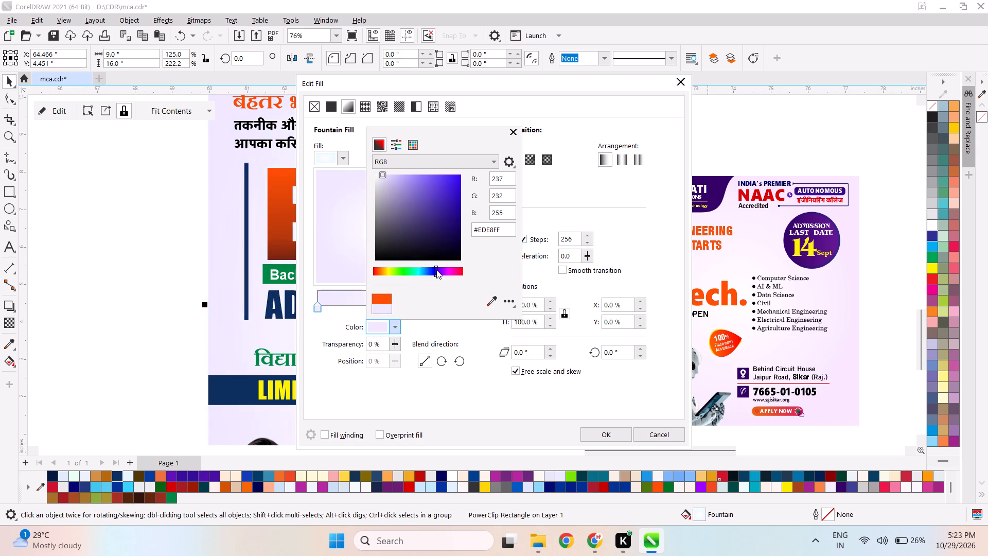
{"action": "left_click", "coordinate": [429, 270]}
{"action": "left_click", "coordinate": [424, 273]}
{"action": "left_click", "coordinate": [429, 273]}
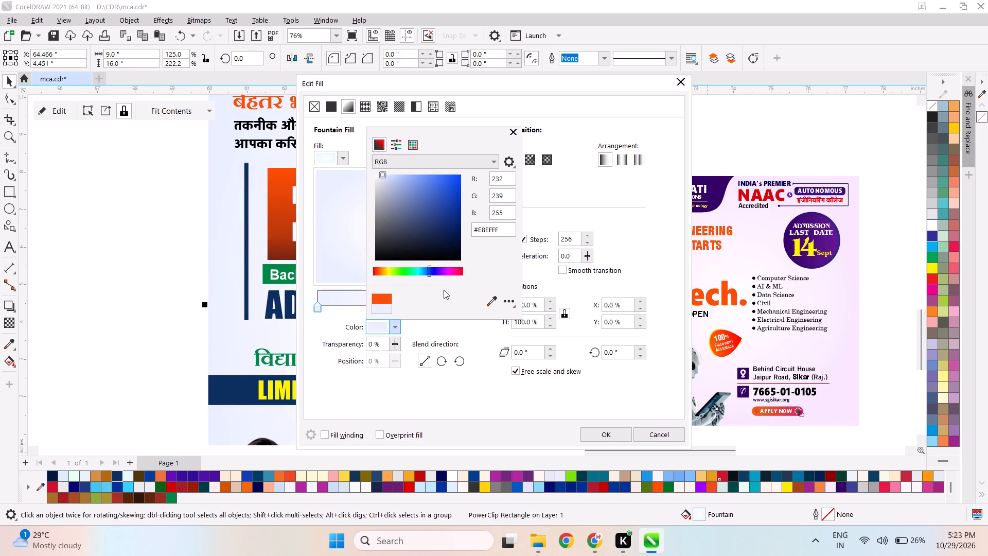
{"action": "left_click", "coordinate": [583, 429]}
{"action": "left_click", "coordinate": [586, 431]}
Examine the recoloured BCA poster from the header down to the navy banner, both close up and as a whole.
{"action": "scroll", "coordinate": [302, 226], "scroll_direction": "down", "scroll_amount": 7}
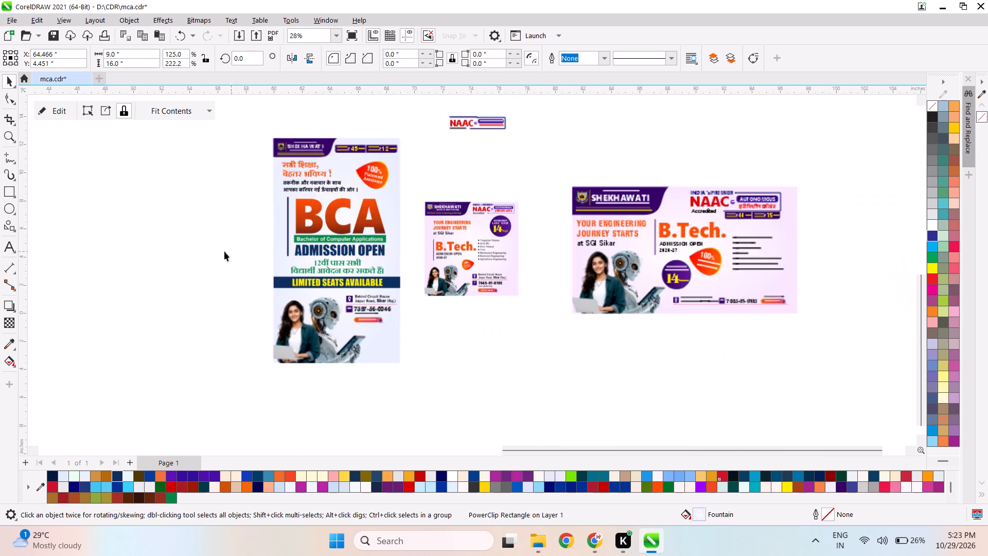
{"action": "left_click", "coordinate": [213, 251]}
{"action": "scroll", "coordinate": [322, 220], "scroll_direction": "up", "scroll_amount": 11}
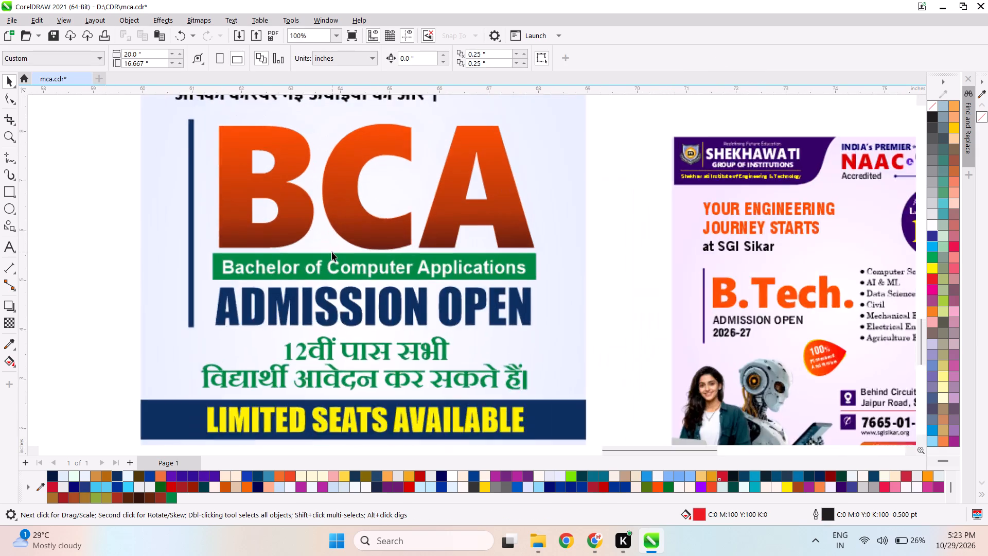
{"action": "scroll", "coordinate": [332, 252], "scroll_direction": "up", "scroll_amount": 3}
{"action": "scroll", "coordinate": [326, 235], "scroll_direction": "down", "scroll_amount": 12}
{"action": "scroll", "coordinate": [339, 256], "scroll_direction": "up", "scroll_amount": 2}
{"action": "scroll", "coordinate": [330, 252], "scroll_direction": "down", "scroll_amount": 3}
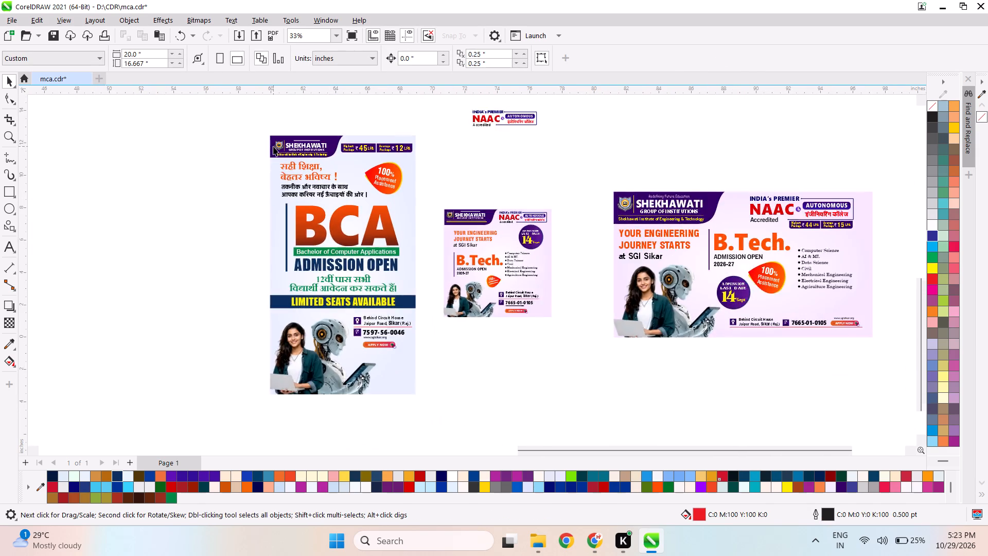
{"action": "scroll", "coordinate": [273, 146], "scroll_direction": "up", "scroll_amount": 2}
{"action": "scroll", "coordinate": [285, 160], "scroll_direction": "down", "scroll_amount": 1}
{"action": "scroll", "coordinate": [308, 146], "scroll_direction": "up", "scroll_amount": 5}
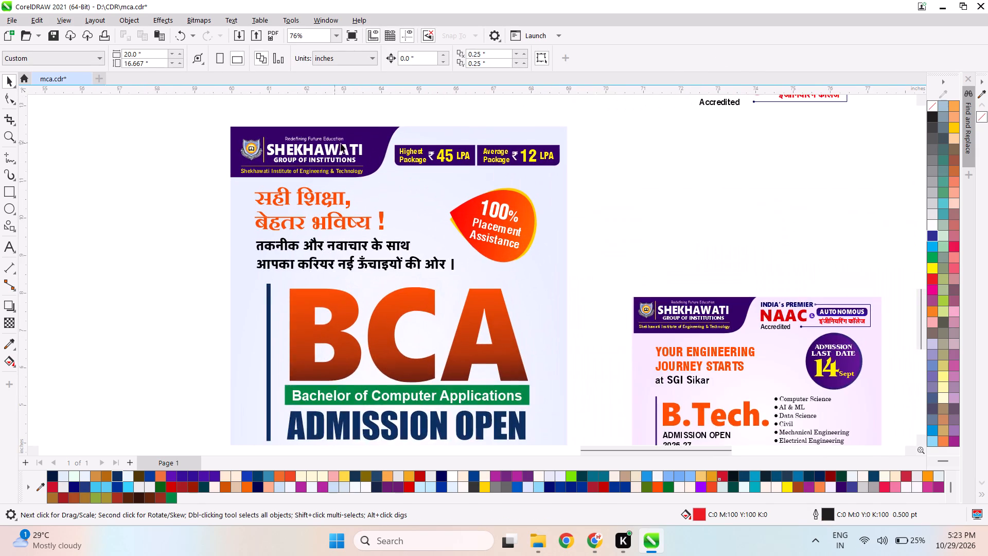
{"action": "scroll", "coordinate": [404, 149], "scroll_direction": "up", "scroll_amount": 2}
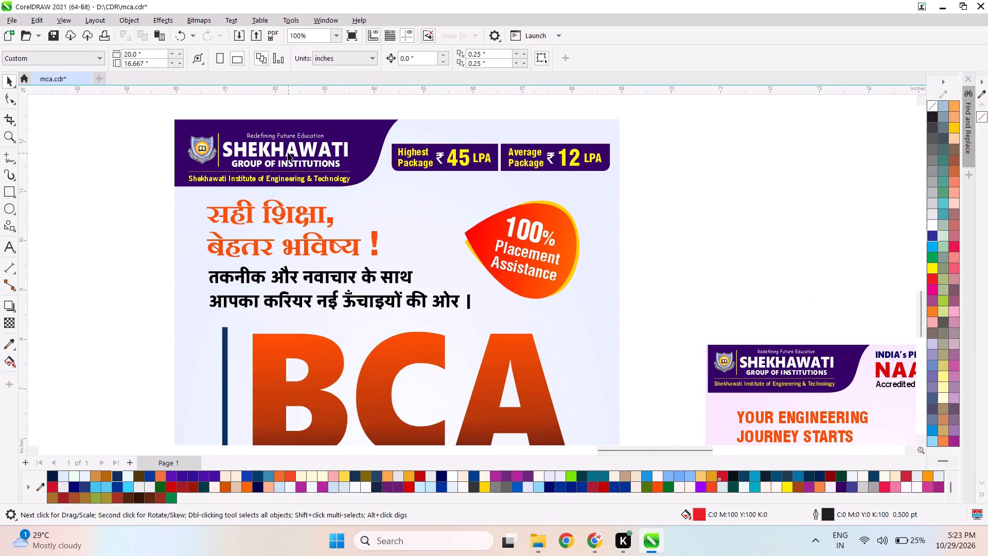
Export only the complete BCA poster as a JPEG named "bca 01" in RGB Color (24-bit) at highest quality.
{"action": "scroll", "coordinate": [288, 152], "scroll_direction": "down", "scroll_amount": 10}
{"action": "left_click_drag", "start_coordinate": [228, 123], "coordinate": [411, 428]}
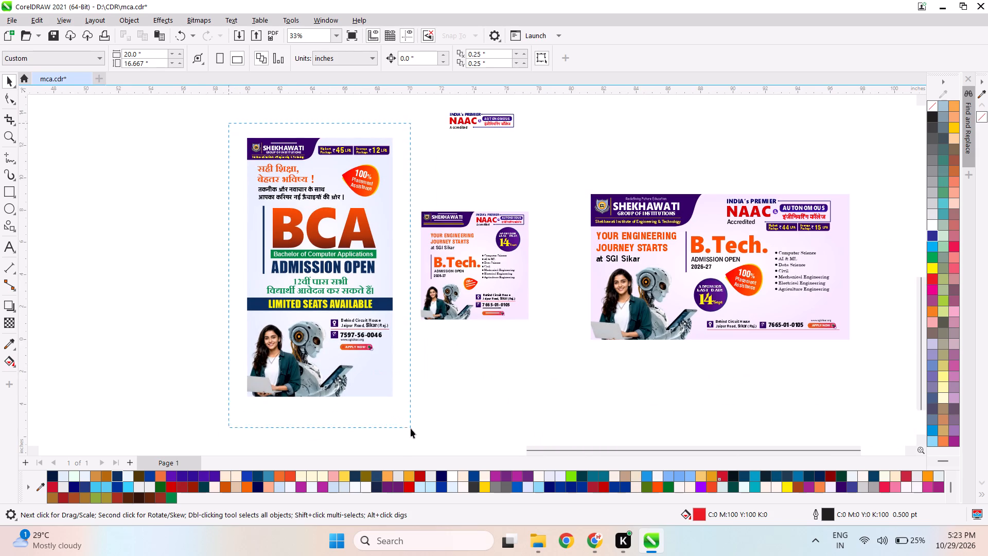
{"action": "left_click_drag", "start_coordinate": [411, 428], "coordinate": [412, 430]}
{"action": "left_click", "coordinate": [431, 396]}
{"action": "left_click_drag", "start_coordinate": [419, 407], "coordinate": [244, 215]}
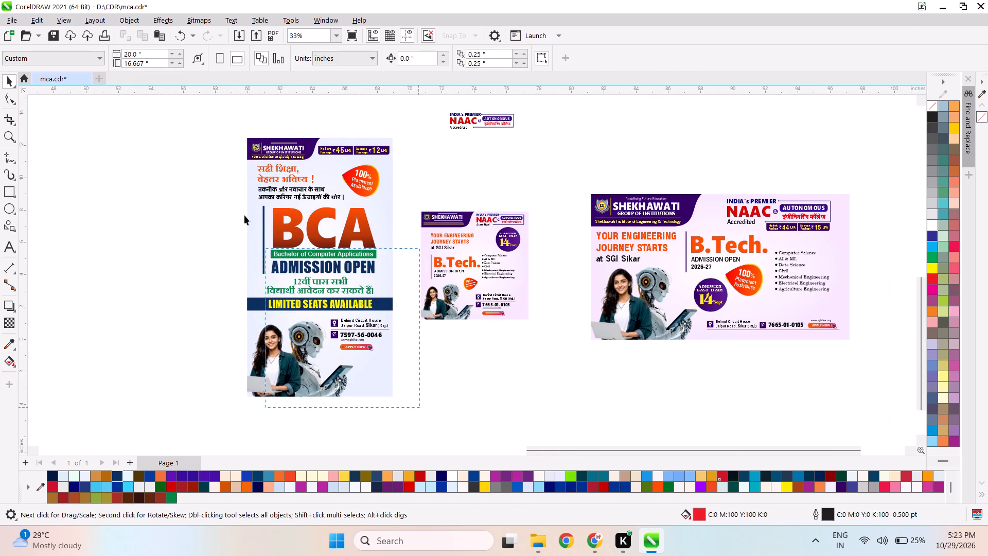
{"action": "left_click_drag", "start_coordinate": [244, 215], "coordinate": [197, 114]}
{"action": "key", "text": "ctrl+e"}
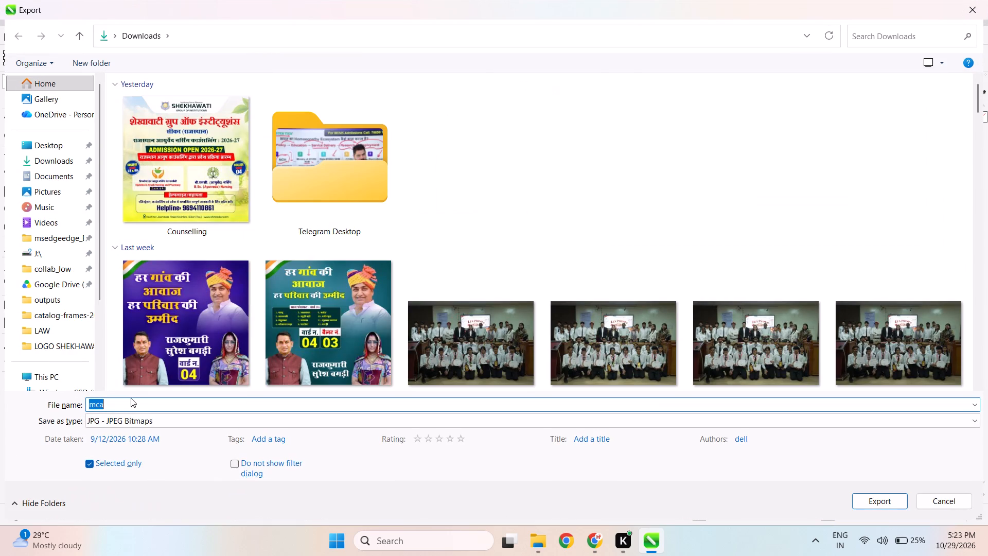
{"action": "type", "text": "bca 01"}
{"action": "key", "text": "Return"}
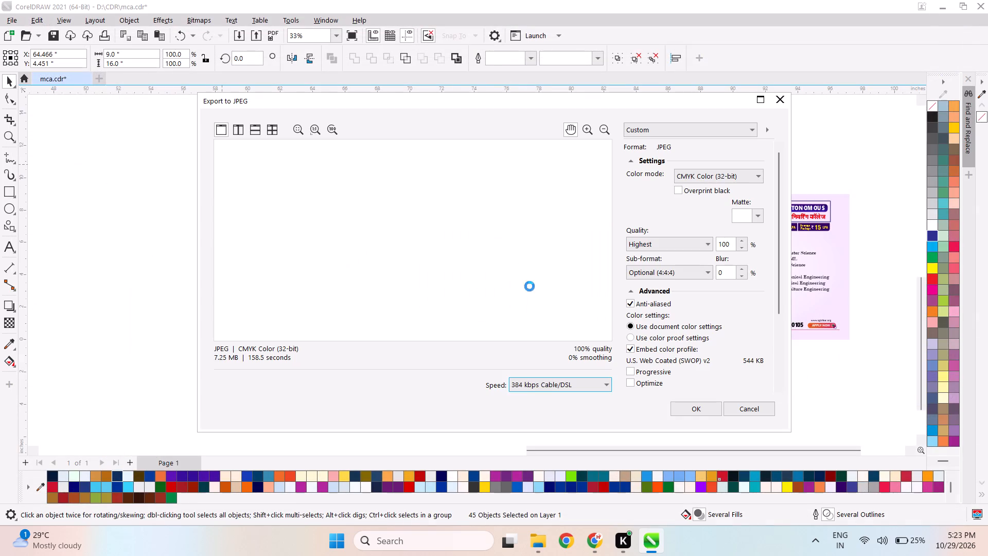
{"action": "left_click", "coordinate": [721, 178]}
{"action": "left_click", "coordinate": [714, 198]}
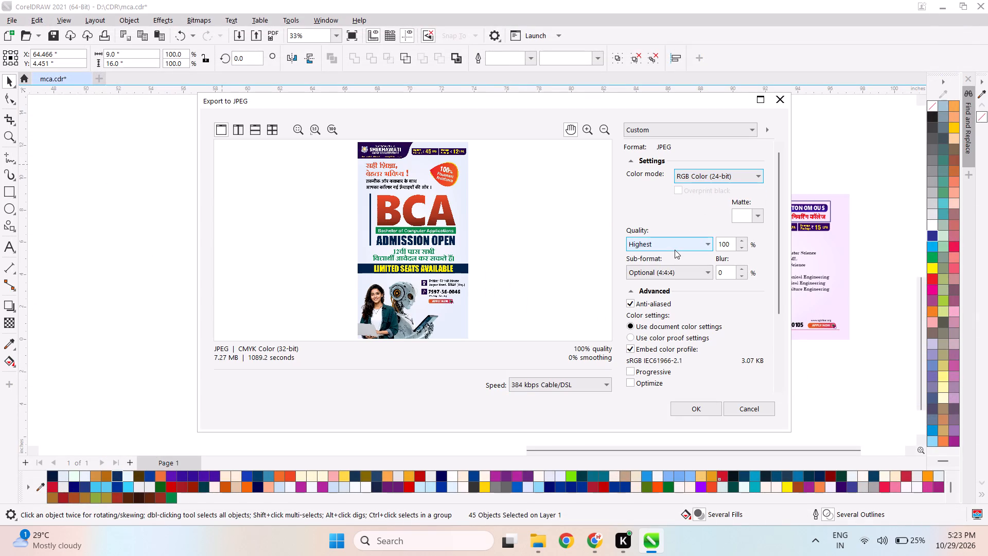
{"action": "left_click", "coordinate": [698, 411]}
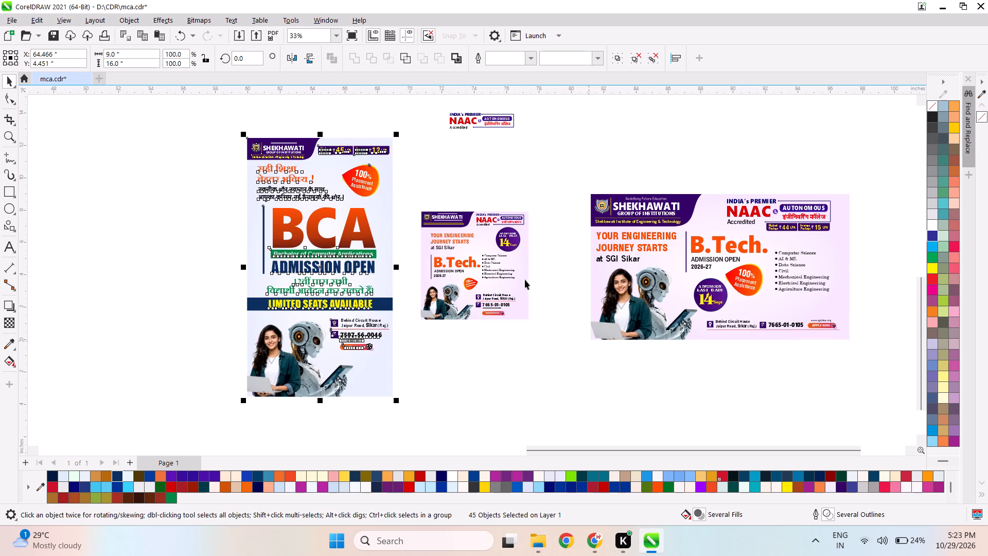
Recolour the outer colour of the square B.Tech ad background's fountain fill with #E8EFFF sampled from the BCA poster.
{"action": "scroll", "coordinate": [433, 233], "scroll_direction": "up", "scroll_amount": 3}
{"action": "left_click", "coordinate": [408, 232]}
{"action": "left_click", "coordinate": [420, 238]}
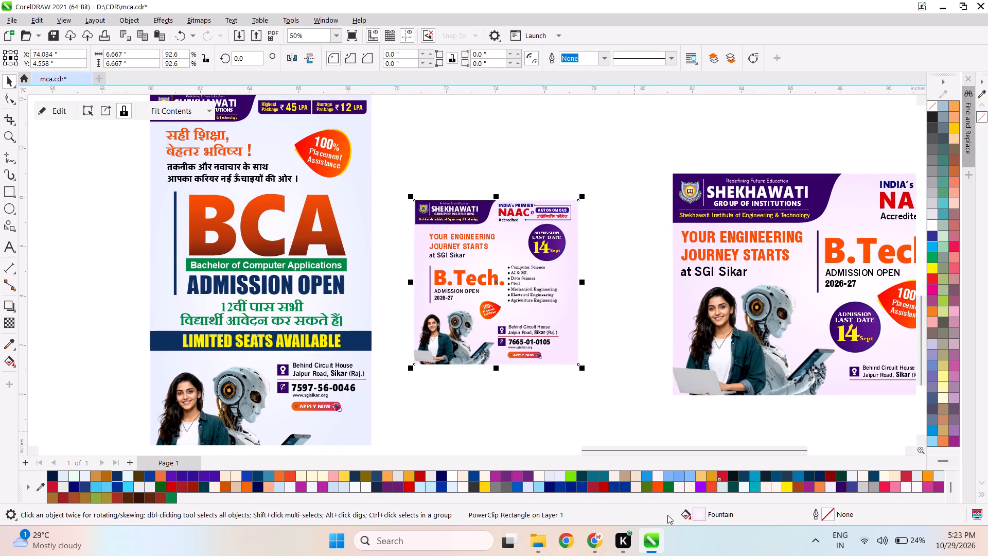
{"action": "double_click", "coordinate": [697, 515]}
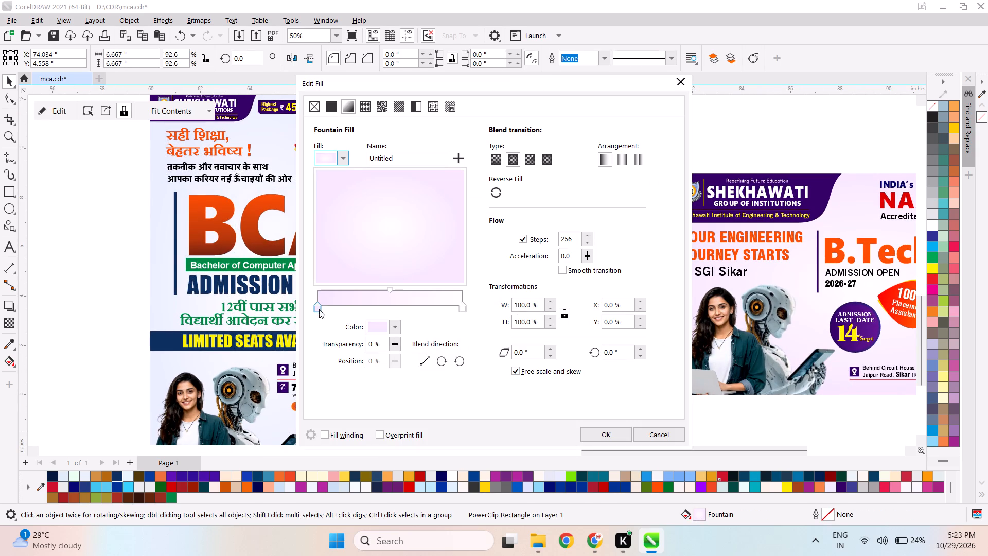
{"action": "left_click", "coordinate": [319, 309]}
{"action": "left_click", "coordinate": [395, 331]}
{"action": "left_click", "coordinate": [492, 302]}
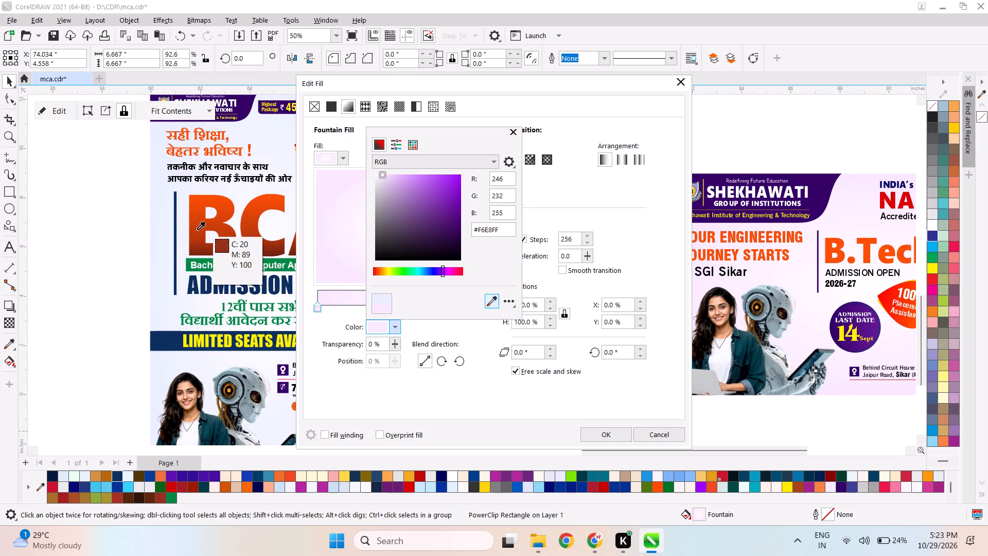
{"action": "left_click", "coordinate": [153, 202]}
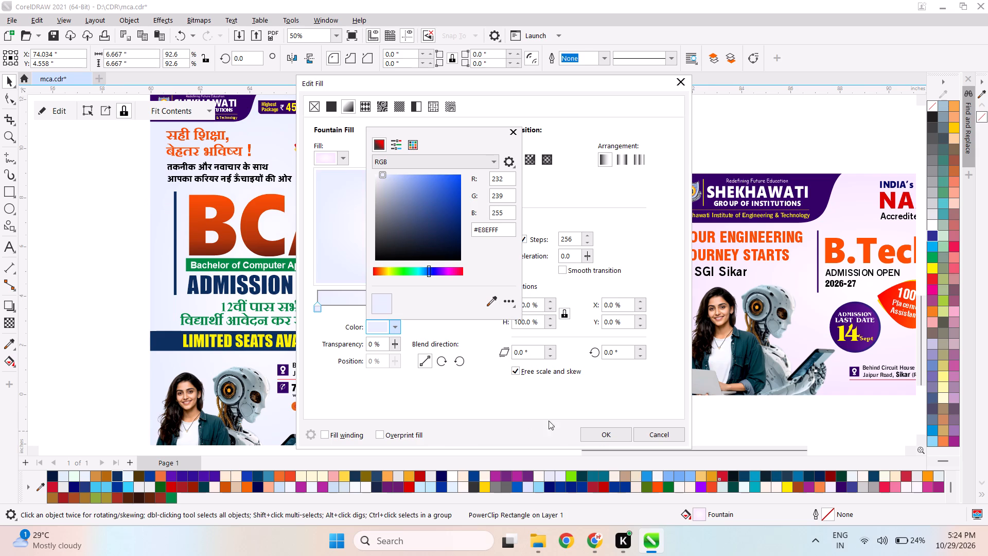
{"action": "double_click", "coordinate": [603, 436]}
{"action": "left_click", "coordinate": [610, 320]}
Delete the admission last date badge, the course list and the NAAC accreditation block from the square B.Tech ad.
{"action": "scroll", "coordinate": [420, 254], "scroll_direction": "up", "scroll_amount": 4}
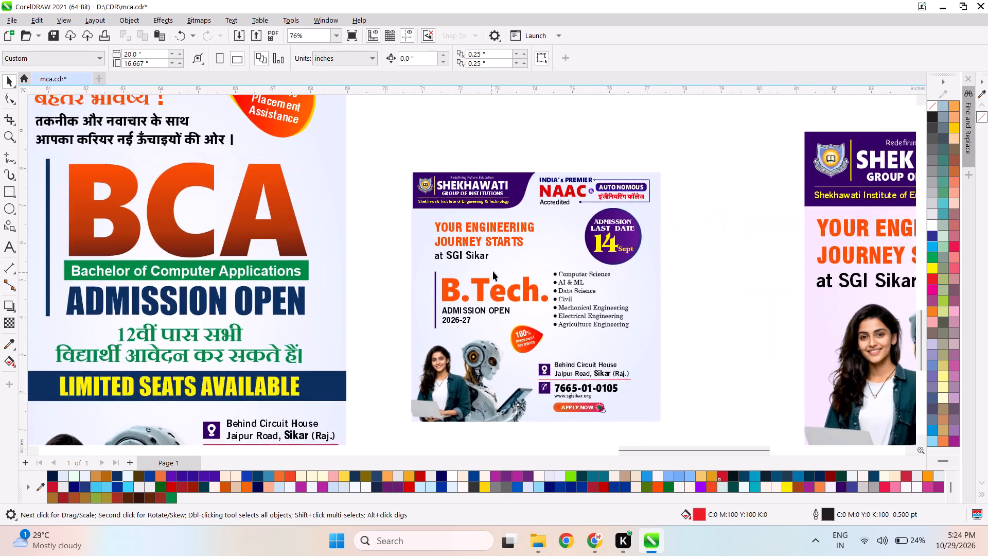
{"action": "scroll", "coordinate": [493, 271], "scroll_direction": "up", "scroll_amount": 1}
{"action": "scroll", "coordinate": [724, 197], "scroll_direction": "down", "scroll_amount": 2}
{"action": "left_click_drag", "start_coordinate": [732, 314], "coordinate": [618, 217]}
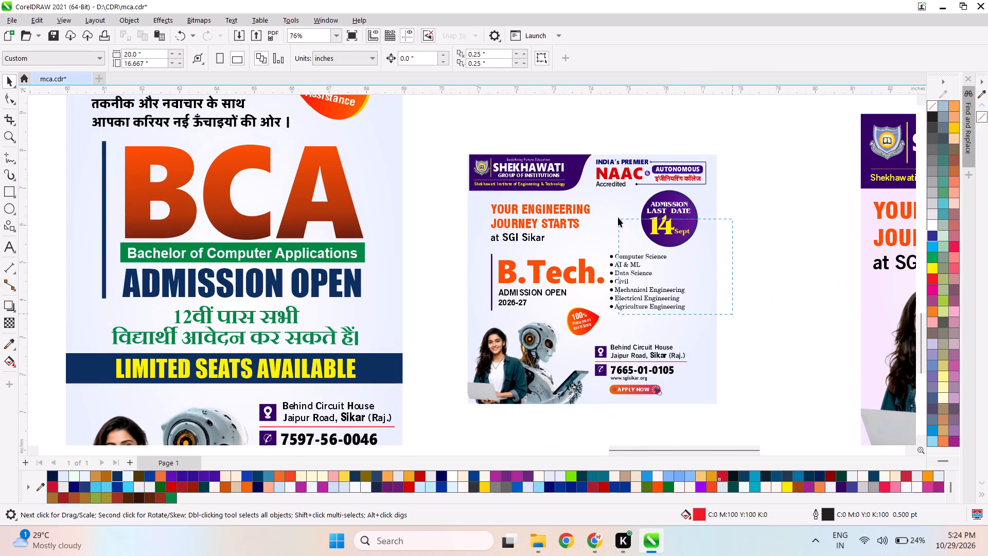
{"action": "left_click_drag", "start_coordinate": [618, 217], "coordinate": [606, 185]}
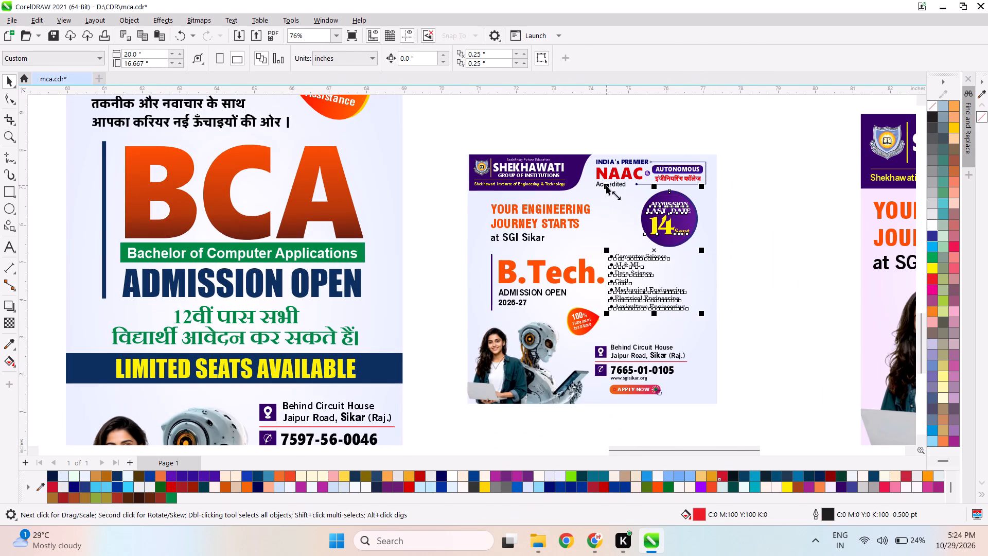
{"action": "key", "text": "Delete"}
{"action": "left_click_drag", "start_coordinate": [735, 123], "coordinate": [594, 195]}
{"action": "key", "text": "Delete"}
Copy the 45 LPA and 12 LPA package strips from the BCA poster into the square ad's header, scaled to about 3.214 by 0.399 inches.
{"action": "scroll", "coordinate": [611, 240], "scroll_direction": "down", "scroll_amount": 6}
{"action": "scroll", "coordinate": [500, 130], "scroll_direction": "up", "scroll_amount": 2}
{"action": "left_click_drag", "start_coordinate": [553, 134], "coordinate": [424, 170]}
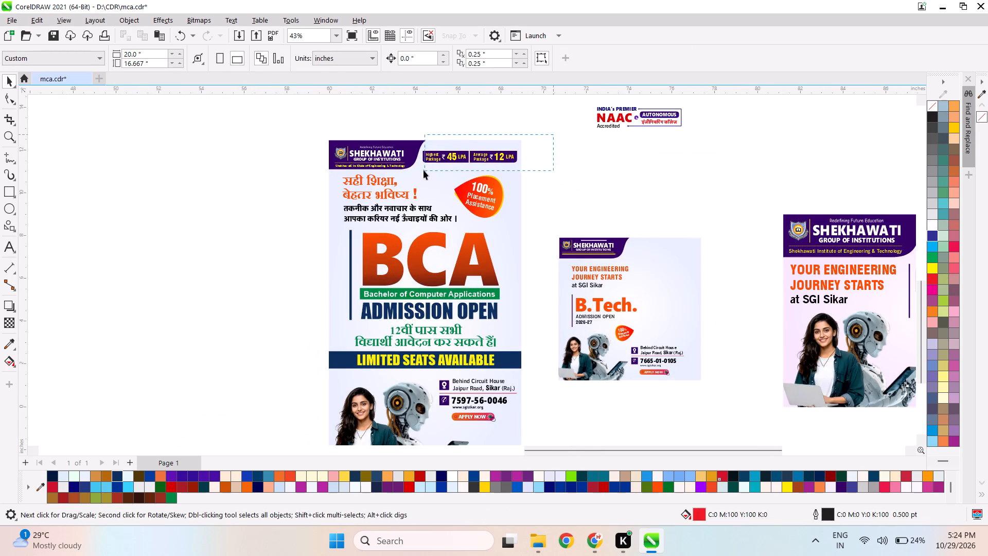
{"action": "left_click_drag", "start_coordinate": [424, 170], "coordinate": [420, 169]}
{"action": "left_click_drag", "start_coordinate": [468, 158], "coordinate": [667, 250]}
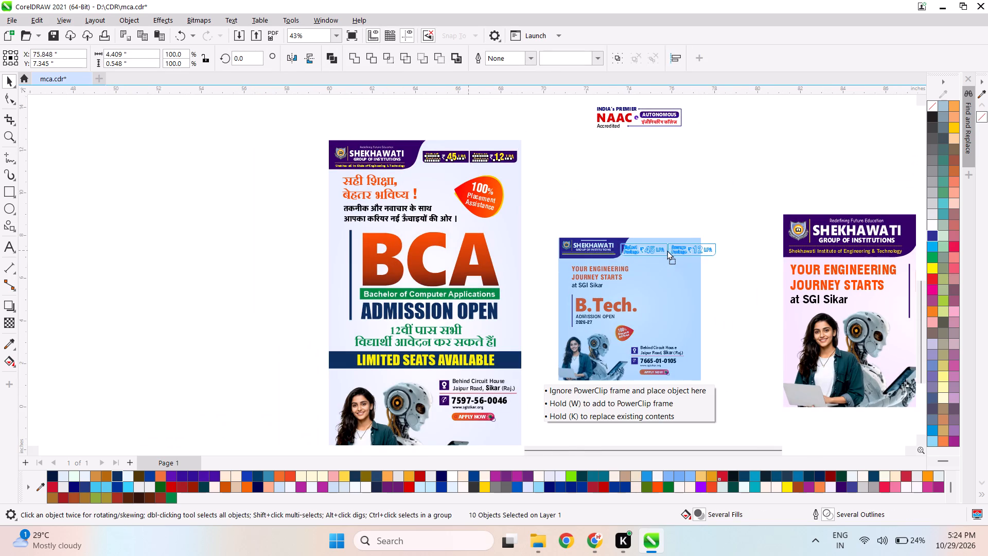
{"action": "left_click_drag", "start_coordinate": [667, 250], "coordinate": [674, 250]}
{"action": "right_click", "coordinate": [674, 250]}
{"action": "scroll", "coordinate": [717, 245], "scroll_direction": "up", "scroll_amount": 6}
{"action": "left_click_drag", "start_coordinate": [727, 266], "coordinate": [703, 263]}
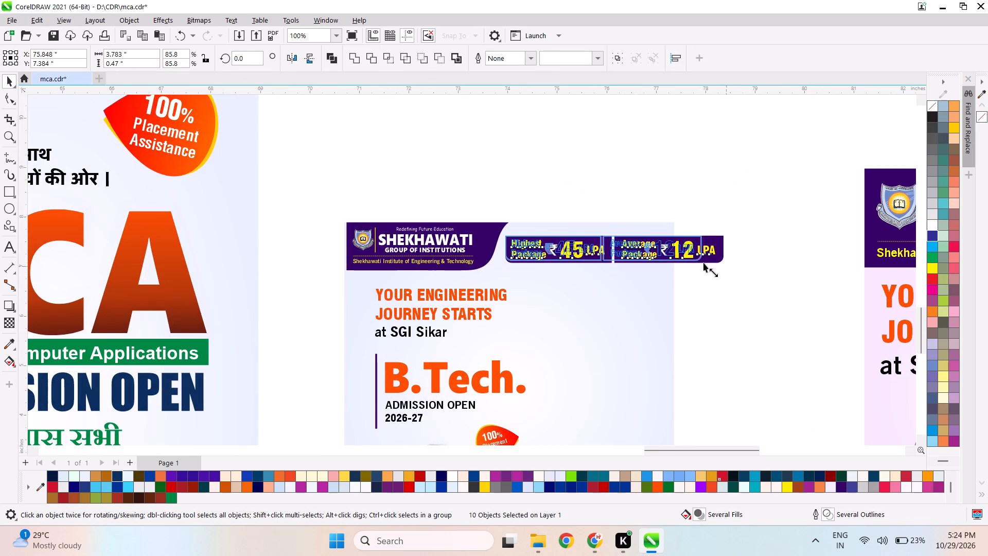
{"action": "left_click_drag", "start_coordinate": [703, 263], "coordinate": [668, 260]}
{"action": "scroll", "coordinate": [600, 257], "scroll_direction": "up", "scroll_amount": 3}
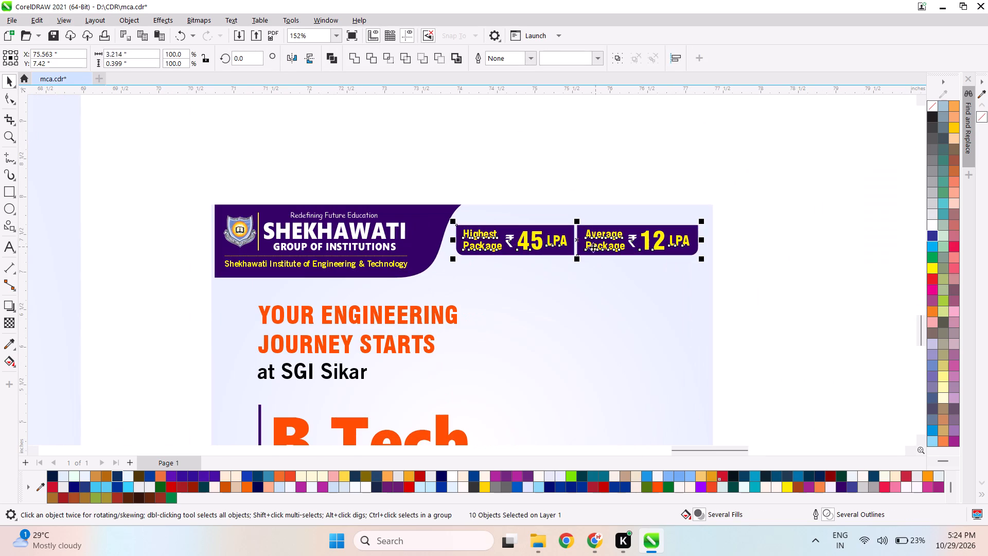
{"action": "left_click_drag", "start_coordinate": [577, 240], "coordinate": [576, 247]}
{"action": "scroll", "coordinate": [562, 211], "scroll_direction": "down", "scroll_amount": 3}
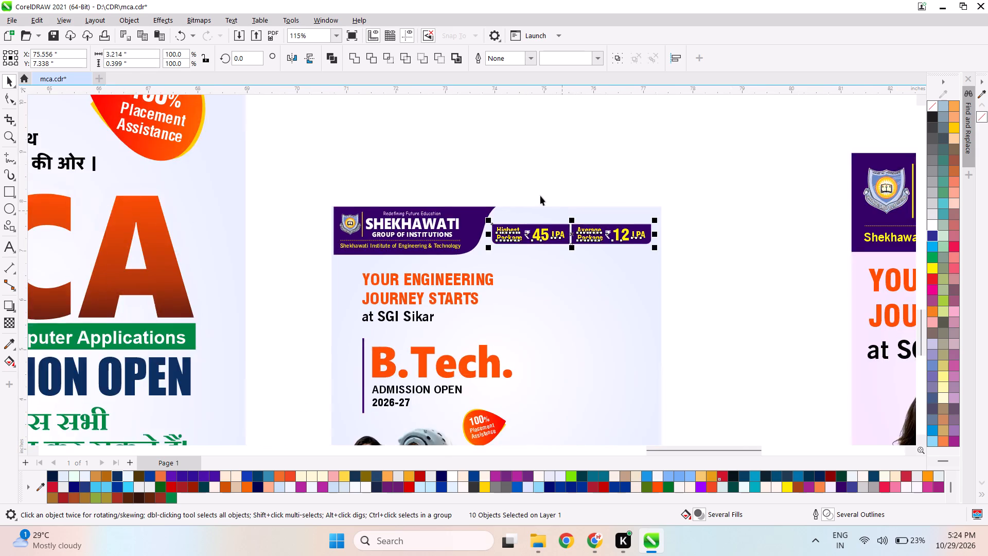
{"action": "scroll", "coordinate": [308, 259], "scroll_direction": "up", "scroll_amount": 3}
{"action": "scroll", "coordinate": [336, 215], "scroll_direction": "down", "scroll_amount": 8}
Delete the engineering headline, B.Tech. title block, placement badge and contact block from the square ad.
{"action": "left_click", "coordinate": [310, 227]}
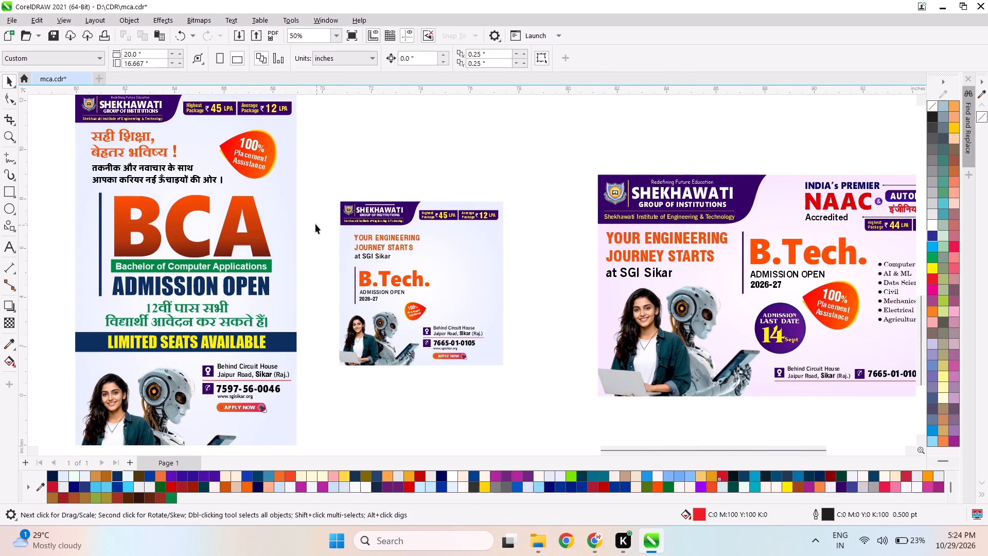
{"action": "left_click_drag", "start_coordinate": [313, 221], "coordinate": [438, 324]}
{"action": "key", "text": "Delete"}
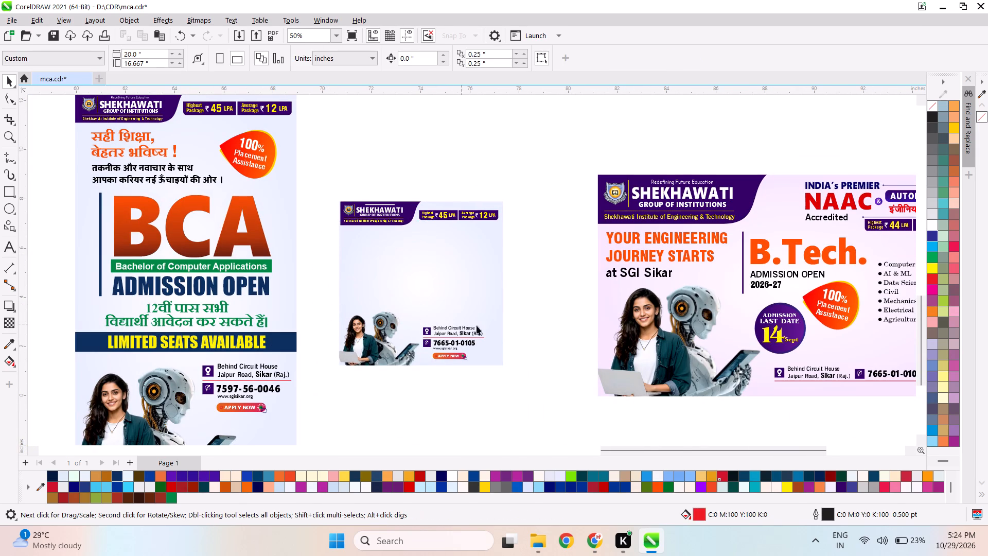
{"action": "left_click_drag", "start_coordinate": [523, 311], "coordinate": [413, 379]}
{"action": "key", "text": "Delete"}
Copy the BCA poster's address, phone, website and APPLY NOW block beside the robot on the square ad, around X 75.503, Y 2.506 inches.
{"action": "scroll", "coordinate": [442, 315], "scroll_direction": "down", "scroll_amount": 2}
{"action": "scroll", "coordinate": [337, 386], "scroll_direction": "up", "scroll_amount": 2}
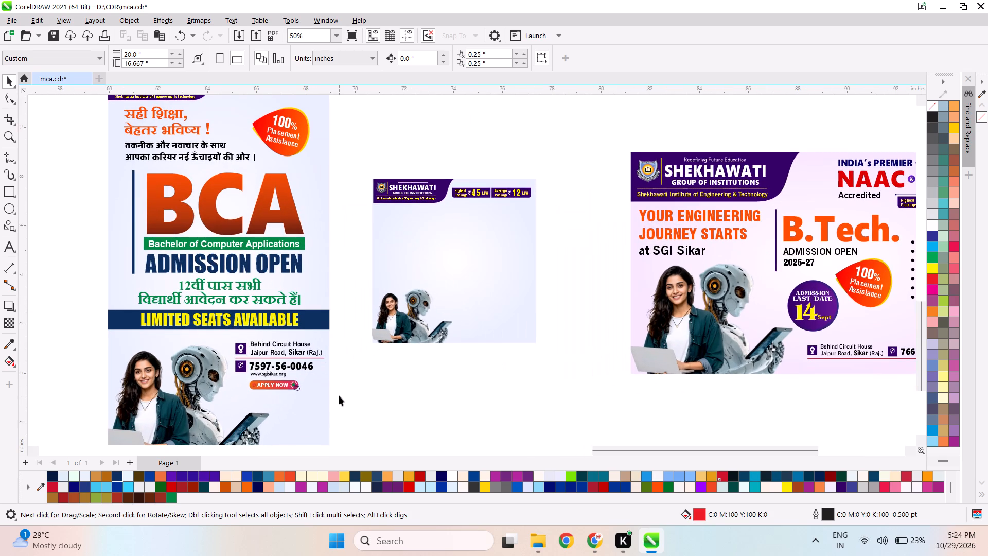
{"action": "left_click_drag", "start_coordinate": [341, 396], "coordinate": [229, 334]}
{"action": "left_click_drag", "start_coordinate": [280, 367], "coordinate": [290, 363]}
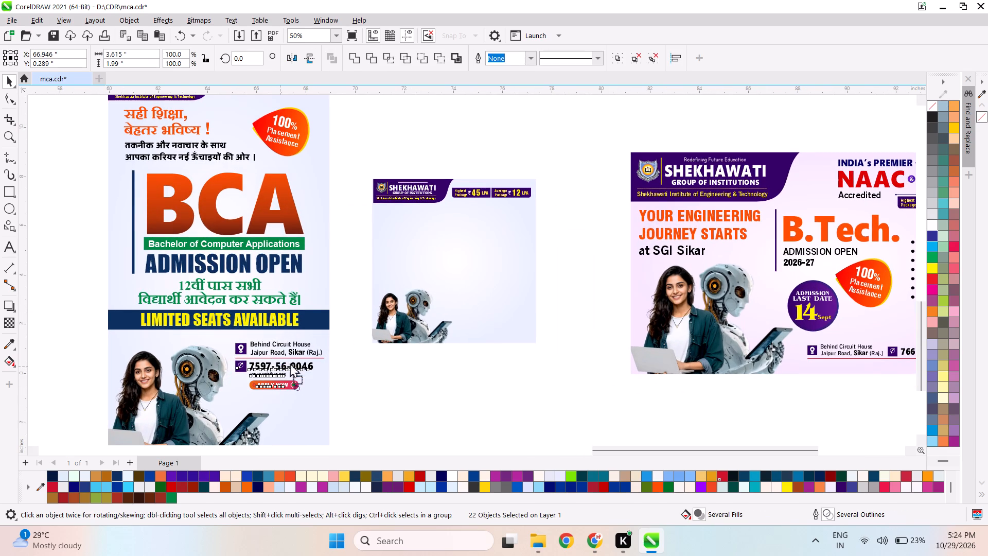
{"action": "left_click_drag", "start_coordinate": [290, 363], "coordinate": [490, 312]}
{"action": "right_click", "coordinate": [490, 312]}
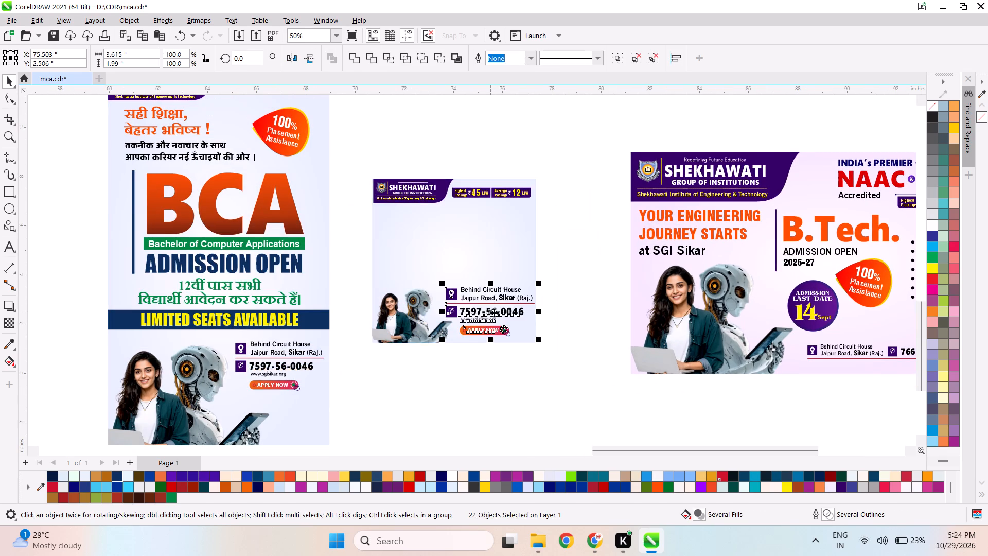
Shrink the square ad's contact block to about 3.109 by 1.711 inches and position it around X 75.53, Y 2.425 inches.
{"action": "scroll", "coordinate": [507, 309], "scroll_direction": "up", "scroll_amount": 6}
{"action": "left_click_drag", "start_coordinate": [572, 371], "coordinate": [567, 361]}
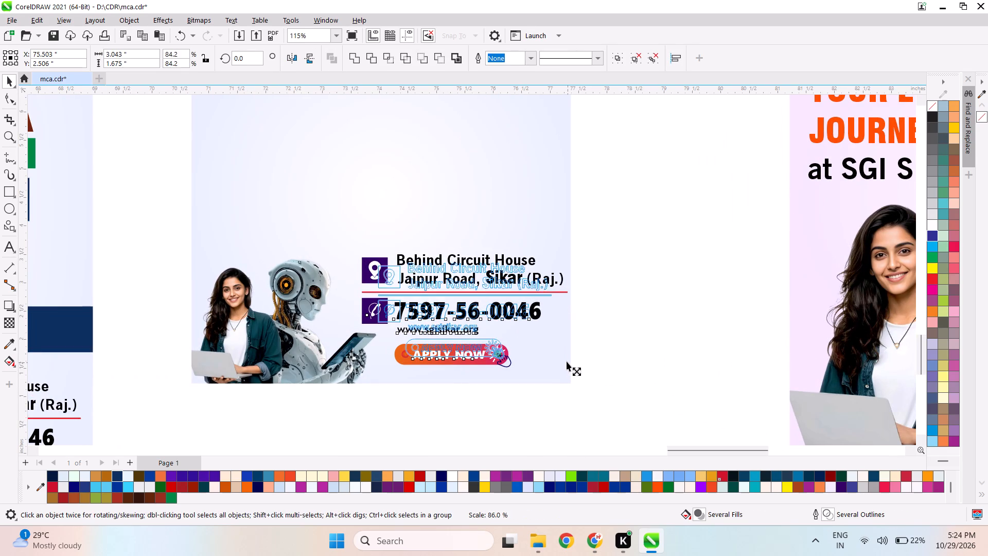
{"action": "left_click_drag", "start_coordinate": [567, 361], "coordinate": [569, 363]}
{"action": "left_click_drag", "start_coordinate": [464, 310], "coordinate": [466, 315]}
{"action": "scroll", "coordinate": [456, 303], "scroll_direction": "down", "scroll_amount": 7}
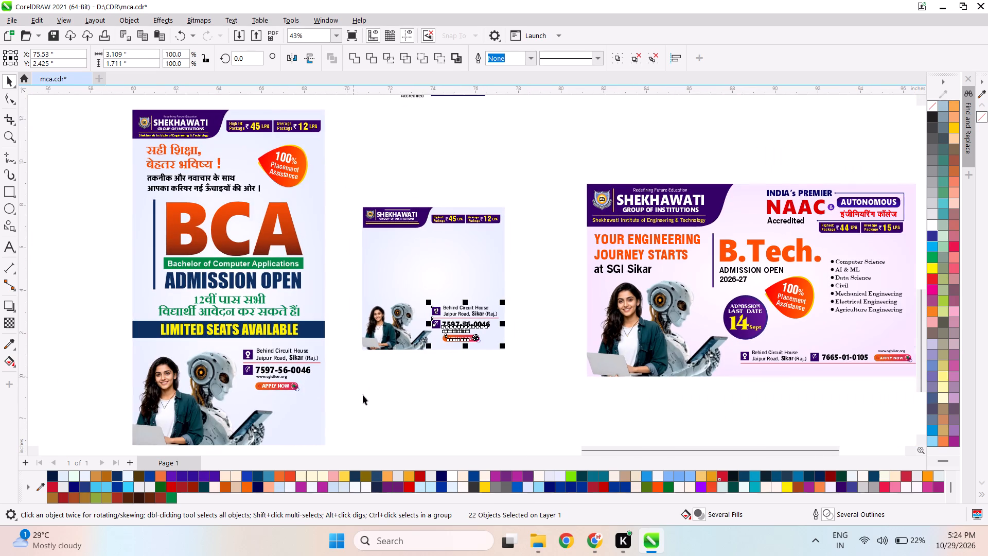
{"action": "left_click", "coordinate": [363, 396]}
Copy the BCA poster's Hindi headline, tagline and 100% Placement Assistance badge below the square ad's header, scaled to about 5.622 by 1.664 inches.
{"action": "left_click_drag", "start_coordinate": [97, 144], "coordinate": [326, 205]}
{"action": "left_click", "coordinate": [113, 146]}
{"action": "left_click_drag", "start_coordinate": [114, 139], "coordinate": [329, 199]}
{"action": "left_click_drag", "start_coordinate": [227, 168], "coordinate": [453, 258]}
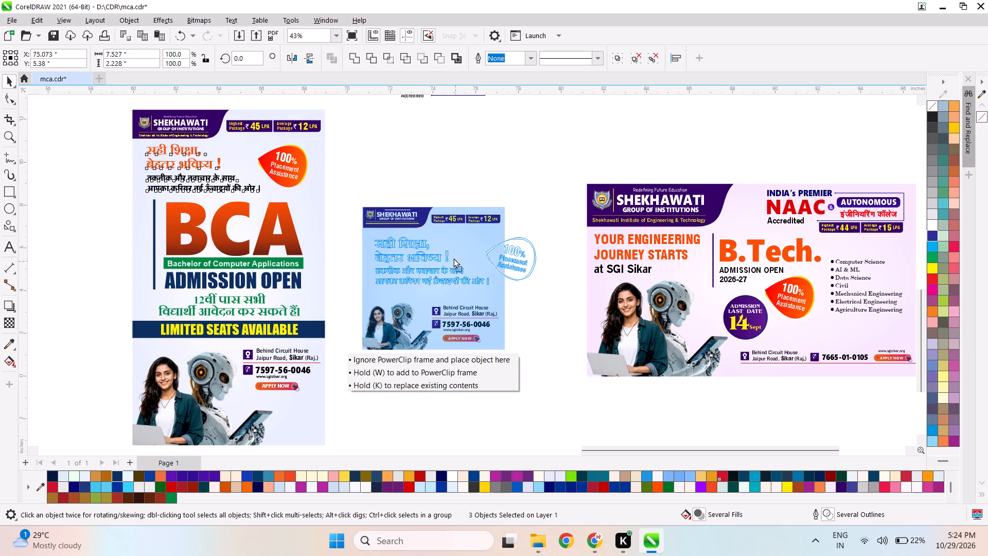
{"action": "left_click_drag", "start_coordinate": [453, 258], "coordinate": [451, 255]}
{"action": "right_click", "coordinate": [451, 255]}
{"action": "left_click_drag", "start_coordinate": [535, 283], "coordinate": [517, 274]}
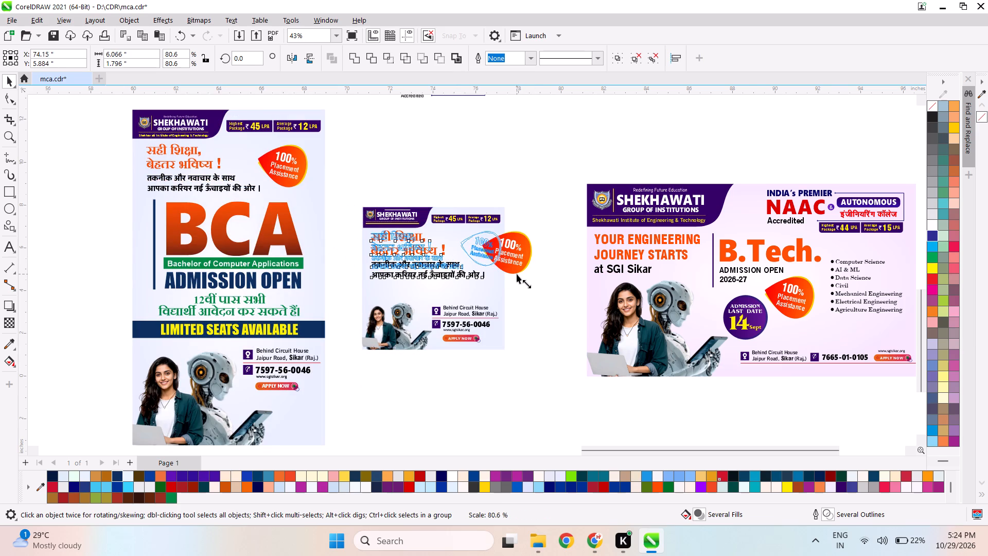
{"action": "left_click_drag", "start_coordinate": [517, 274], "coordinate": [511, 272]}
{"action": "scroll", "coordinate": [453, 228], "scroll_direction": "up", "scroll_amount": 6}
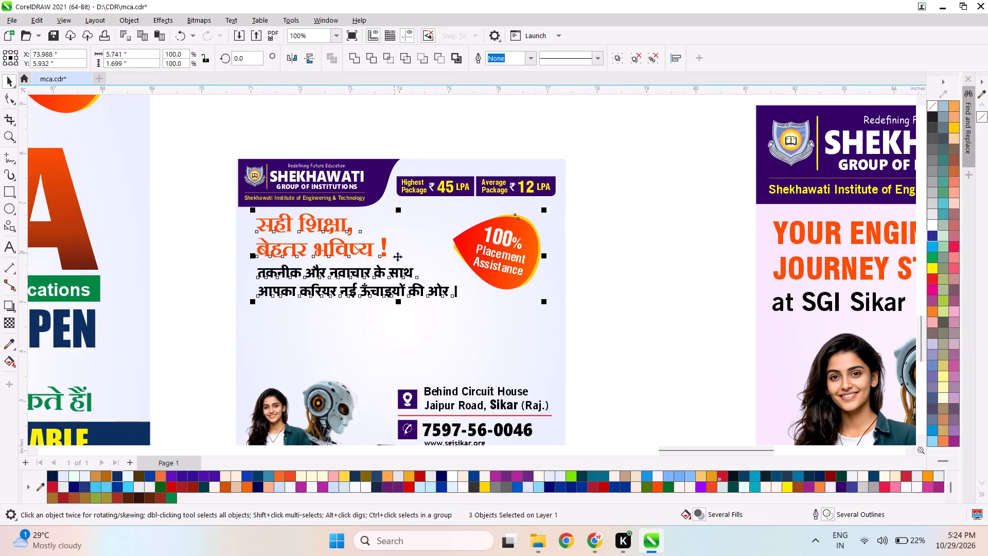
{"action": "left_click_drag", "start_coordinate": [398, 256], "coordinate": [398, 261]}
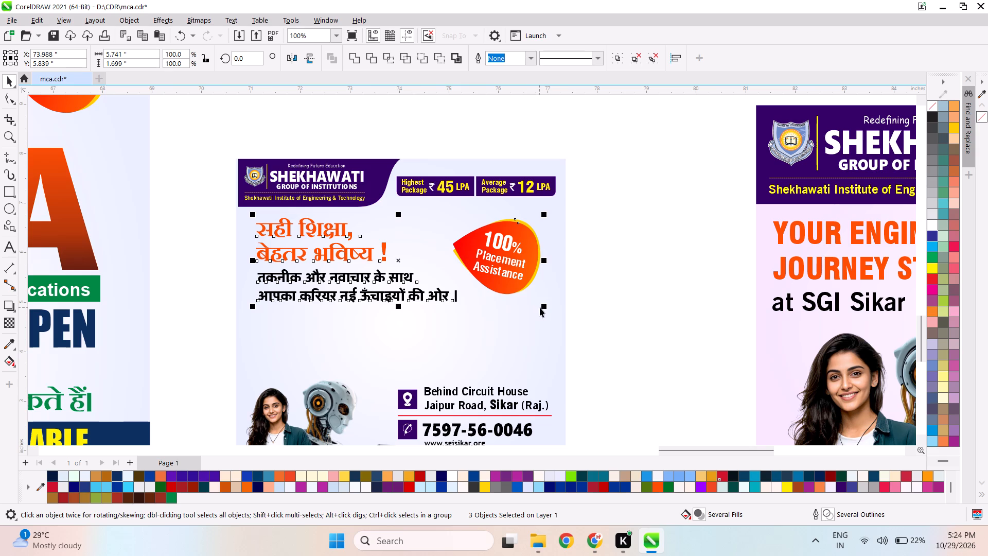
{"action": "left_click_drag", "start_coordinate": [543, 307], "coordinate": [538, 306]}
{"action": "left_click", "coordinate": [540, 304]}
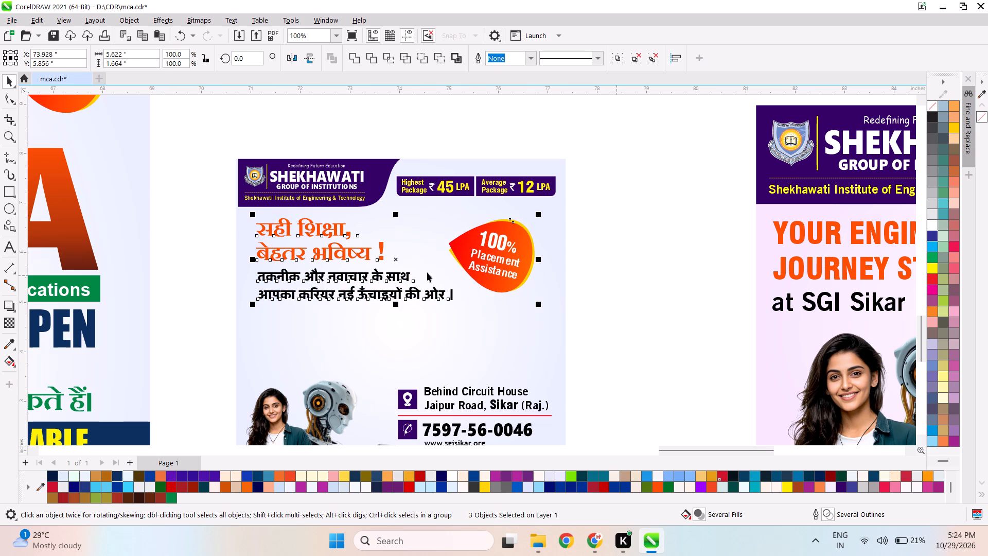
{"action": "left_click", "coordinate": [395, 259]}
{"action": "left_click", "coordinate": [637, 265]}
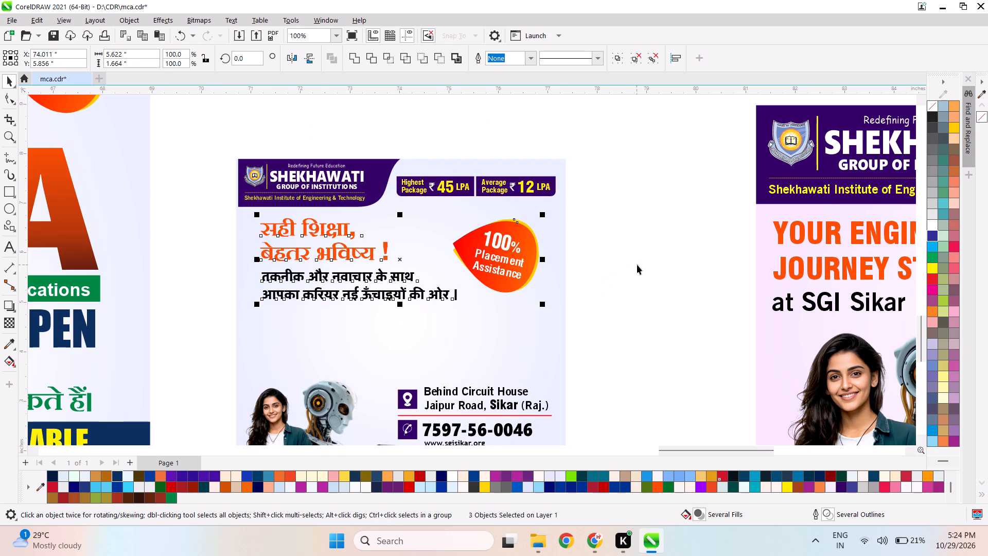
Shrink the square ad's contact block to about 2.681 by 1.476 inches and move it to about X 75.561, Y 2.314 inches.
{"action": "scroll", "coordinate": [538, 250], "scroll_direction": "down", "scroll_amount": 3}
{"action": "left_click_drag", "start_coordinate": [591, 323], "coordinate": [431, 418]}
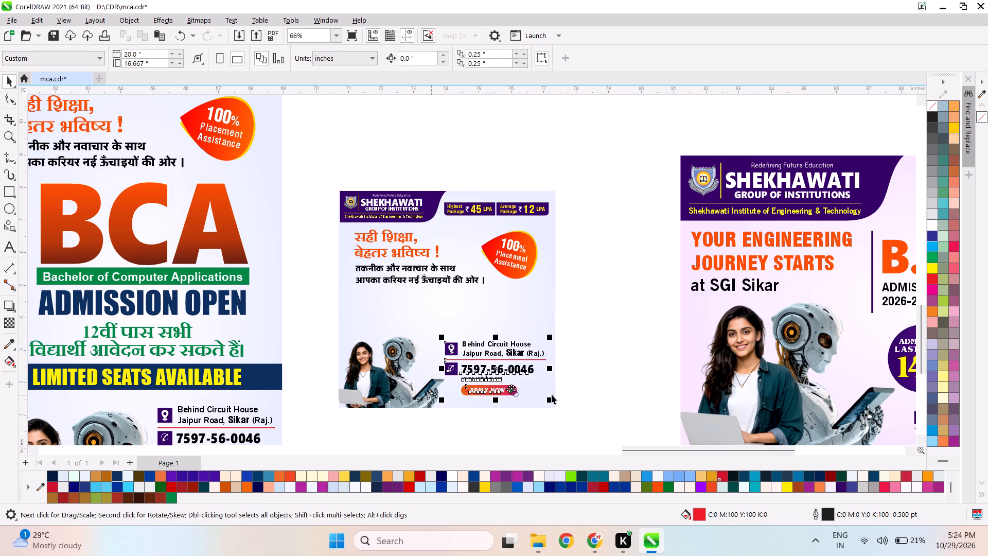
{"action": "left_click_drag", "start_coordinate": [551, 401], "coordinate": [546, 397]}
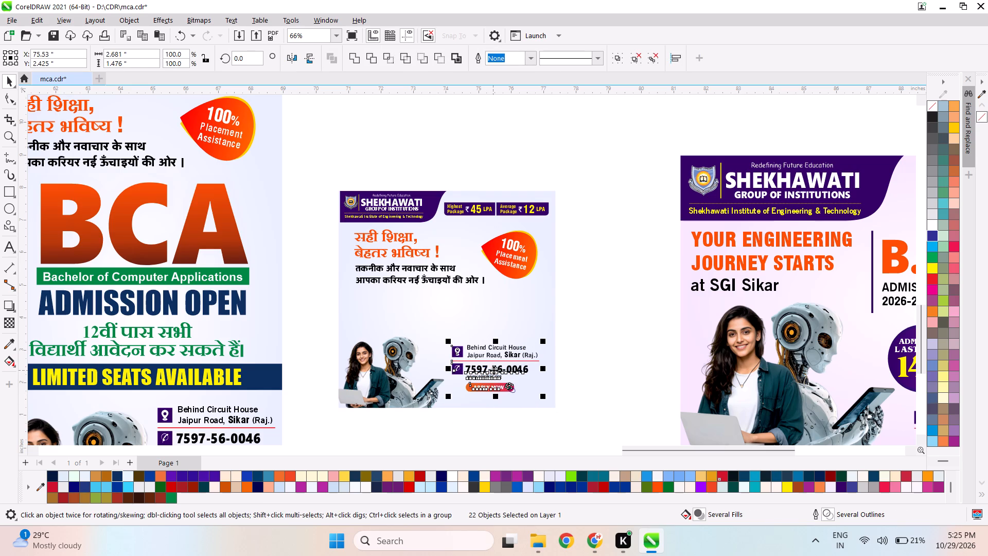
{"action": "left_click", "coordinate": [493, 370]}
{"action": "left_click", "coordinate": [312, 311]}
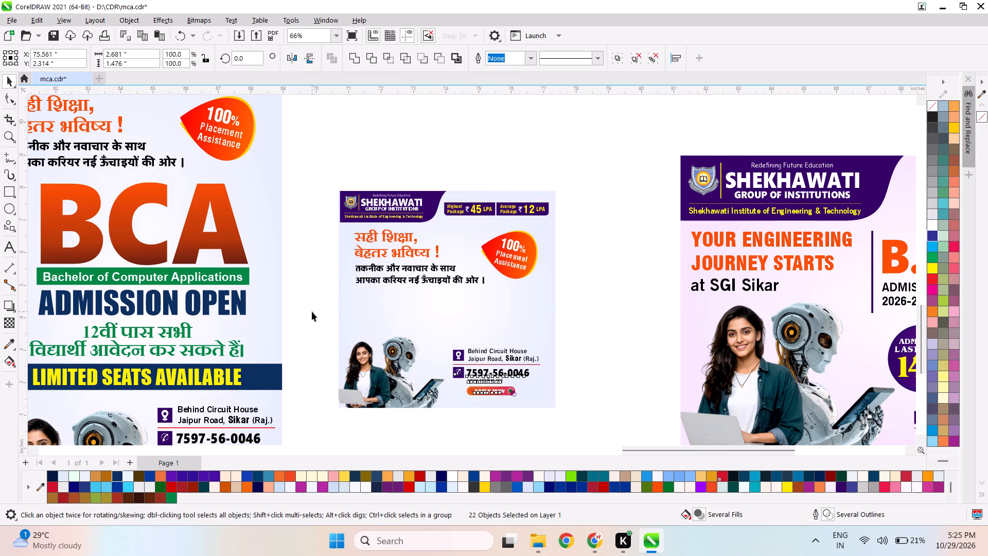
Copy the BCA title, ADMISSION OPEN and Hindi eligibility block from the poster into the square ad, scaled to about 2.91 by 2.267 inches.
{"action": "scroll", "coordinate": [327, 273], "scroll_direction": "down", "scroll_amount": 2}
{"action": "scroll", "coordinate": [154, 241], "scroll_direction": "up", "scroll_amount": 2}
{"action": "scroll", "coordinate": [217, 242], "scroll_direction": "down", "scroll_amount": 2}
{"action": "left_click_drag", "start_coordinate": [59, 201], "coordinate": [255, 283]}
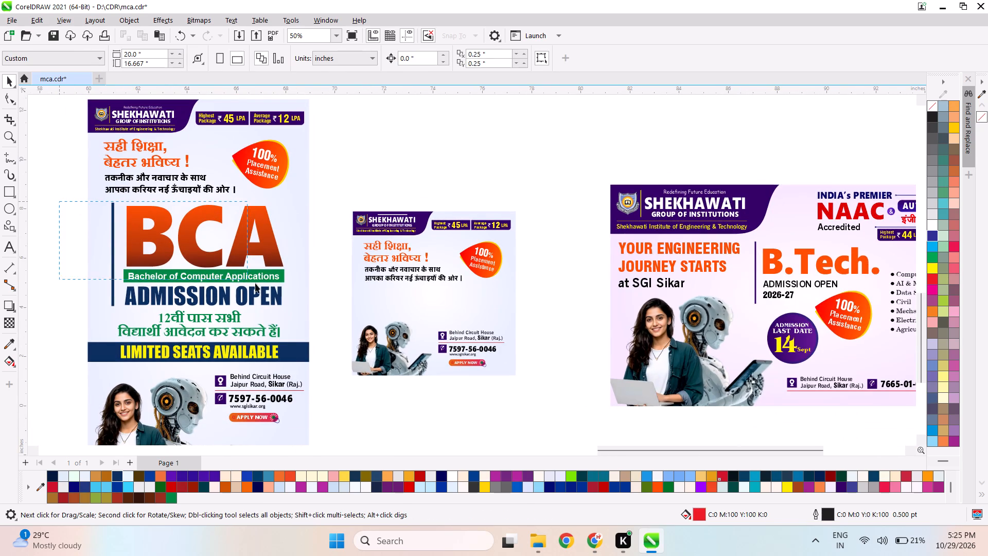
{"action": "left_click_drag", "start_coordinate": [255, 283], "coordinate": [329, 347]}
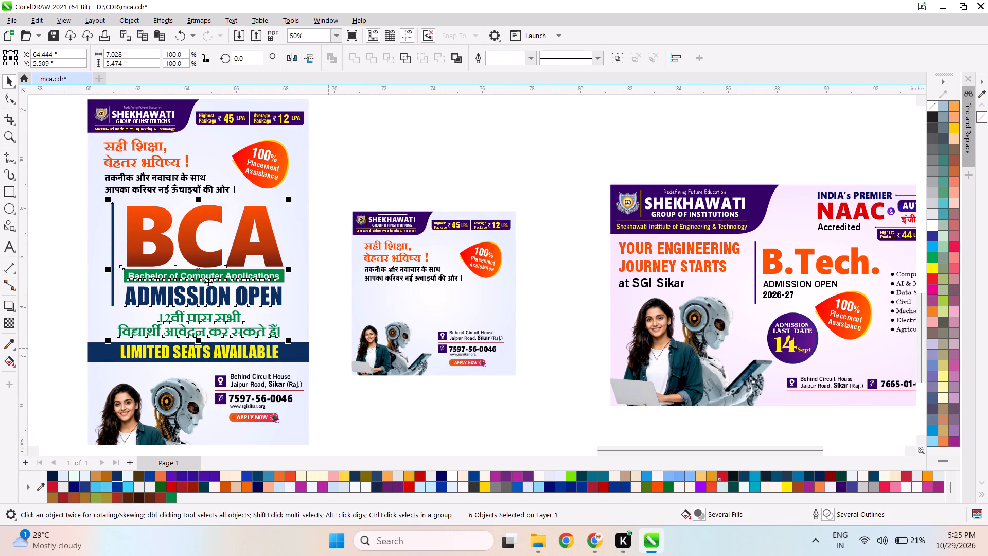
{"action": "left_click_drag", "start_coordinate": [200, 269], "coordinate": [429, 364]}
{"action": "right_click", "coordinate": [429, 364]}
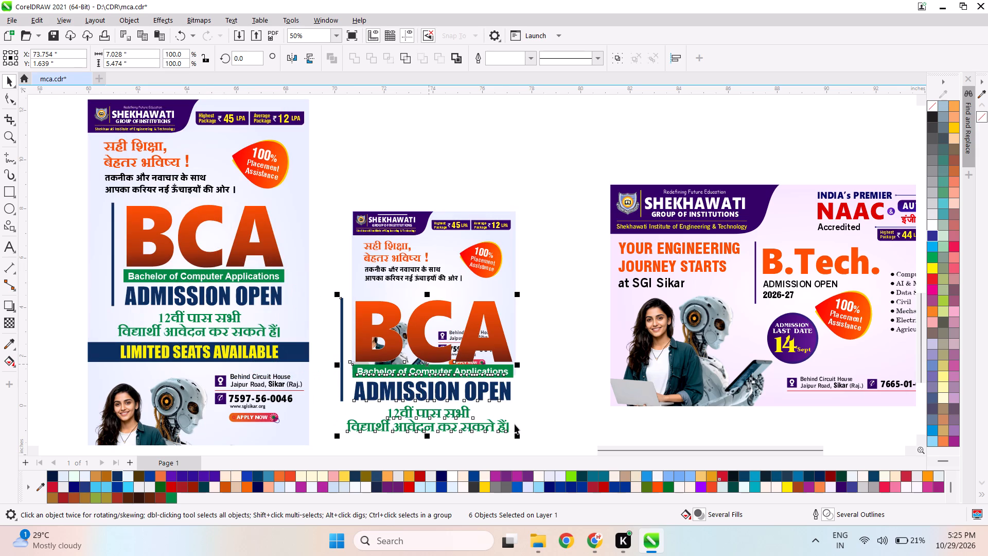
{"action": "left_click_drag", "start_coordinate": [519, 436], "coordinate": [432, 357]}
{"action": "scroll", "coordinate": [377, 316], "scroll_direction": "up", "scroll_amount": 3}
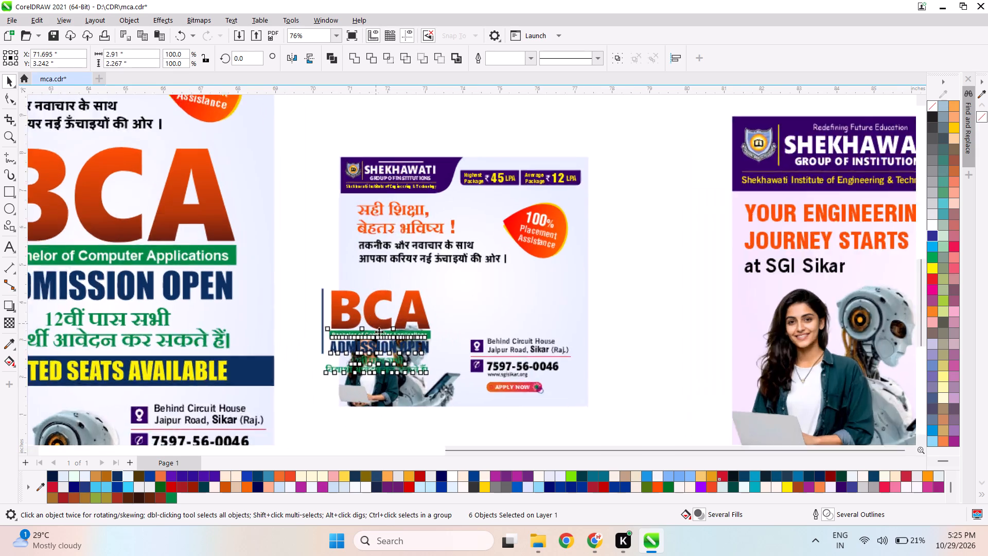
{"action": "scroll", "coordinate": [379, 332], "scroll_direction": "up", "scroll_amount": 2}
{"action": "left_click_drag", "start_coordinate": [375, 329], "coordinate": [408, 301]}
Reduce the copied BCA block to about 2.326 by 1.812 inches and position it around X 72.196, Y 4.028 inches.
{"action": "scroll", "coordinate": [408, 316], "scroll_direction": "up", "scroll_amount": 3}
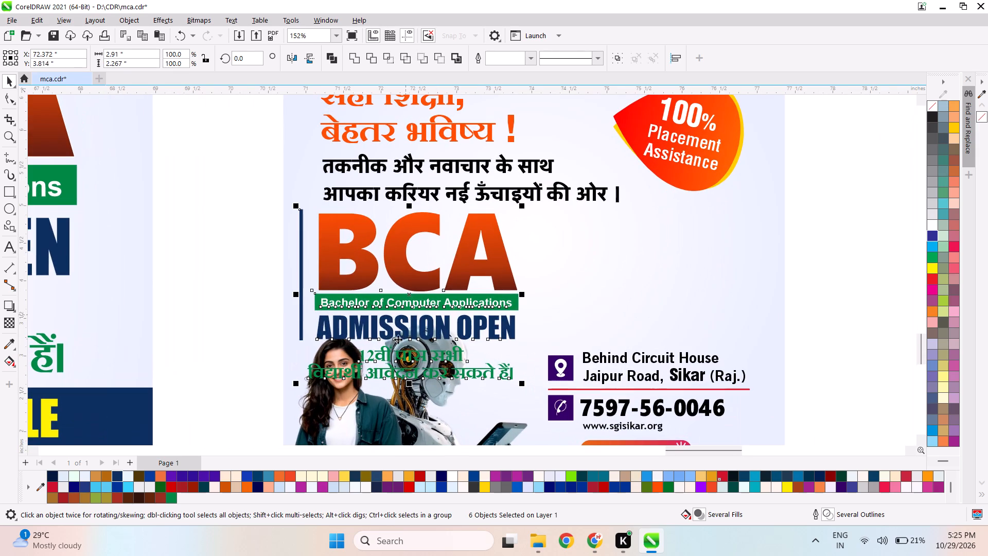
{"action": "left_click_drag", "start_coordinate": [521, 384], "coordinate": [496, 363]}
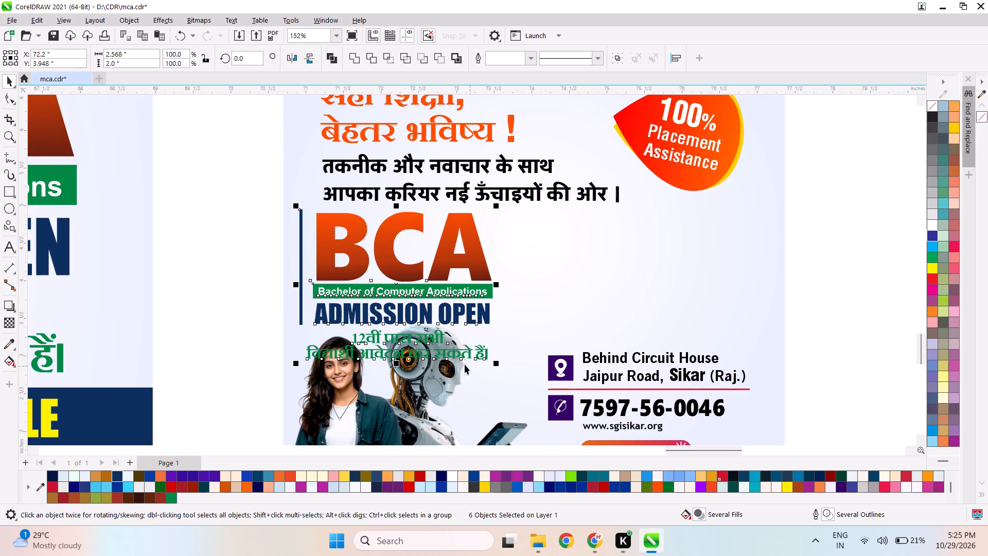
{"action": "left_click_drag", "start_coordinate": [495, 366], "coordinate": [486, 358]}
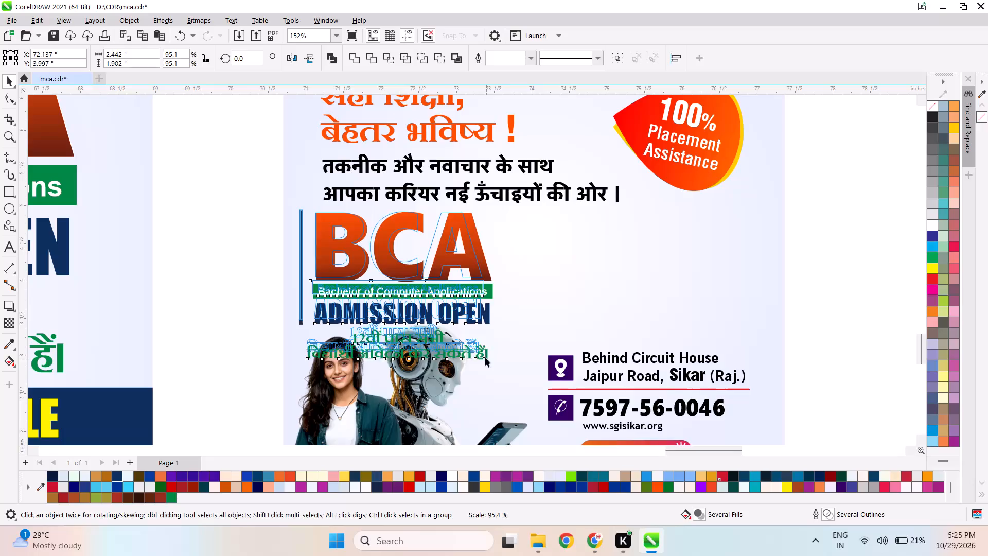
{"action": "left_click_drag", "start_coordinate": [487, 355], "coordinate": [479, 352]}
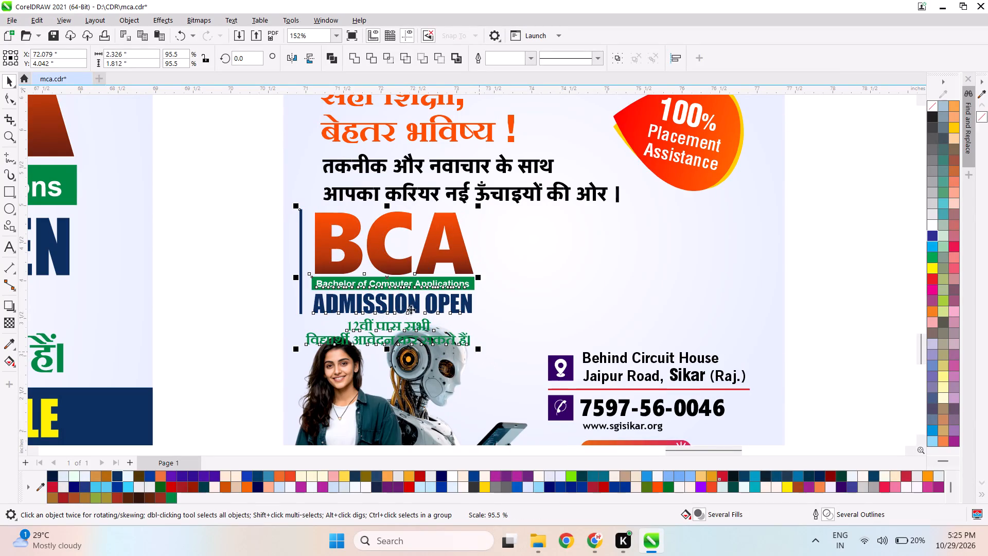
{"action": "left_click_drag", "start_coordinate": [385, 279], "coordinate": [394, 280]}
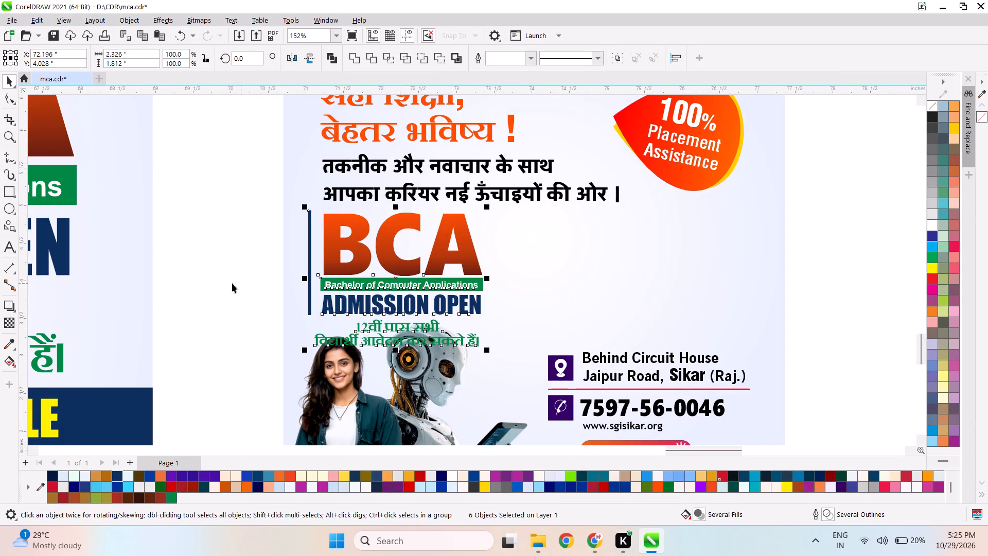
{"action": "left_click", "coordinate": [232, 283]}
Move the green Hindi eligibility text to the right of the BCA title and enlarge it to about 2.626 by 0.429 inches.
{"action": "left_click", "coordinate": [375, 325]}
{"action": "left_click_drag", "start_coordinate": [397, 334], "coordinate": [520, 308]}
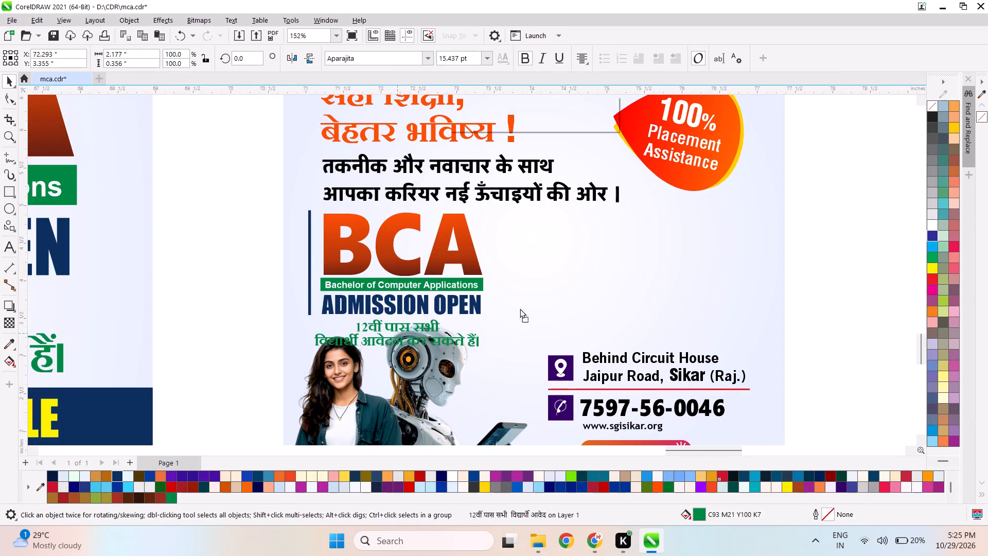
{"action": "left_click_drag", "start_coordinate": [520, 308], "coordinate": [608, 235]}
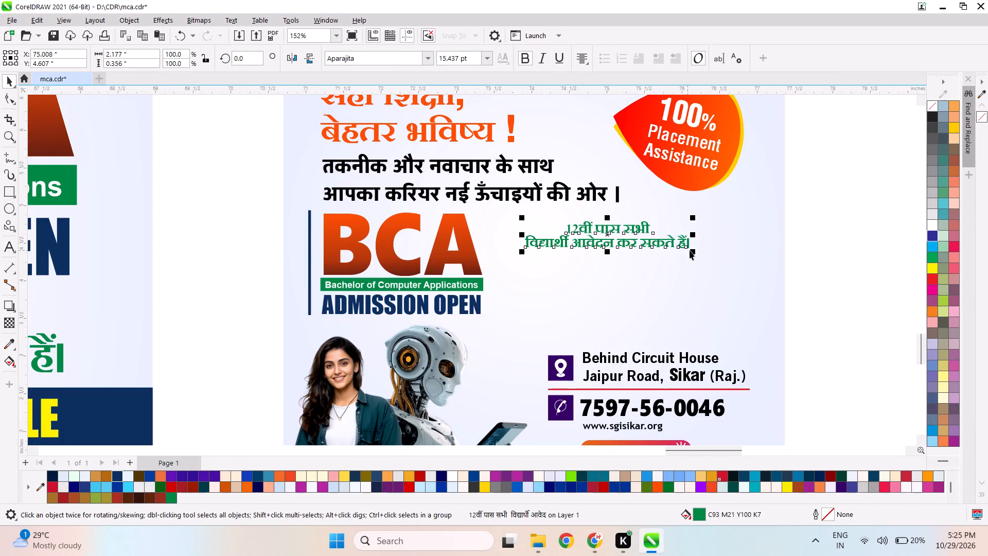
{"action": "left_click_drag", "start_coordinate": [692, 253], "coordinate": [726, 260]}
{"action": "left_click_drag", "start_coordinate": [623, 236], "coordinate": [634, 232]}
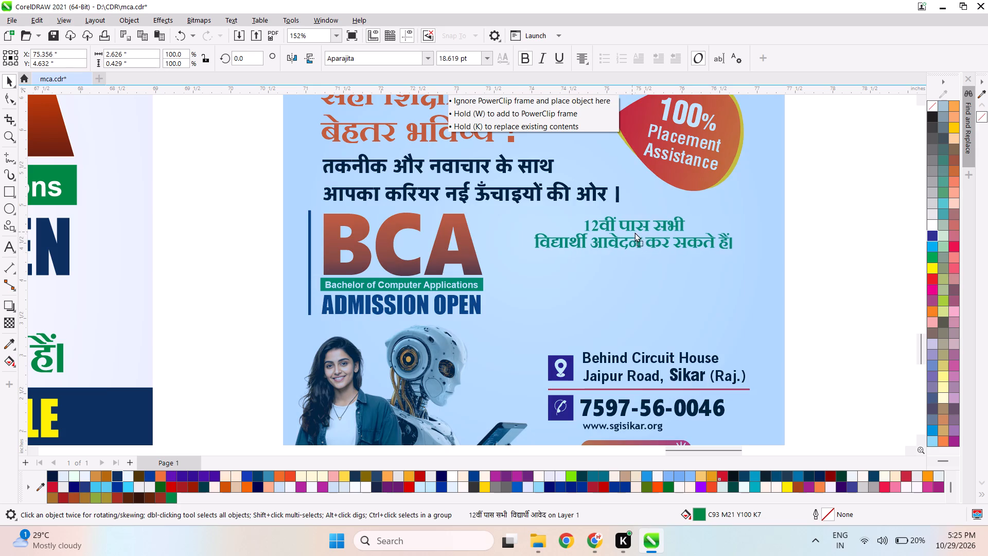
{"action": "left_click_drag", "start_coordinate": [634, 232], "coordinate": [628, 228]}
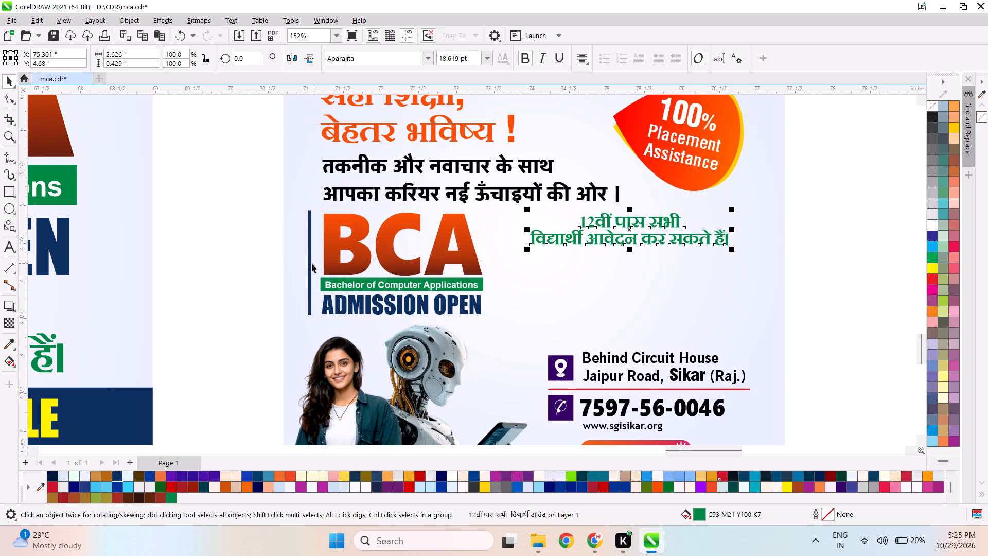
Move the navy vertical bar between the BCA title and the Hindi eligibility text, at about X 73.78 inches.
{"action": "left_click", "coordinate": [310, 263]}
{"action": "left_click_drag", "start_coordinate": [309, 260], "coordinate": [521, 263]}
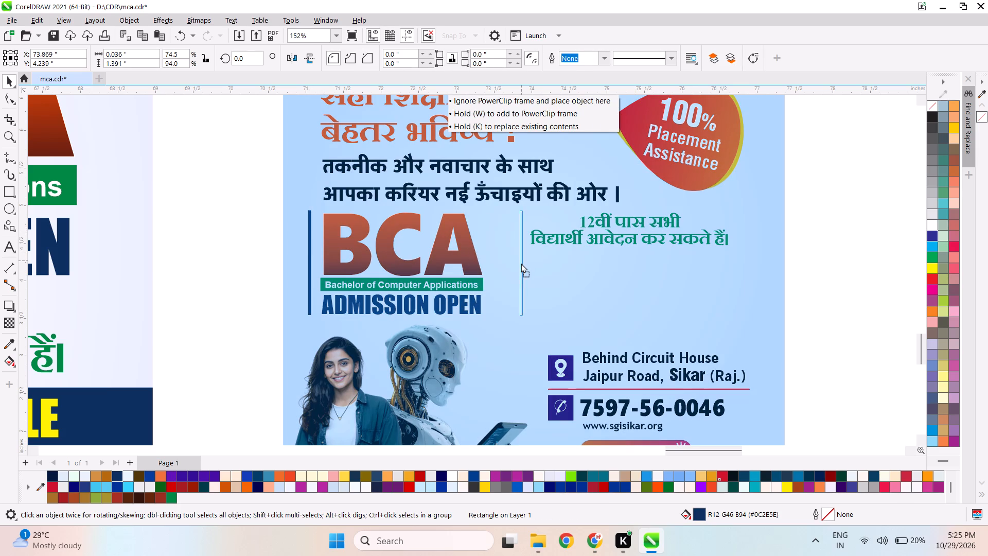
{"action": "left_click_drag", "start_coordinate": [521, 263], "coordinate": [515, 265]}
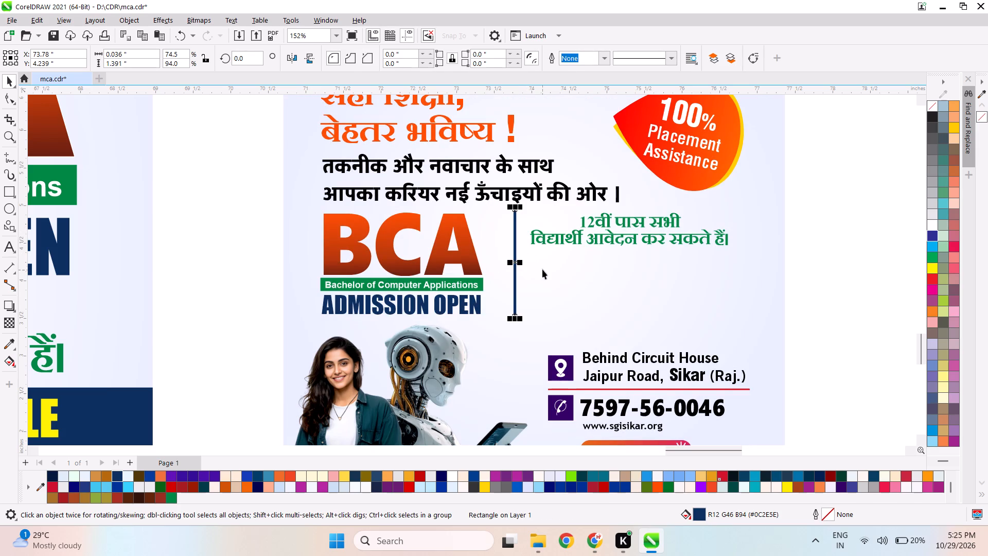
{"action": "left_click", "coordinate": [228, 247]}
Copy the poster's LIMITED SEATS AVAILABLE text under the square ad's Hindi eligibility text, scaled to about 4.37 by 0.367 inches.
{"action": "scroll", "coordinate": [319, 242], "scroll_direction": "down", "scroll_amount": 7}
{"action": "left_click", "coordinate": [158, 319]}
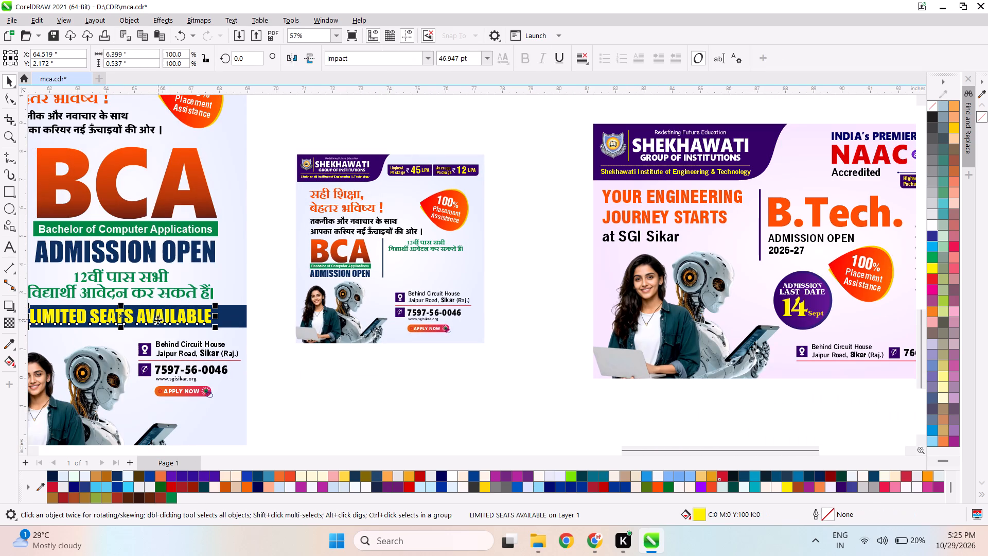
{"action": "left_click_drag", "start_coordinate": [123, 316], "coordinate": [479, 261]}
{"action": "right_click", "coordinate": [479, 261]}
{"action": "scroll", "coordinate": [532, 268], "scroll_direction": "up", "scroll_amount": 1}
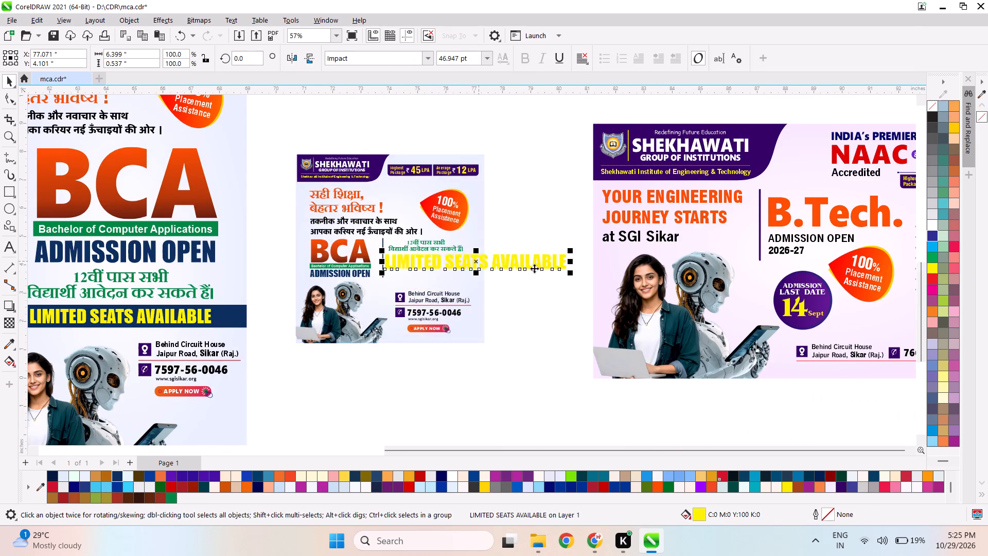
{"action": "scroll", "coordinate": [534, 268], "scroll_direction": "up", "scroll_amount": 4}
{"action": "left_click_drag", "start_coordinate": [595, 272], "coordinate": [539, 262]}
{"action": "scroll", "coordinate": [425, 250], "scroll_direction": "up", "scroll_amount": 4}
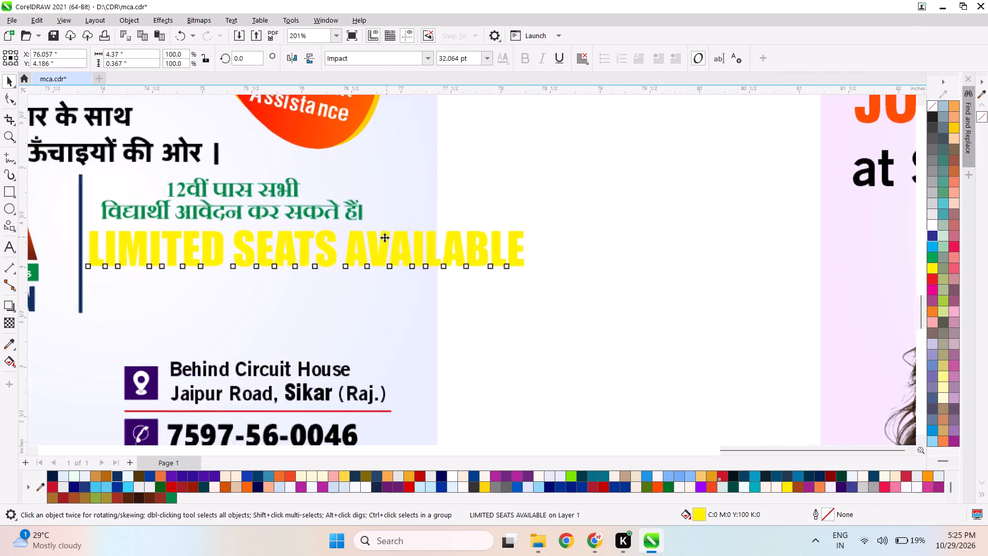
Break the copied text into LIMITED SEATS and AVAILABLE on two lines, positioned around X 75.165, Y 3.939 inches.
{"action": "double_click", "coordinate": [349, 250]}
{"action": "key", "text": "Return"}
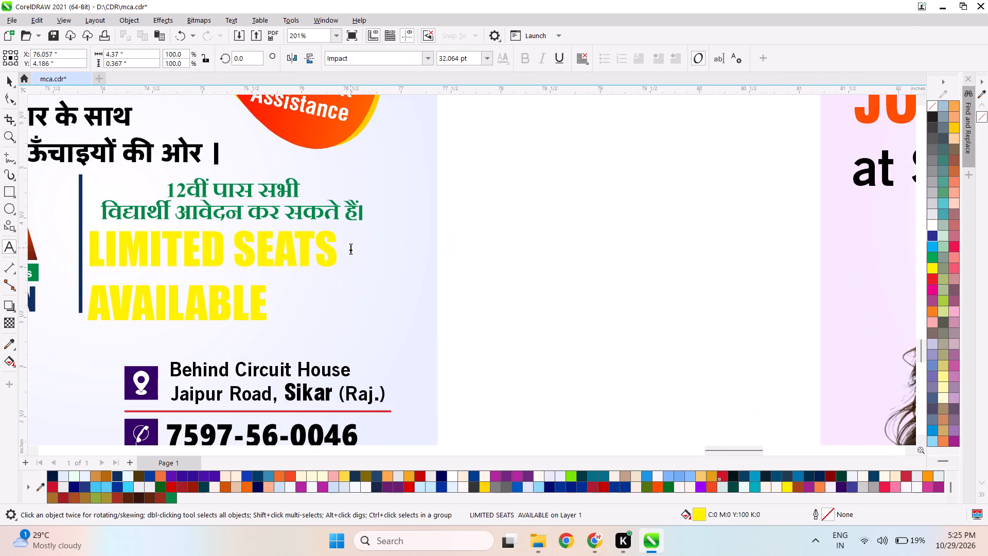
{"action": "key", "text": "ctrl+space"}
{"action": "left_click_drag", "start_coordinate": [212, 277], "coordinate": [223, 278]}
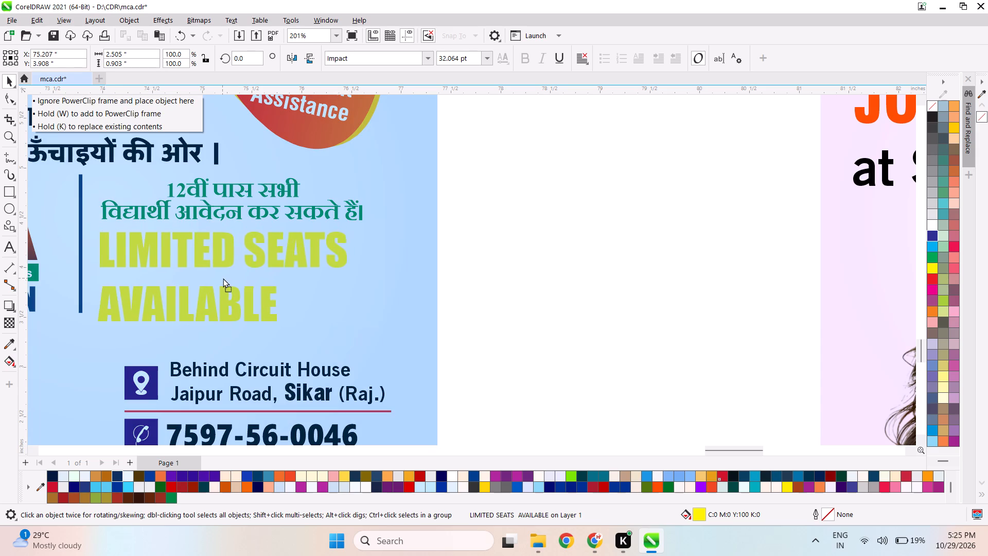
{"action": "left_click_drag", "start_coordinate": [223, 278], "coordinate": [218, 275]}
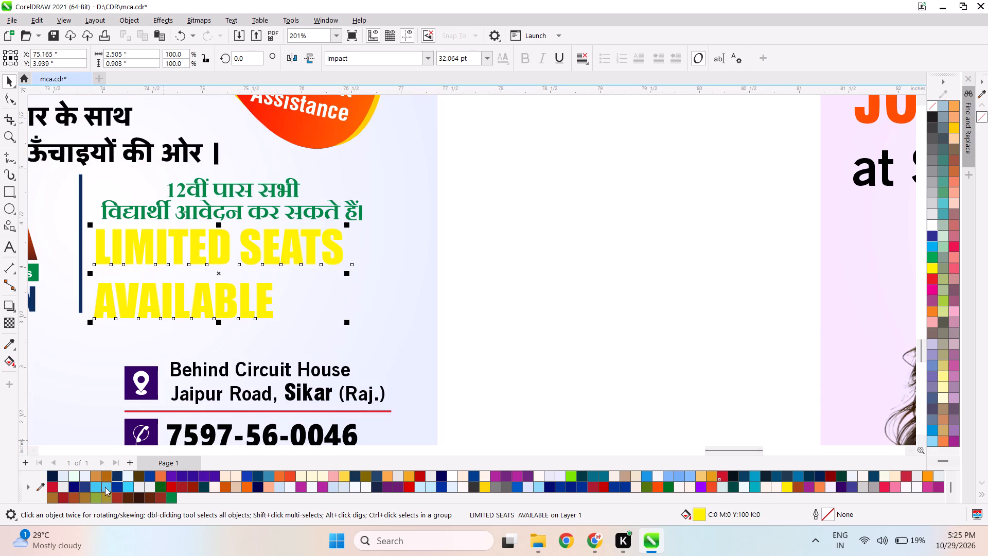
Recolor the two-line LIMITED SEATS AVAILABLE text in the square ad to red #CC102C.
{"action": "left_click", "coordinate": [117, 478]}
{"action": "scroll", "coordinate": [536, 274], "scroll_direction": "down", "scroll_amount": 3}
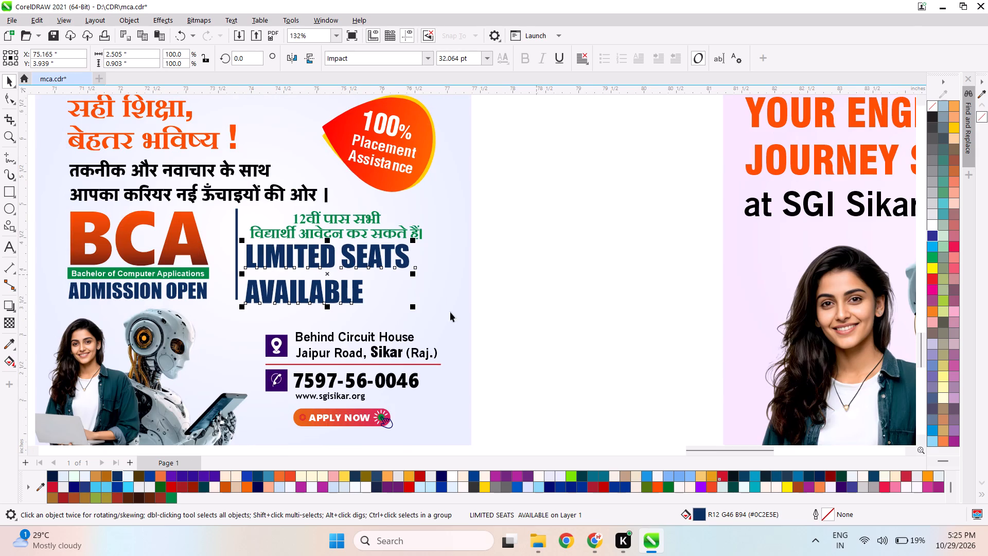
{"action": "left_click", "coordinate": [52, 485]}
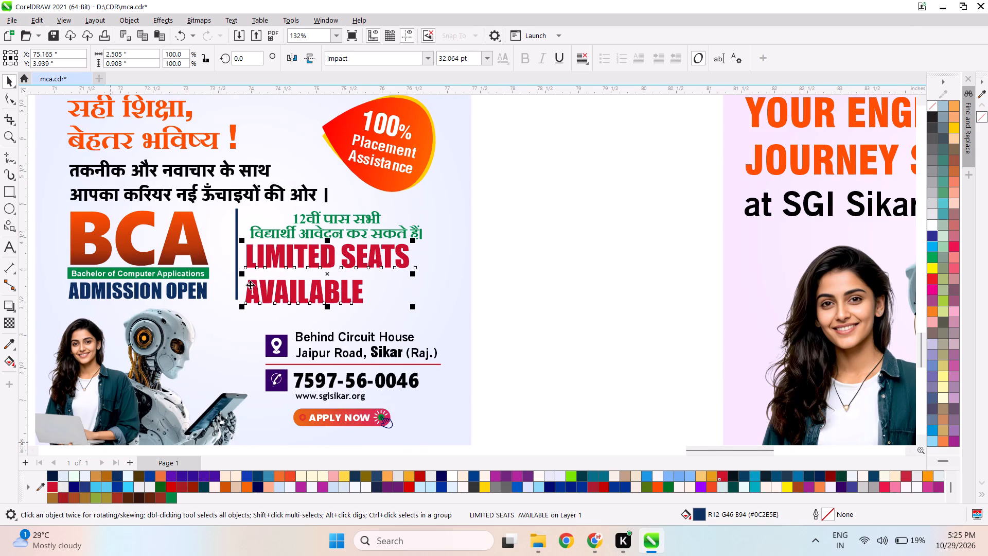
{"action": "scroll", "coordinate": [256, 278], "scroll_direction": "up", "scroll_amount": 2}
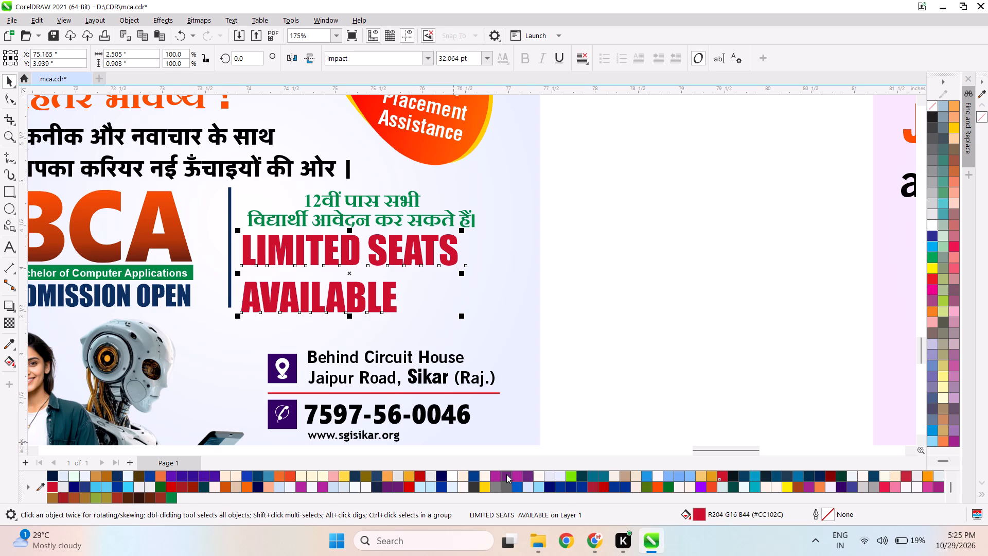
Recolor the two-line LIMITED SEATS AVAILABLE text in the square ad to navy #0C2E5E.
{"action": "left_click", "coordinate": [506, 474]}
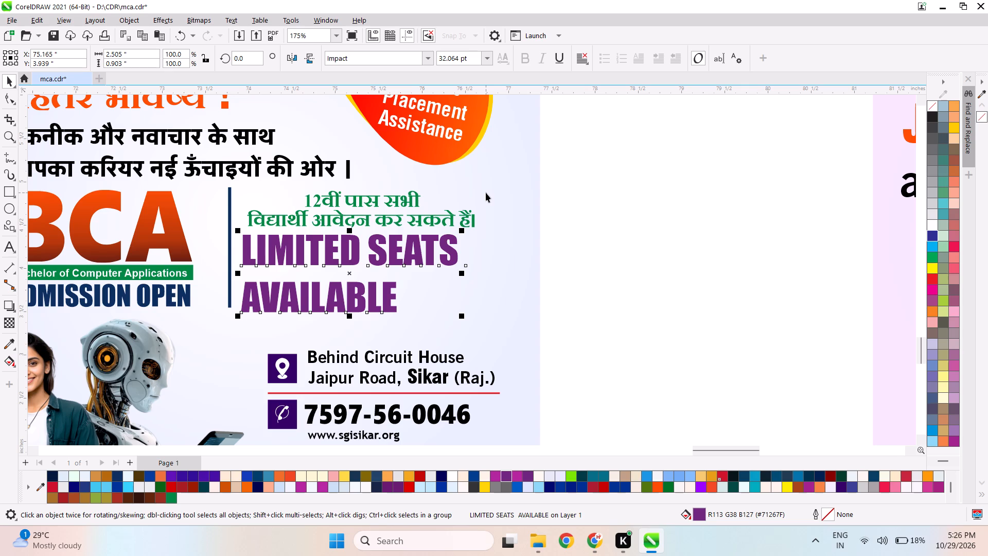
{"action": "left_click", "coordinate": [118, 478]}
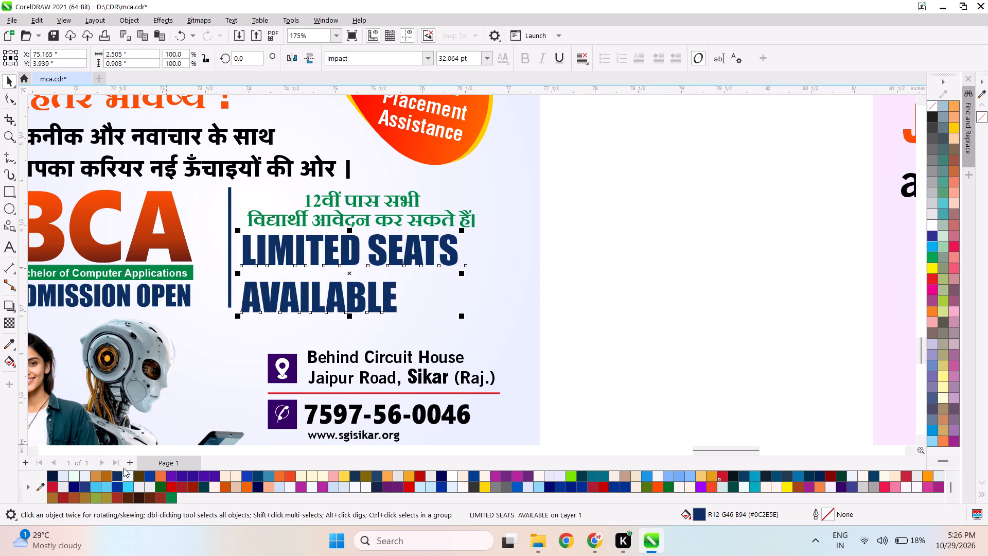
Extend the navy vertical bar beside the BCA title downward to a height of about 1.547 inches.
{"action": "scroll", "coordinate": [307, 222], "scroll_direction": "down", "scroll_amount": 3}
{"action": "scroll", "coordinate": [312, 237], "scroll_direction": "up", "scroll_amount": 6}
{"action": "scroll", "coordinate": [393, 219], "scroll_direction": "down", "scroll_amount": 3}
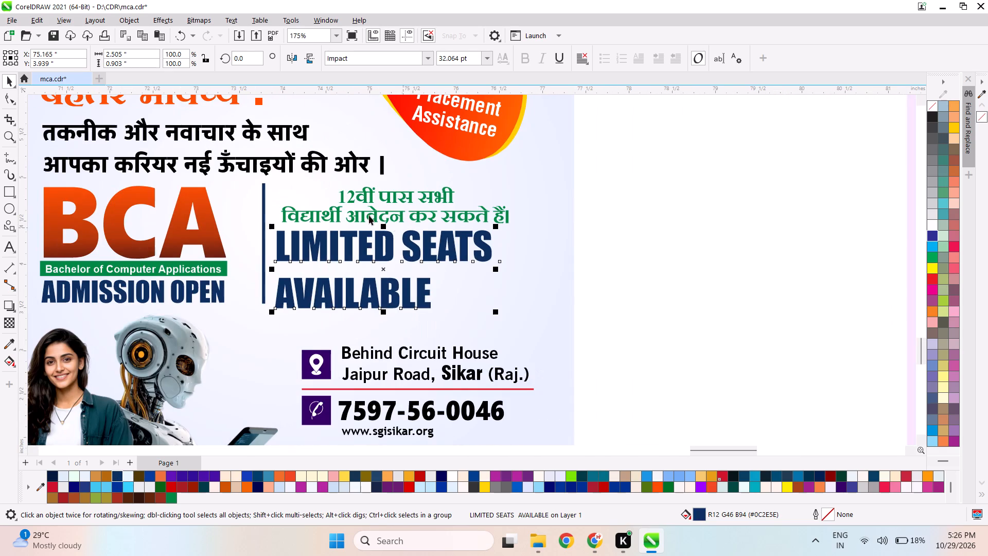
{"action": "left_click", "coordinate": [262, 248]}
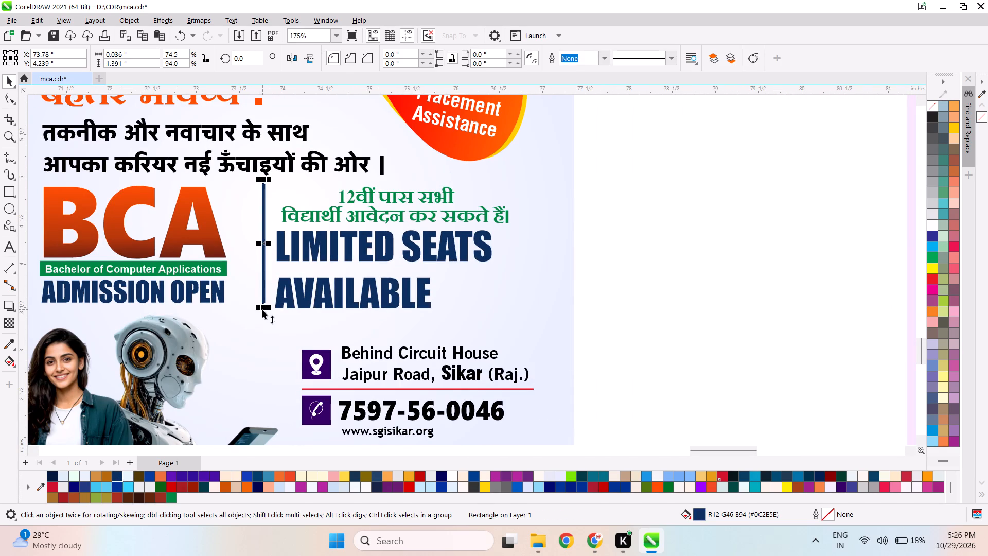
{"action": "left_click_drag", "start_coordinate": [261, 309], "coordinate": [262, 322]}
{"action": "scroll", "coordinate": [322, 305], "scroll_direction": "down", "scroll_amount": 3}
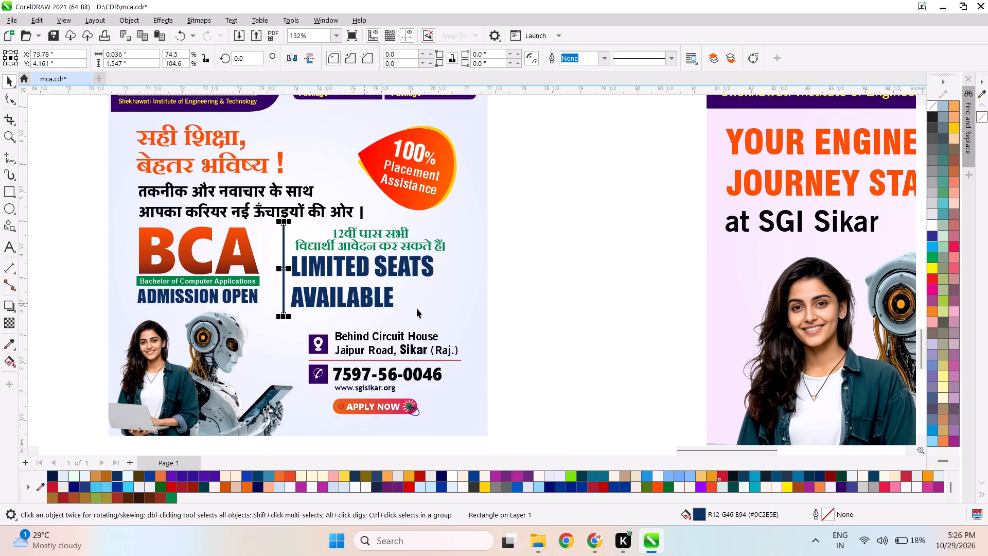
{"action": "left_click", "coordinate": [550, 316]}
Center-align the two lines of the LIMITED SEATS AVAILABLE text.
{"action": "scroll", "coordinate": [304, 235], "scroll_direction": "up", "scroll_amount": 6}
{"action": "scroll", "coordinate": [395, 290], "scroll_direction": "down", "scroll_amount": 4}
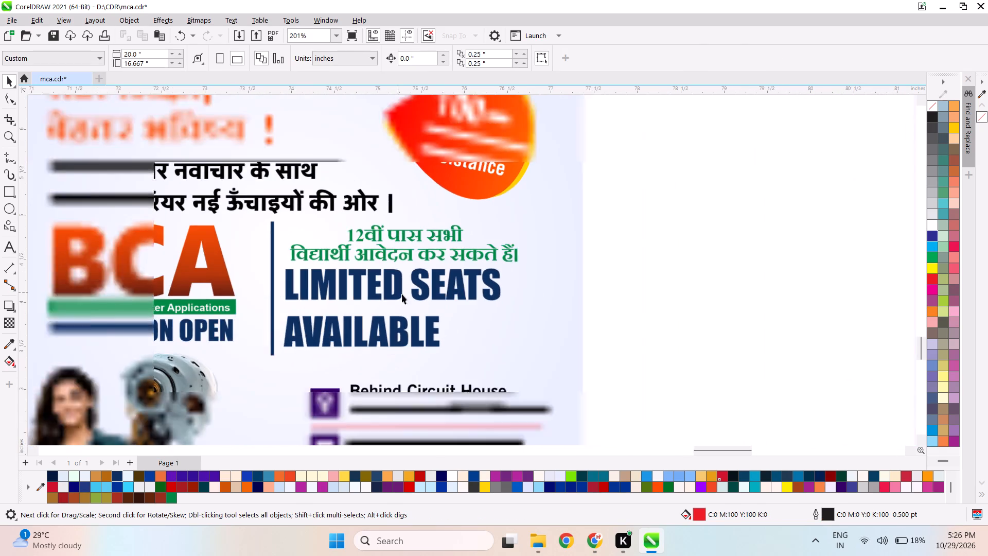
{"action": "scroll", "coordinate": [382, 281], "scroll_direction": "up", "scroll_amount": 2}
{"action": "triple_click", "coordinate": [390, 283]}
{"action": "double_click", "coordinate": [390, 284]}
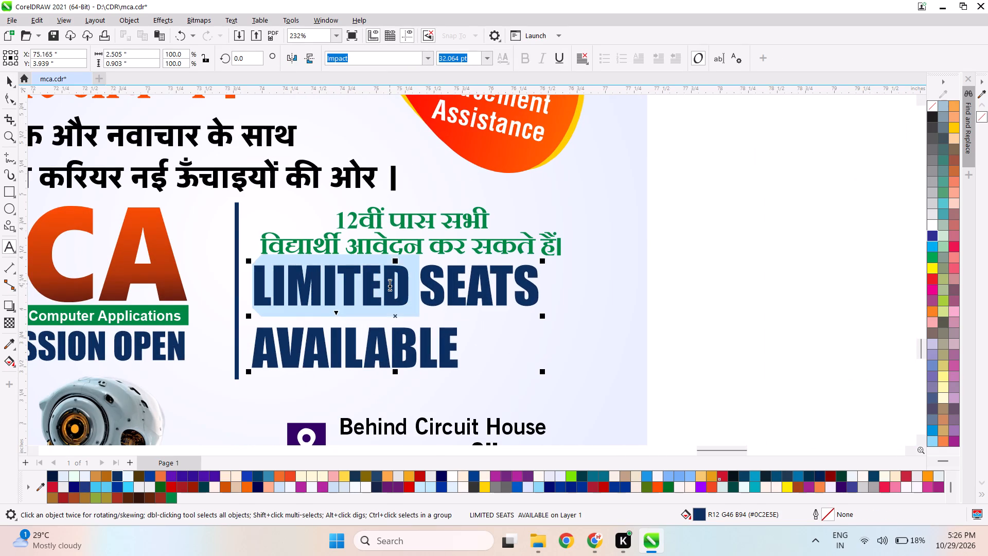
{"action": "key", "text": "ctrl+e"}
{"action": "key", "text": "ctrl+space"}
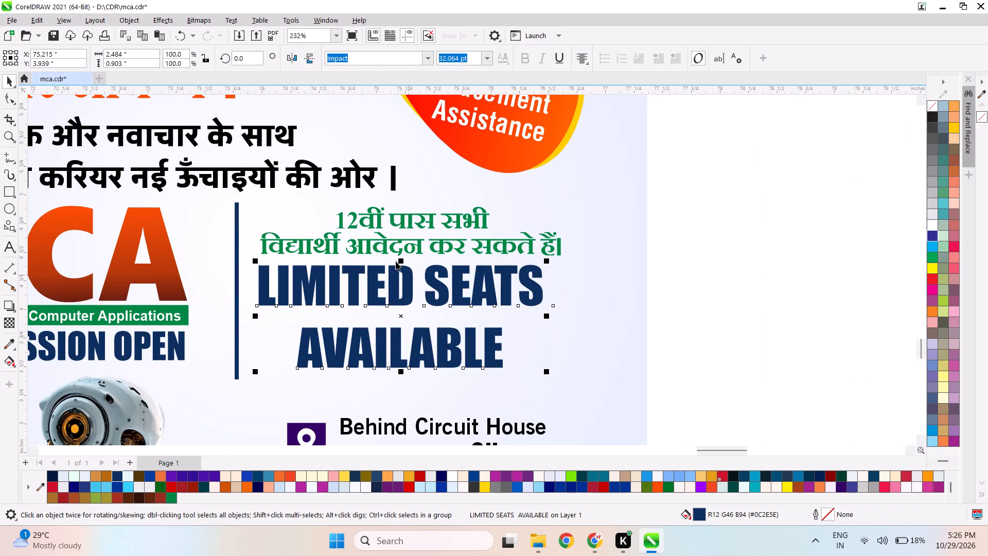
Nudge the green Hindi eligibility text up to about Y 4.725 inches, away from LIMITED SEATS.
{"action": "left_click", "coordinate": [393, 222]}
{"action": "left_click_drag", "start_coordinate": [409, 232], "coordinate": [409, 228]}
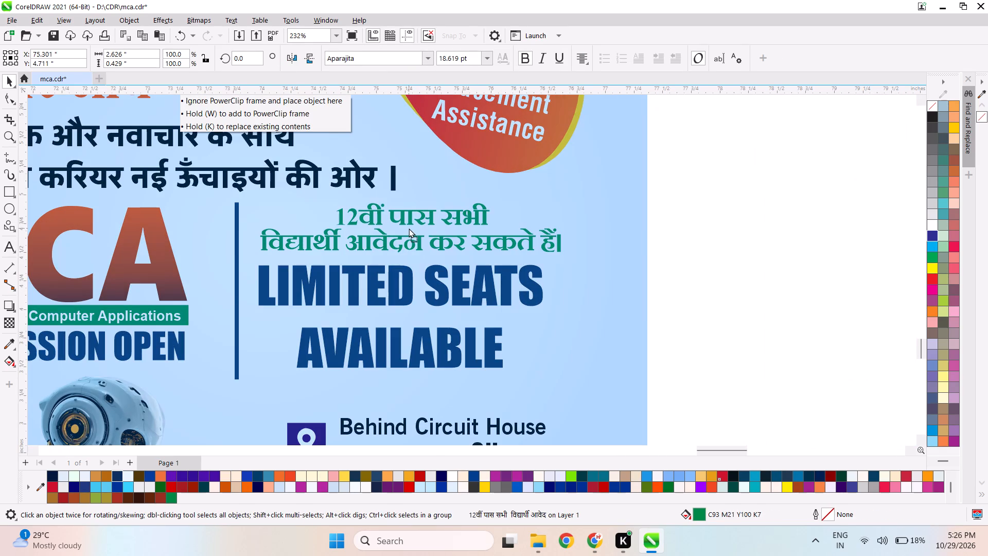
{"action": "left_click_drag", "start_coordinate": [409, 228], "coordinate": [409, 227]}
{"action": "scroll", "coordinate": [401, 245], "scroll_direction": "down", "scroll_amount": 3}
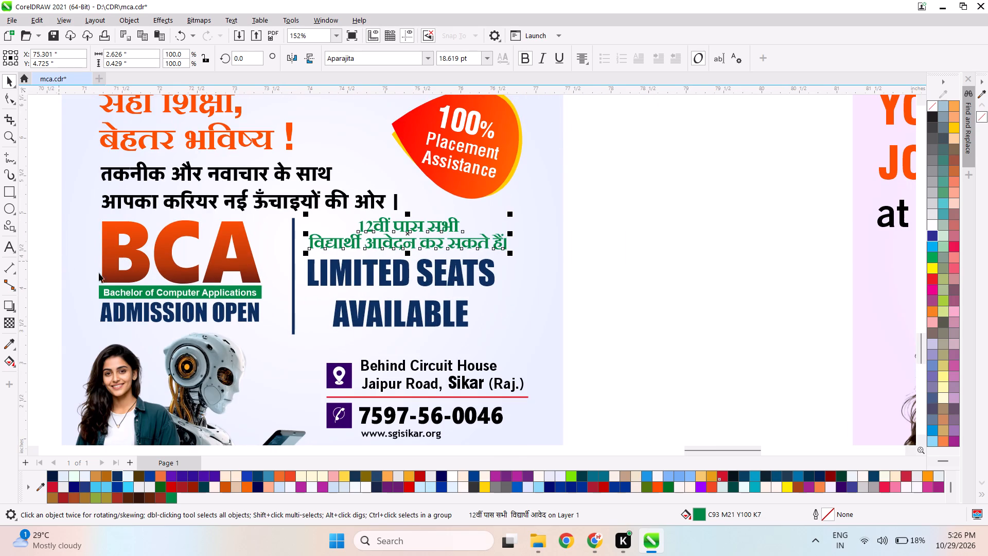
{"action": "left_click", "coordinate": [623, 337]}
Move the orange Hindi headline and its black subheading together to about X 73.131, Y 6.002 inches.
{"action": "scroll", "coordinate": [402, 283], "scroll_direction": "down", "scroll_amount": 3}
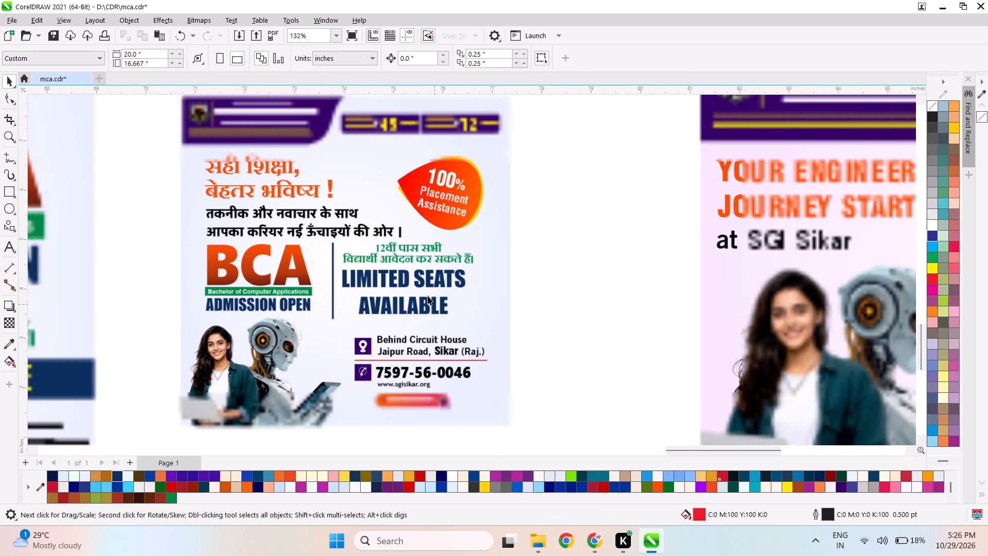
{"action": "left_click", "coordinate": [250, 166]}
{"action": "left_click", "coordinate": [260, 212], "text": "shift"}
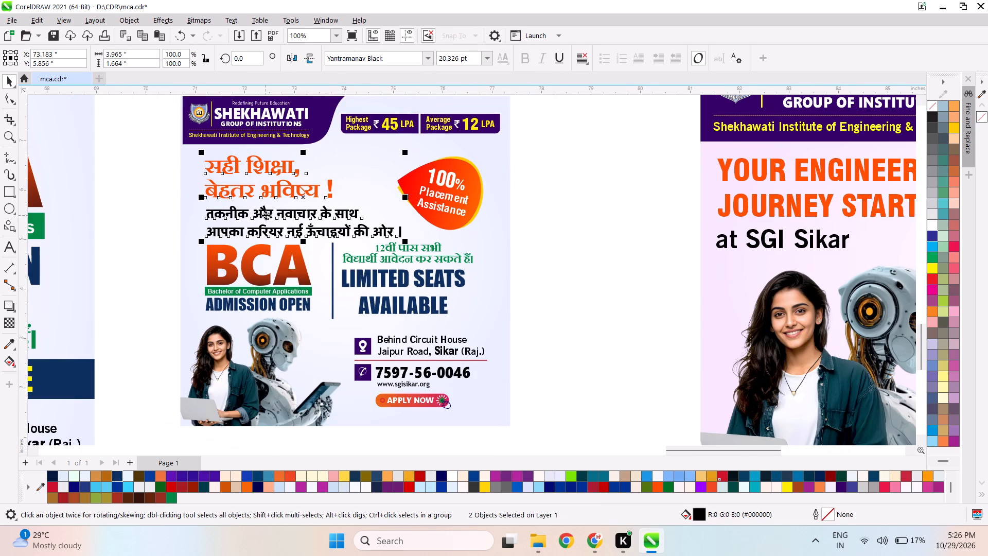
{"action": "left_click_drag", "start_coordinate": [266, 215], "coordinate": [263, 207]}
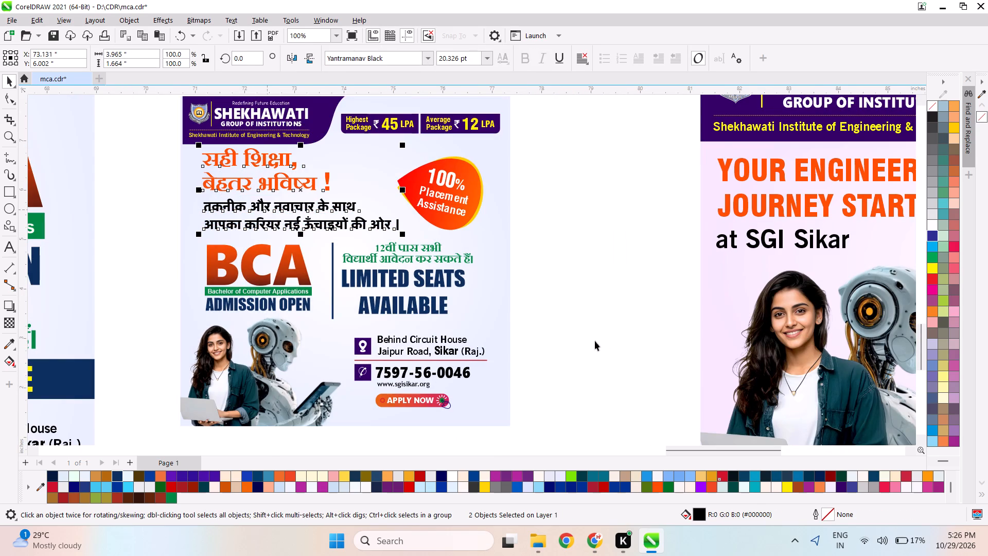
{"action": "left_click", "coordinate": [595, 341]}
Scale the woman and robot images inside the square ad's PowerClip to about 3.254 by 2.173 inches.
{"action": "scroll", "coordinate": [333, 268], "scroll_direction": "down", "scroll_amount": 3}
{"action": "scroll", "coordinate": [327, 316], "scroll_direction": "up", "scroll_amount": 3}
{"action": "scroll", "coordinate": [280, 244], "scroll_direction": "up", "scroll_amount": 2}
{"action": "scroll", "coordinate": [299, 242], "scroll_direction": "down", "scroll_amount": 1}
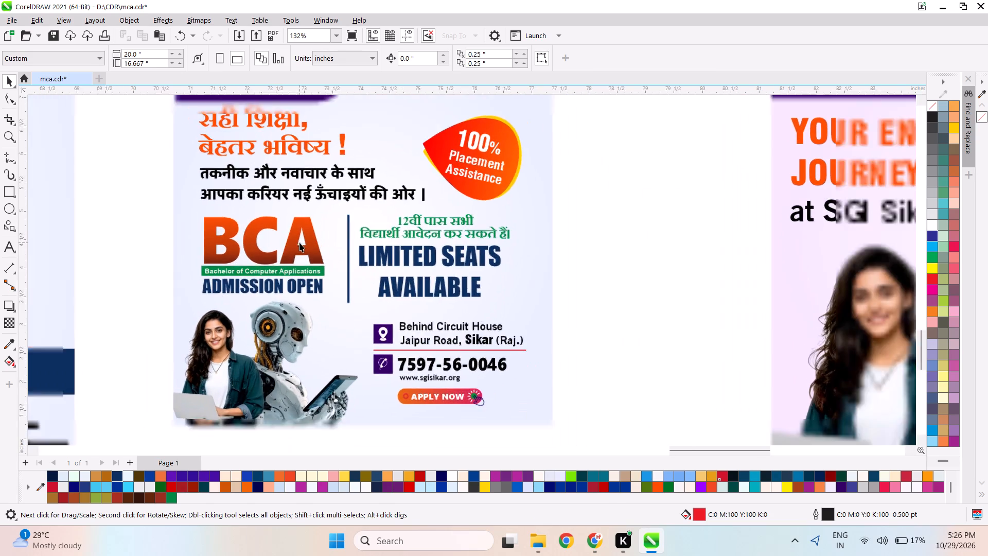
{"action": "scroll", "coordinate": [299, 242], "scroll_direction": "down", "scroll_amount": 1}
{"action": "scroll", "coordinate": [323, 263], "scroll_direction": "up", "scroll_amount": 3}
{"action": "double_click", "coordinate": [281, 345]}
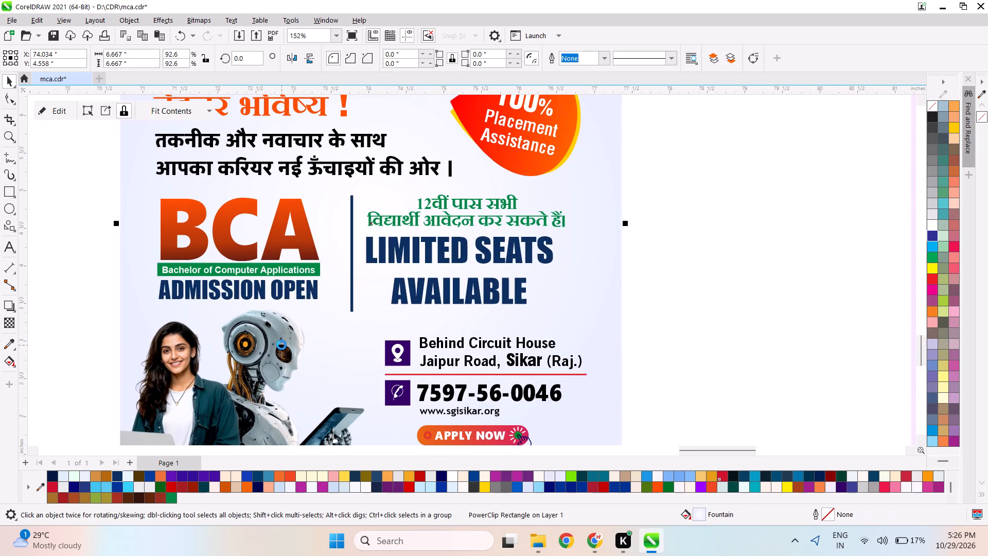
{"action": "scroll", "coordinate": [351, 289], "scroll_direction": "down", "scroll_amount": 8}
{"action": "left_click_drag", "start_coordinate": [200, 286], "coordinate": [357, 408]}
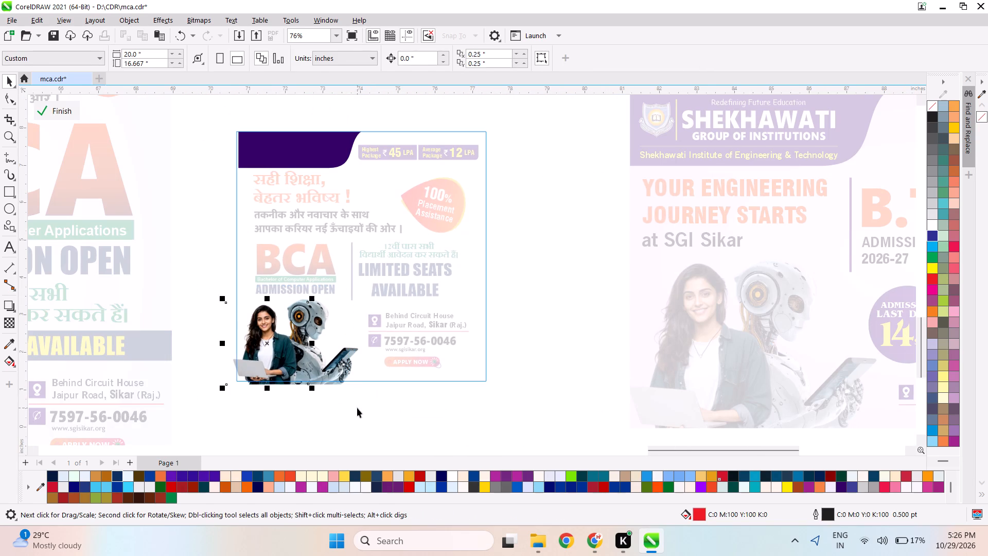
{"action": "left_click_drag", "start_coordinate": [186, 271], "coordinate": [400, 426]}
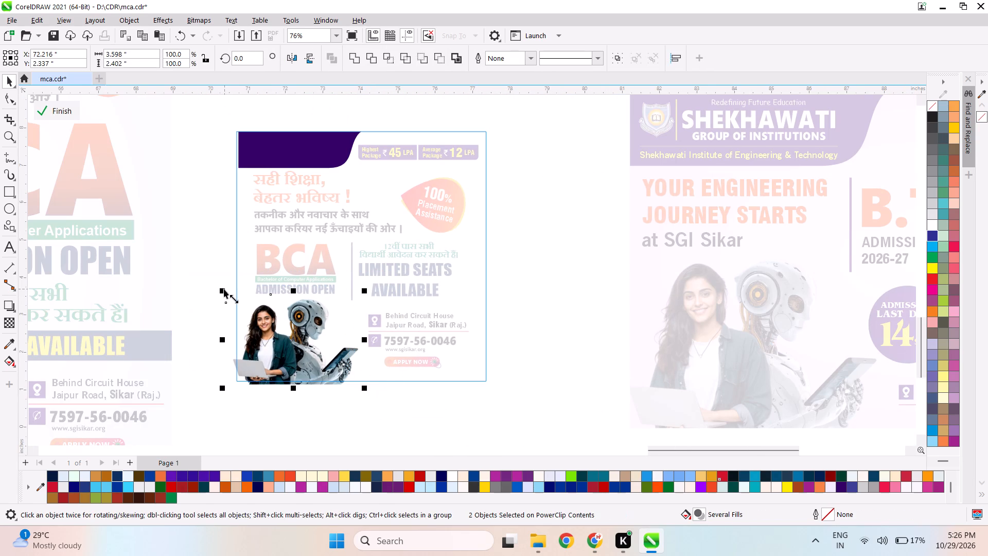
{"action": "left_click_drag", "start_coordinate": [224, 289], "coordinate": [226, 301]}
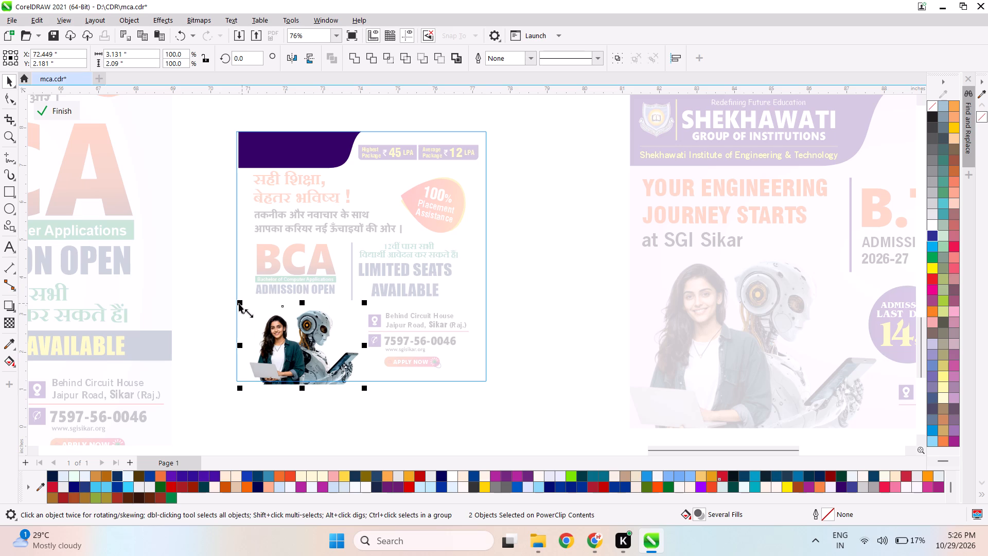
{"action": "left_click_drag", "start_coordinate": [239, 303], "coordinate": [234, 300]}
{"action": "left_click", "coordinate": [69, 111]}
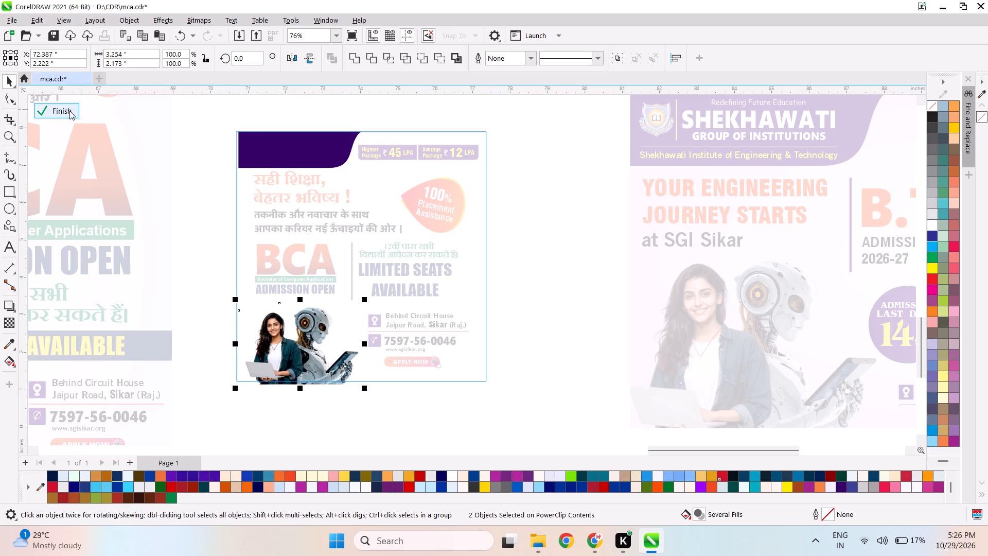
Enlarge the BCA title, Bachelor of Computer Applications strip and ADMISSION OPEN text together to about 2.426 by 1.52 inches.
{"action": "left_click", "coordinate": [212, 237]}
{"action": "left_click_drag", "start_coordinate": [209, 231], "coordinate": [342, 305]}
{"action": "scroll", "coordinate": [340, 297], "scroll_direction": "up", "scroll_amount": 3}
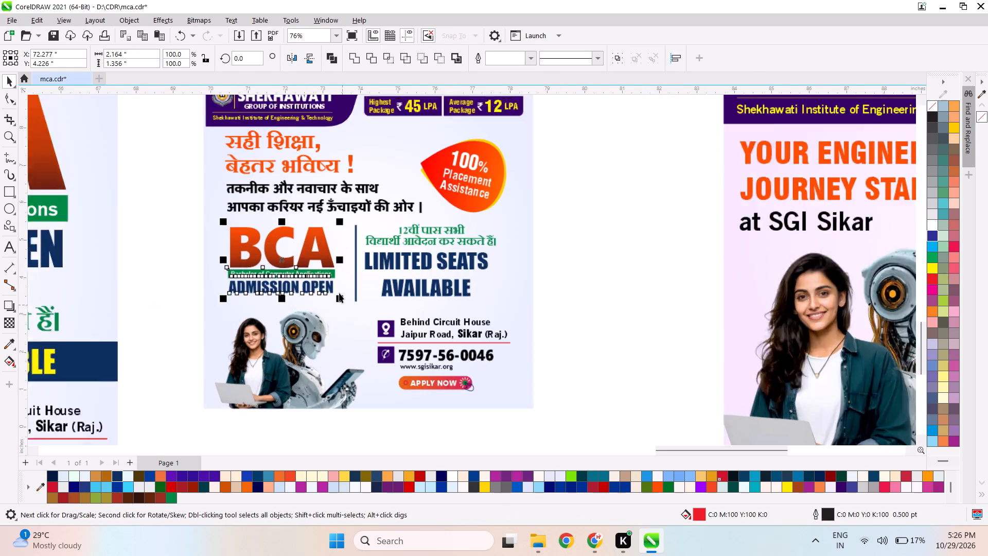
{"action": "left_click_drag", "start_coordinate": [339, 299], "coordinate": [347, 306]}
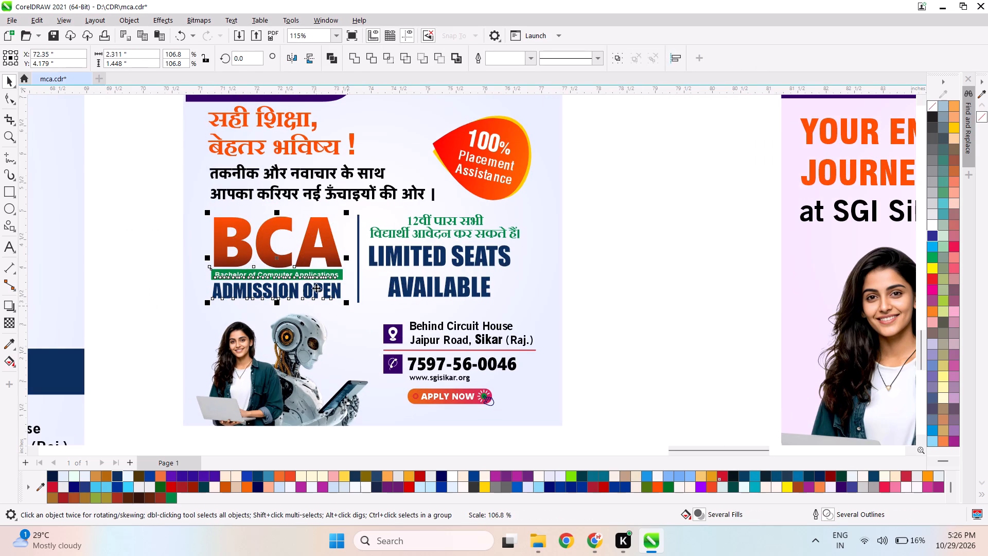
{"action": "scroll", "coordinate": [331, 310], "scroll_direction": "up", "scroll_amount": 3}
{"action": "left_click_drag", "start_coordinate": [353, 298], "coordinate": [358, 300]}
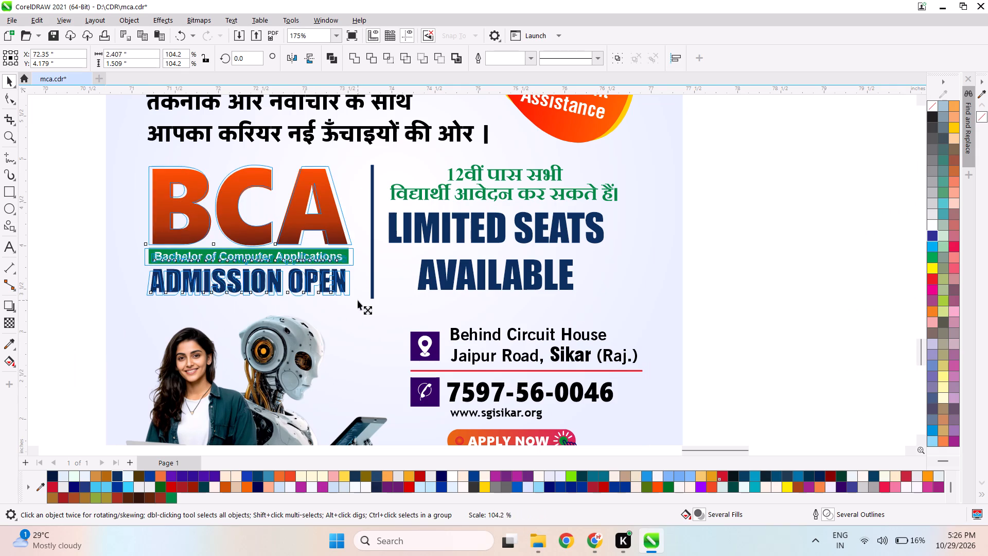
{"action": "left_click_drag", "start_coordinate": [358, 300], "coordinate": [360, 301]}
{"action": "scroll", "coordinate": [297, 253], "scroll_direction": "down", "scroll_amount": 3}
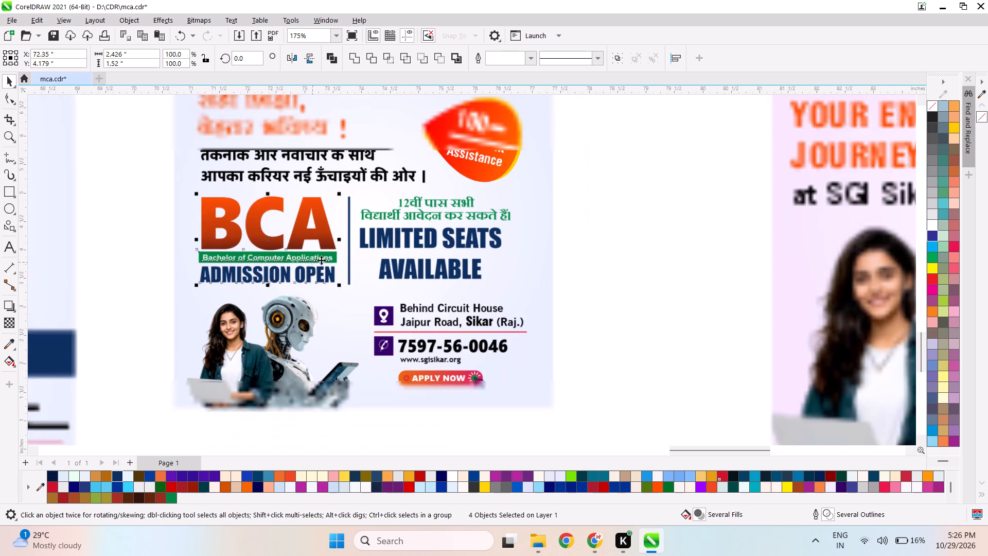
{"action": "left_click", "coordinate": [633, 312]}
Shift the BCA title block, vertical bar, Hindi eligibility text and LIMITED SEATS AVAILABLE text slightly right together within the square ad.
{"action": "left_click_drag", "start_coordinate": [590, 288], "coordinate": [155, 183]}
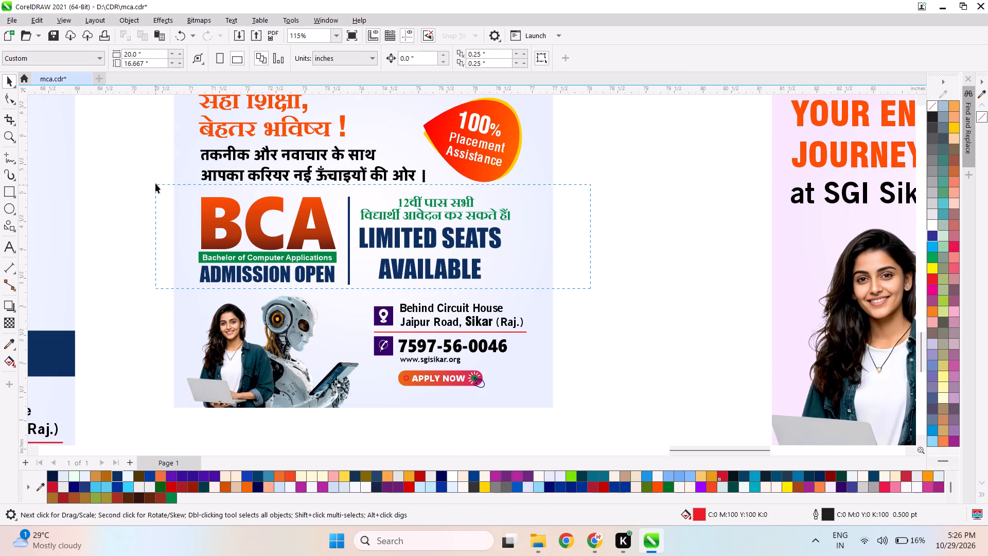
{"action": "left_click_drag", "start_coordinate": [155, 183], "coordinate": [157, 188]}
{"action": "left_click_drag", "start_coordinate": [353, 240], "coordinate": [364, 240]}
{"action": "scroll", "coordinate": [394, 246], "scroll_direction": "down", "scroll_amount": 4}
{"action": "left_click", "coordinate": [568, 286]}
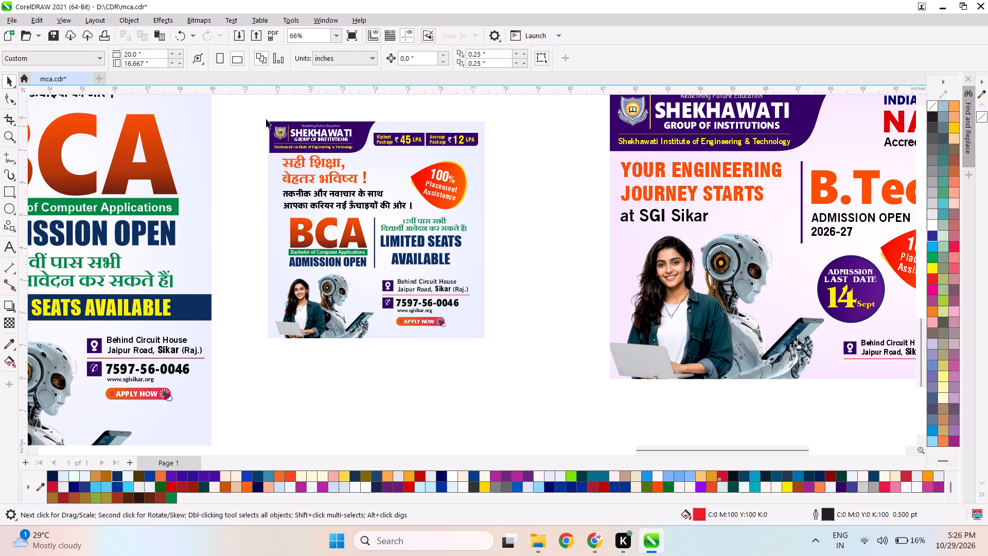
Export only the square BCA ad to Downloads as JPEG bca 02, using RGB Color (24-bit) mode.
{"action": "left_click_drag", "start_coordinate": [255, 113], "coordinate": [501, 377]}
{"action": "key", "text": "ctrl+e"}
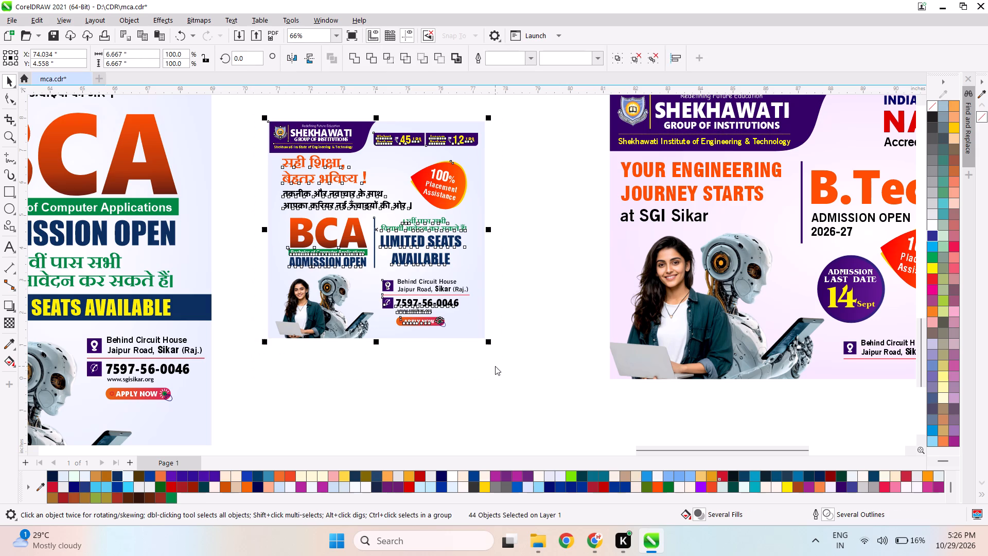
{"action": "left_click", "coordinate": [203, 182]}
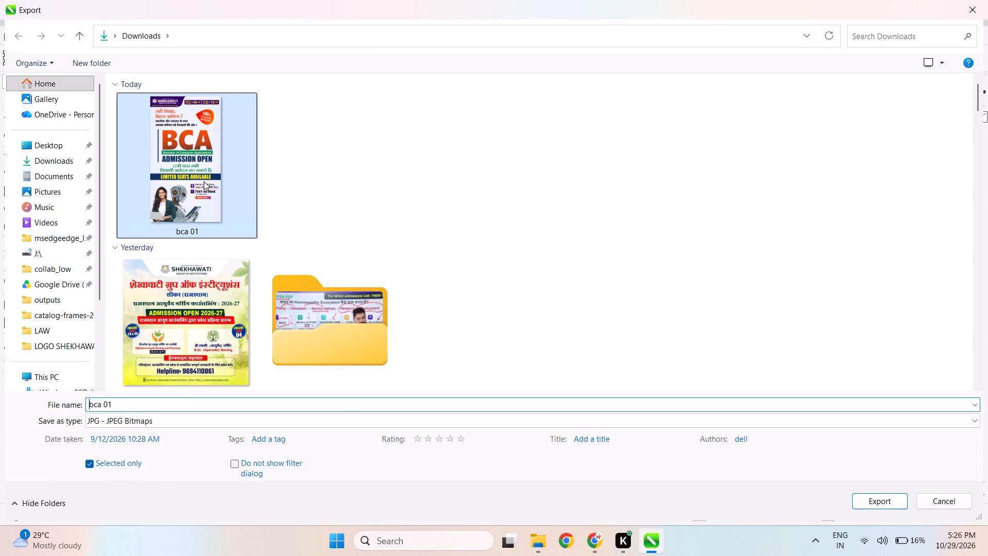
{"action": "left_click", "coordinate": [130, 406]}
{"action": "left_click", "coordinate": [134, 405]}
{"action": "key", "text": "BackSpace"}
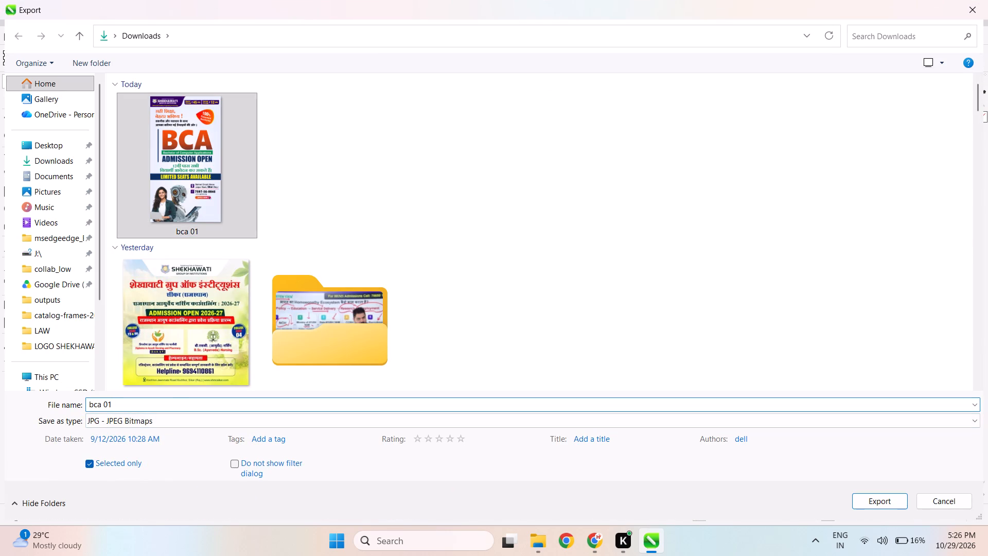
{"action": "key", "text": "2"}
{"action": "key", "text": "Return"}
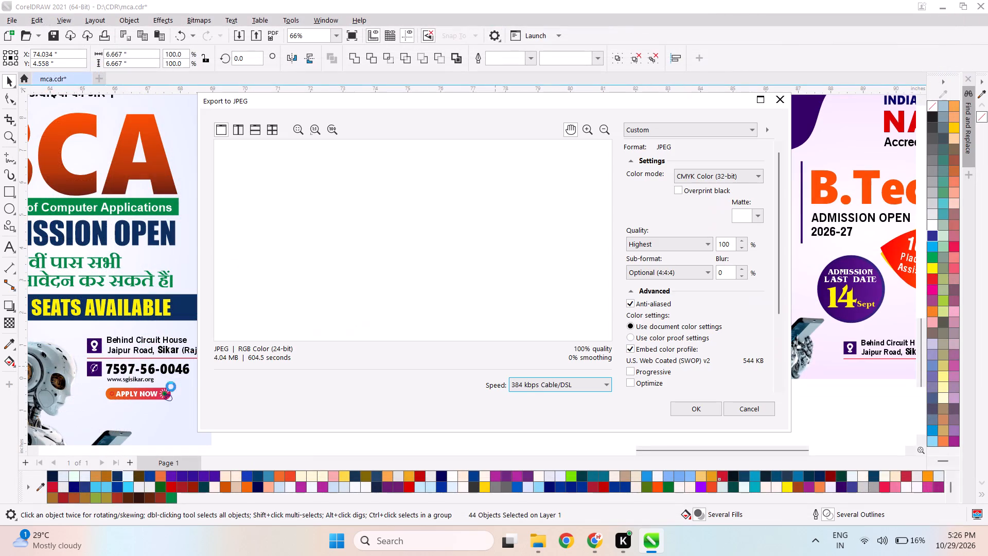
{"action": "left_click", "coordinate": [687, 175]}
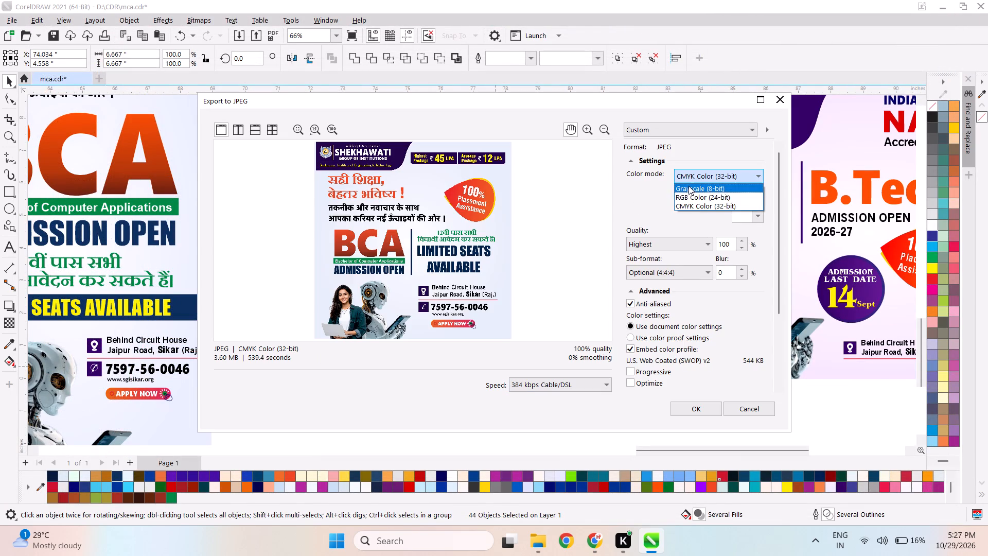
{"action": "left_click", "coordinate": [689, 193]}
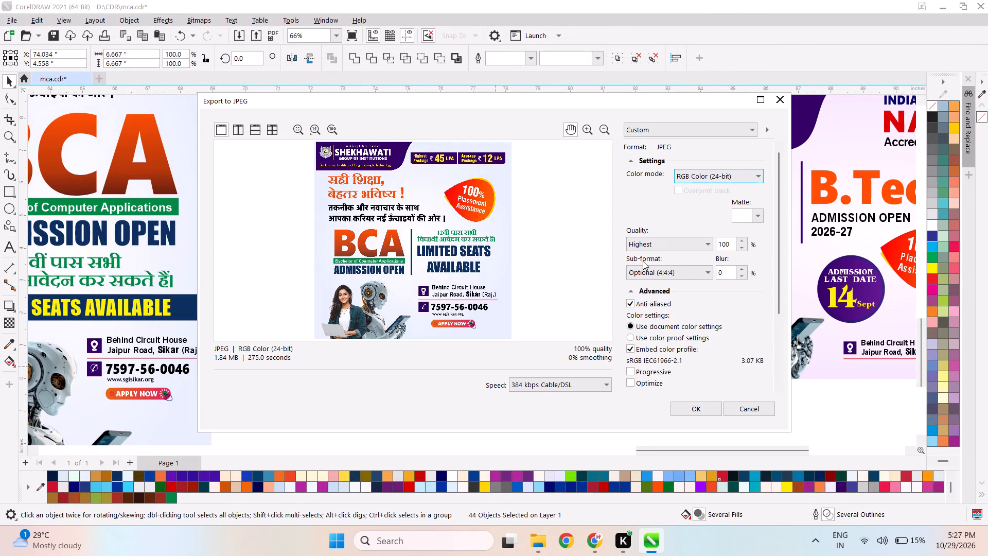
{"action": "left_click", "coordinate": [708, 406]}
Recolour the outer fountain-fill colour of the wide B.Tech banner's background to #E8EFFF, sampled from the BCA artwork.
{"action": "scroll", "coordinate": [362, 272], "scroll_direction": "down", "scroll_amount": 6}
{"action": "scroll", "coordinate": [598, 375], "scroll_direction": "up", "scroll_amount": 2}
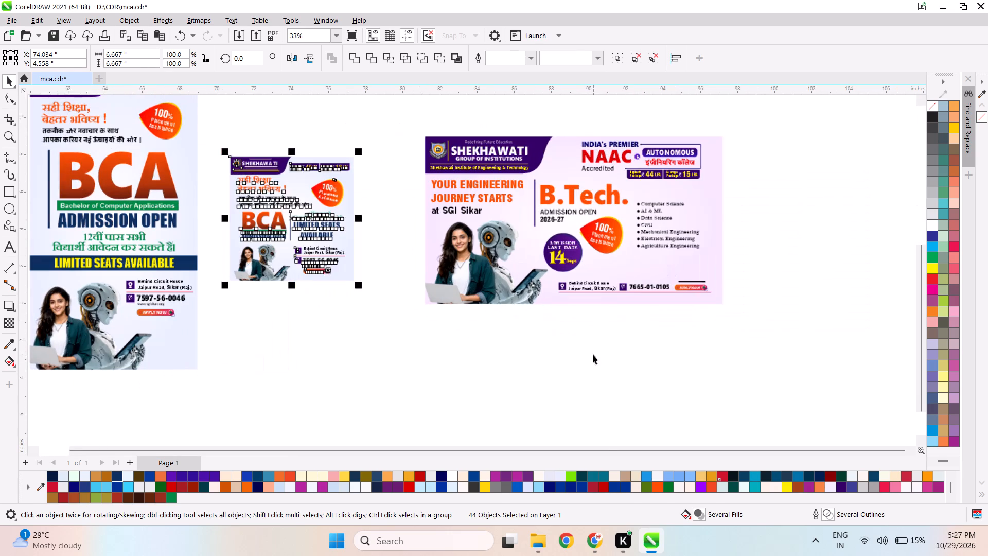
{"action": "left_click", "coordinate": [596, 351]}
{"action": "left_click", "coordinate": [597, 299]}
{"action": "double_click", "coordinate": [700, 513]}
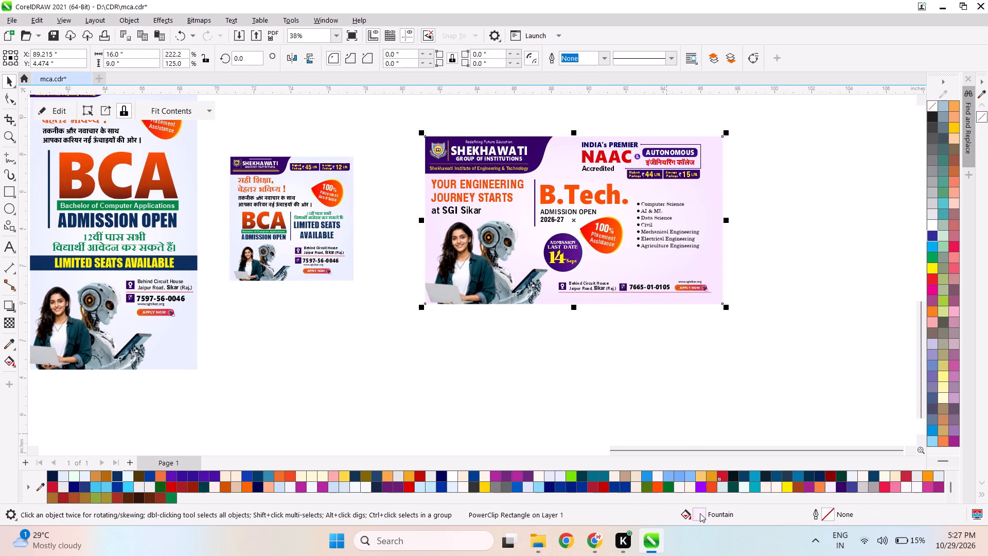
{"action": "left_click", "coordinate": [317, 308]}
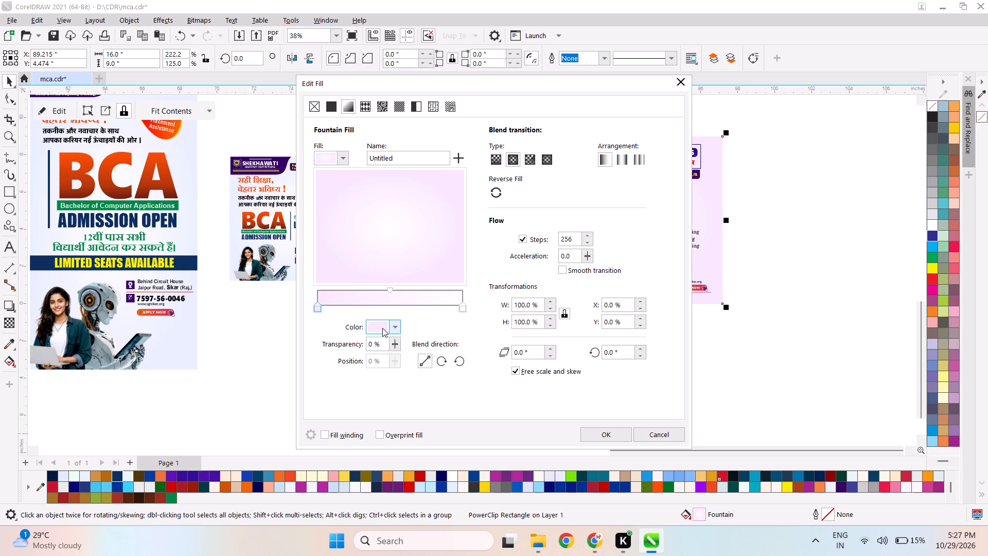
{"action": "left_click", "coordinate": [400, 329]}
{"action": "left_click", "coordinate": [495, 302]}
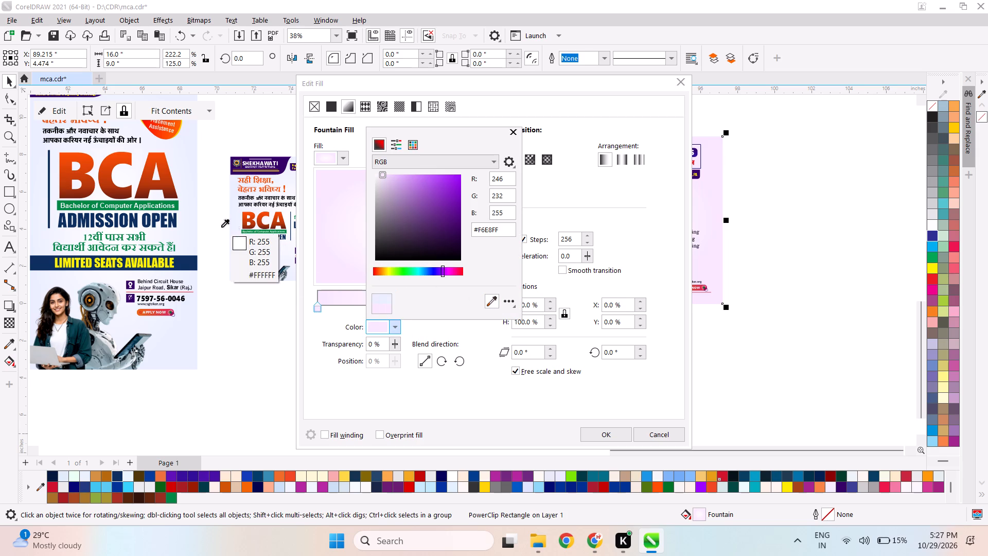
{"action": "left_click", "coordinate": [231, 229]}
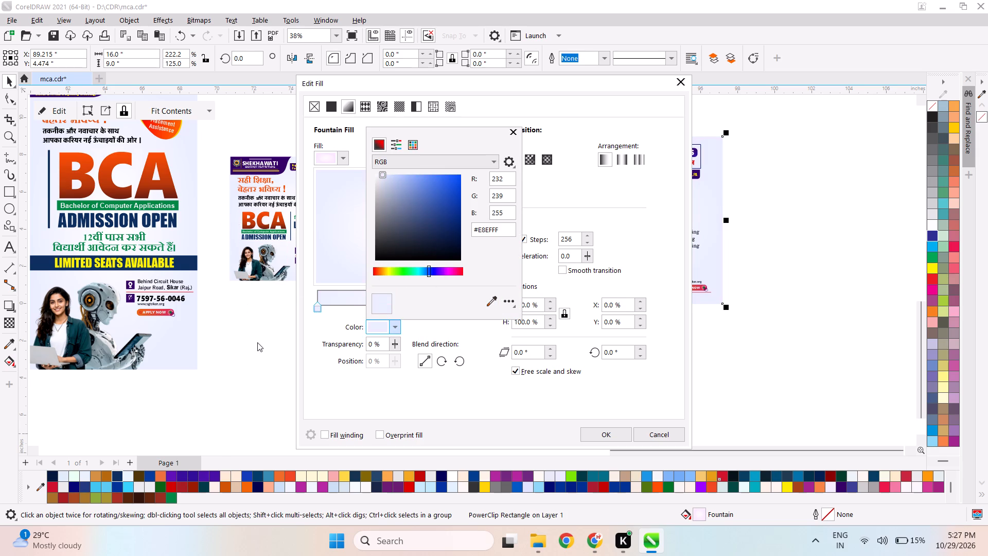
{"action": "left_click", "coordinate": [257, 342]}
{"action": "left_click", "coordinate": [614, 441]}
{"action": "left_click", "coordinate": [673, 412]}
Delete the B.Tech title, admission text, vertical bar, course list, placement badge and last-date badge from the wide banner.
{"action": "scroll", "coordinate": [621, 252], "scroll_direction": "up", "scroll_amount": 2}
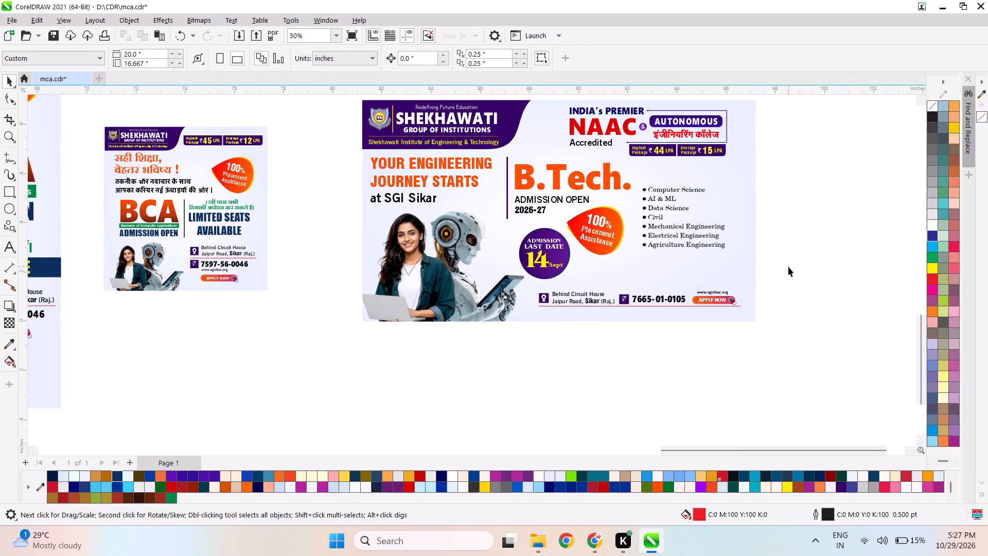
{"action": "left_click_drag", "start_coordinate": [777, 267], "coordinate": [501, 152]}
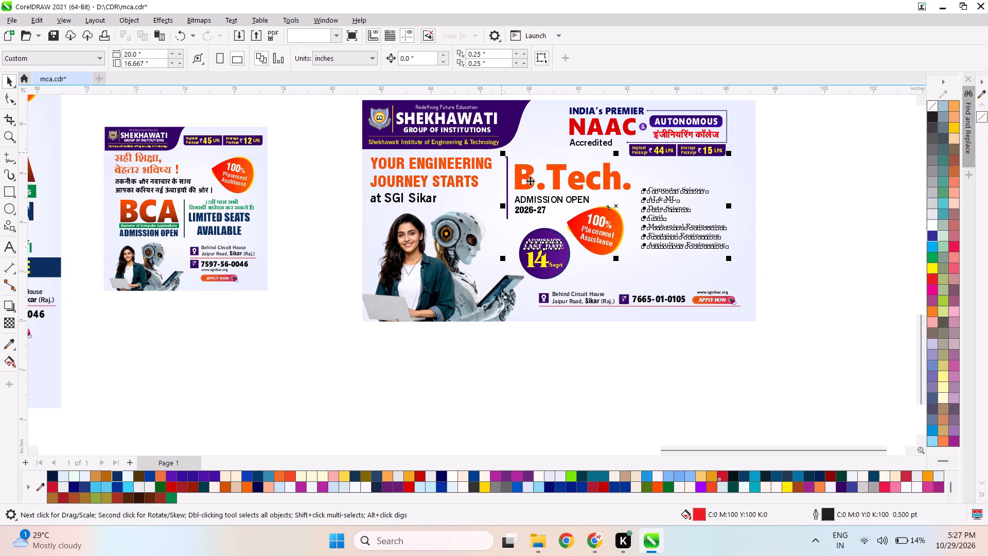
{"action": "key", "text": "Delete"}
{"action": "left_click_drag", "start_coordinate": [782, 211], "coordinate": [497, 288]}
{"action": "key", "text": "Delete"}
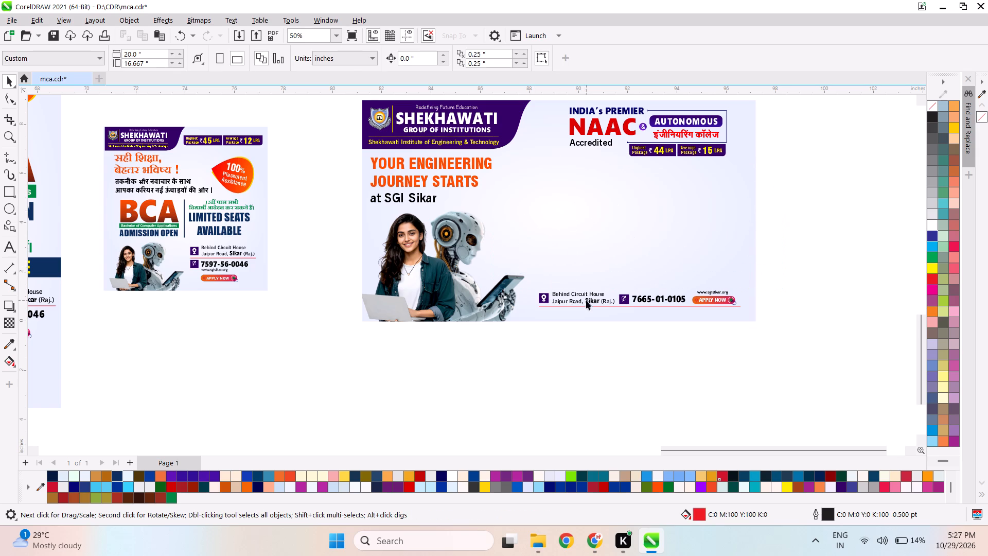
Replace the phone number in the wide banner's contact strip with the number copied from the square BCA ad.
{"action": "scroll", "coordinate": [193, 274], "scroll_direction": "up", "scroll_amount": 3}
{"action": "left_click", "coordinate": [209, 260]}
{"action": "triple_click", "coordinate": [213, 258]}
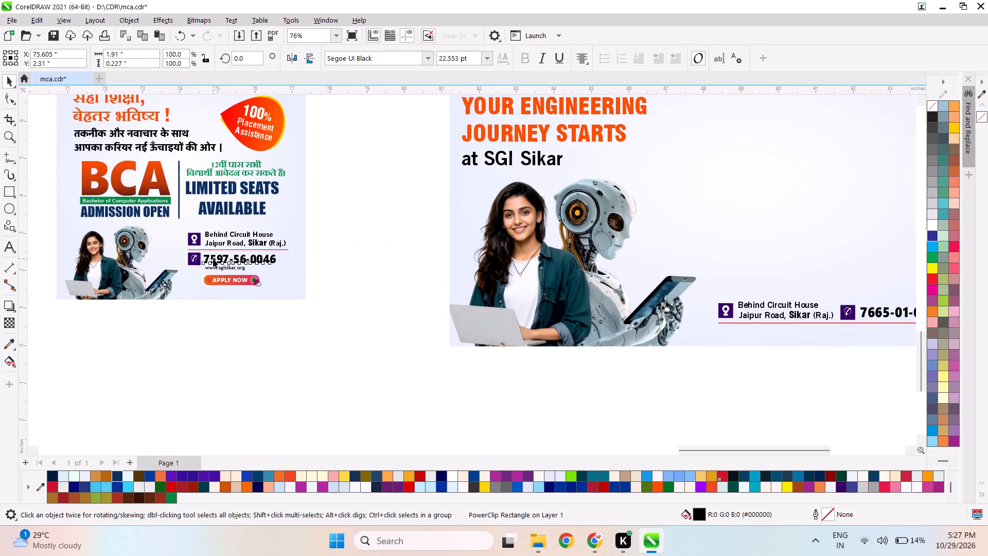
{"action": "double_click", "coordinate": [213, 258]}
{"action": "key", "text": "ctrl+c"}
{"action": "key", "text": "ctrl+space"}
{"action": "left_click", "coordinate": [326, 303]}
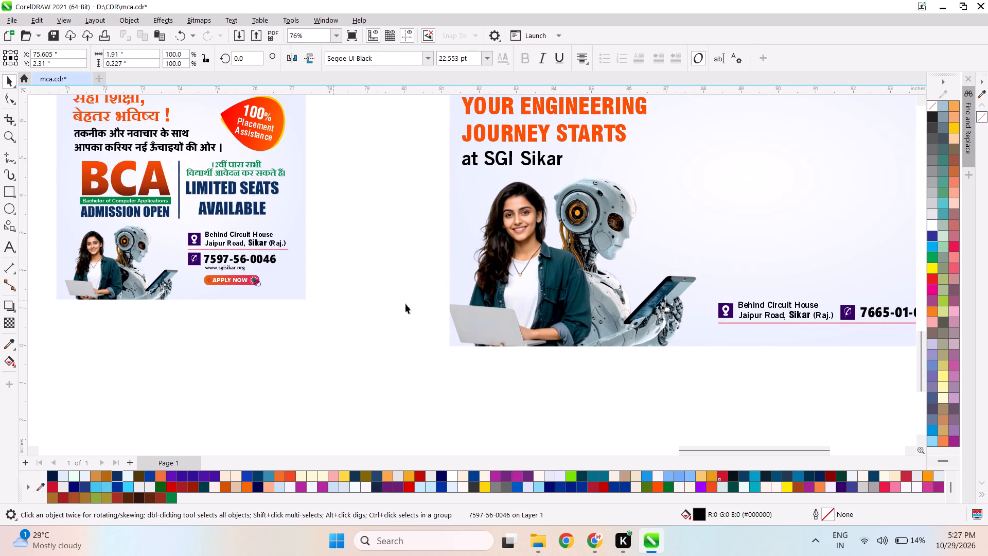
{"action": "scroll", "coordinate": [838, 315], "scroll_direction": "up", "scroll_amount": 1}
{"action": "scroll", "coordinate": [378, 288], "scroll_direction": "down", "scroll_amount": 3}
{"action": "scroll", "coordinate": [711, 309], "scroll_direction": "up", "scroll_amount": 5}
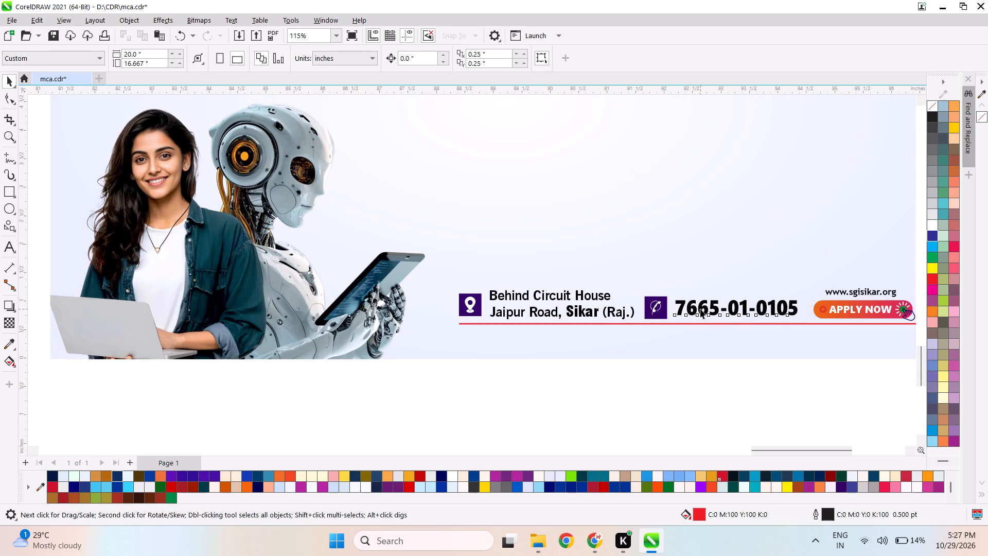
{"action": "triple_click", "coordinate": [700, 309]}
{"action": "left_click", "coordinate": [700, 309]}
{"action": "key", "text": "ctrl+v"}
{"action": "key", "text": "ctrl+space"}
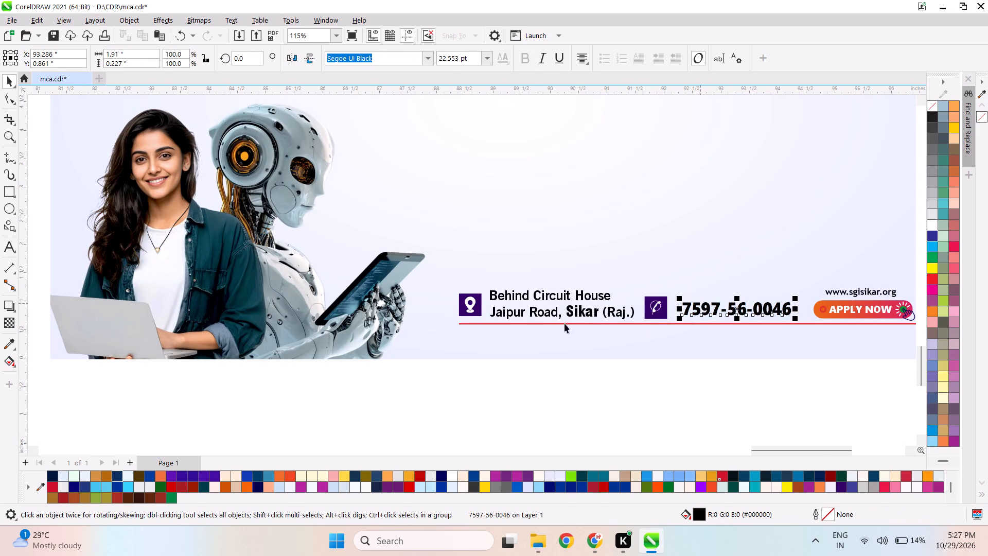
Delete the YOUR ENGINEERING JOURNEY STARTS at SGI Sikar headline from the wide banner.
{"action": "scroll", "coordinate": [559, 330], "scroll_direction": "down", "scroll_amount": 12}
{"action": "scroll", "coordinate": [416, 254], "scroll_direction": "up", "scroll_amount": 3}
{"action": "left_click_drag", "start_coordinate": [399, 255], "coordinate": [560, 304]}
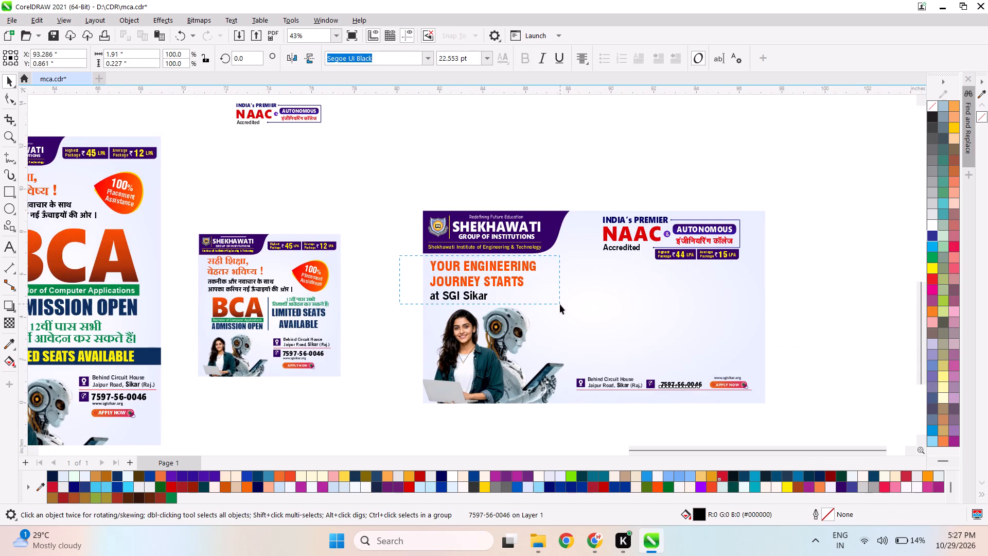
{"action": "left_click_drag", "start_coordinate": [560, 304], "coordinate": [560, 304]}
{"action": "key", "text": "Delete"}
Copy the square ad's Hindi headline and tagline above the wide banner's woman and robot, enlarged to about 5.017 by 2.106 inches.
{"action": "left_click_drag", "start_coordinate": [179, 254], "coordinate": [183, 254]}
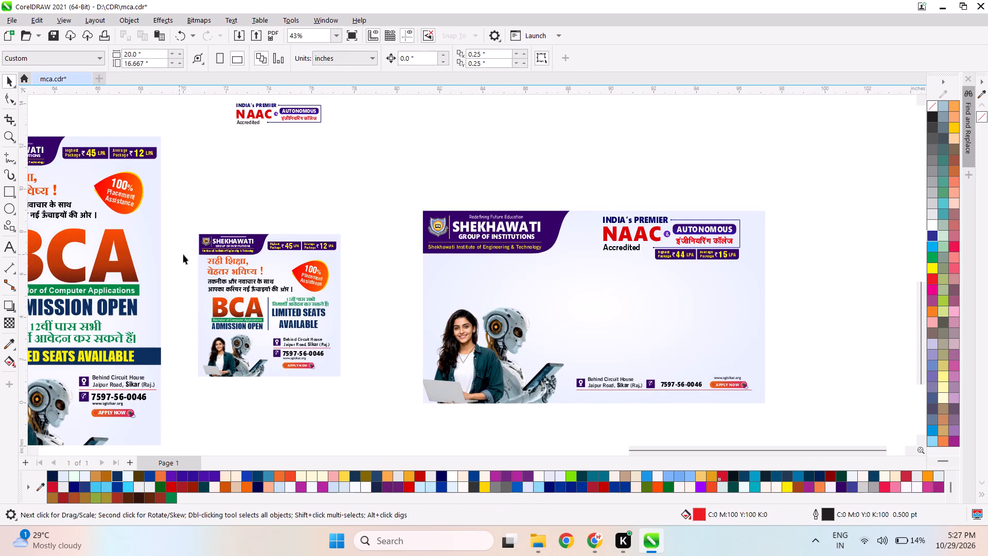
{"action": "left_click_drag", "start_coordinate": [183, 254], "coordinate": [294, 296]}
{"action": "left_click_drag", "start_coordinate": [252, 275], "coordinate": [455, 286]}
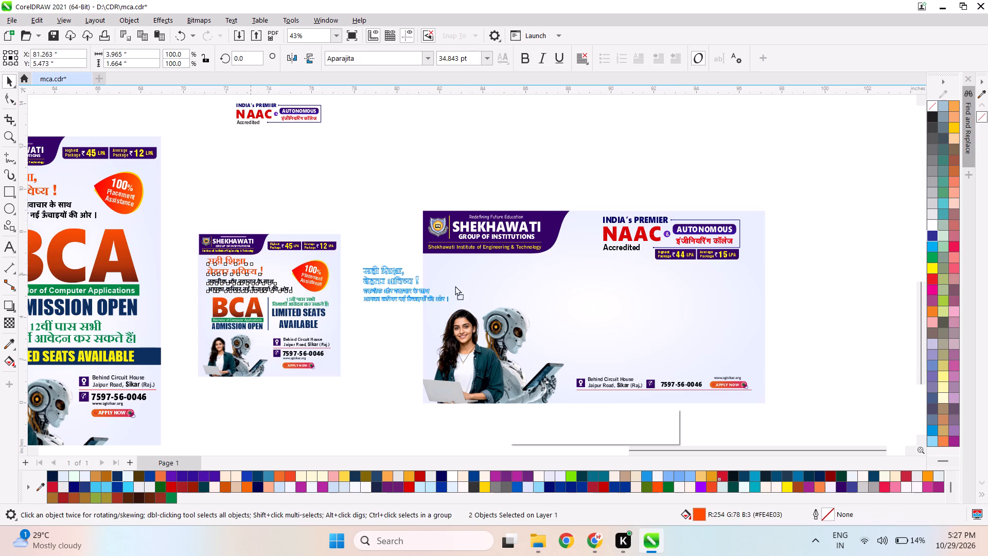
{"action": "left_click_drag", "start_coordinate": [455, 286], "coordinate": [483, 277]}
{"action": "right_click", "coordinate": [483, 277]}
{"action": "left_click_drag", "start_coordinate": [530, 299], "coordinate": [545, 305]}
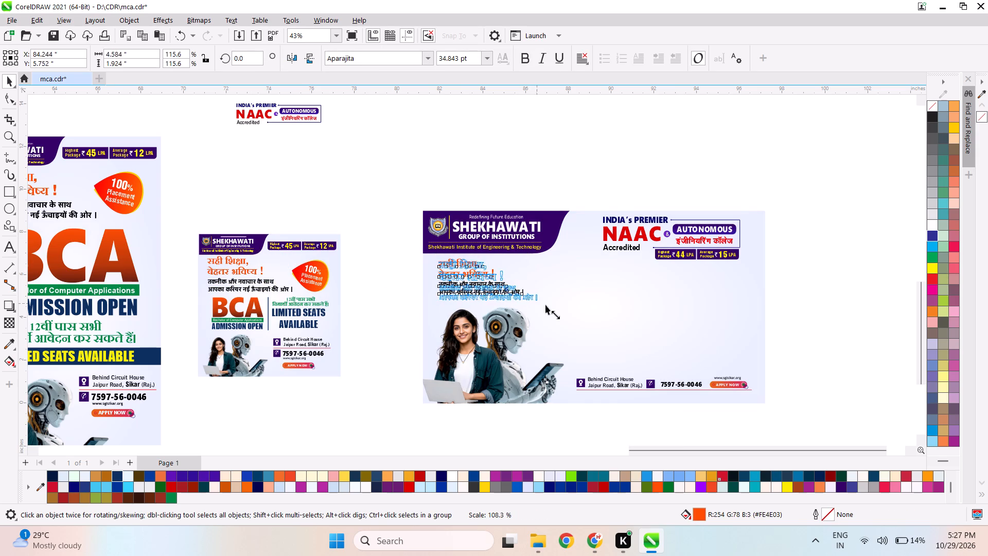
{"action": "left_click_drag", "start_coordinate": [545, 305], "coordinate": [552, 308]}
{"action": "left_click", "coordinate": [490, 281]}
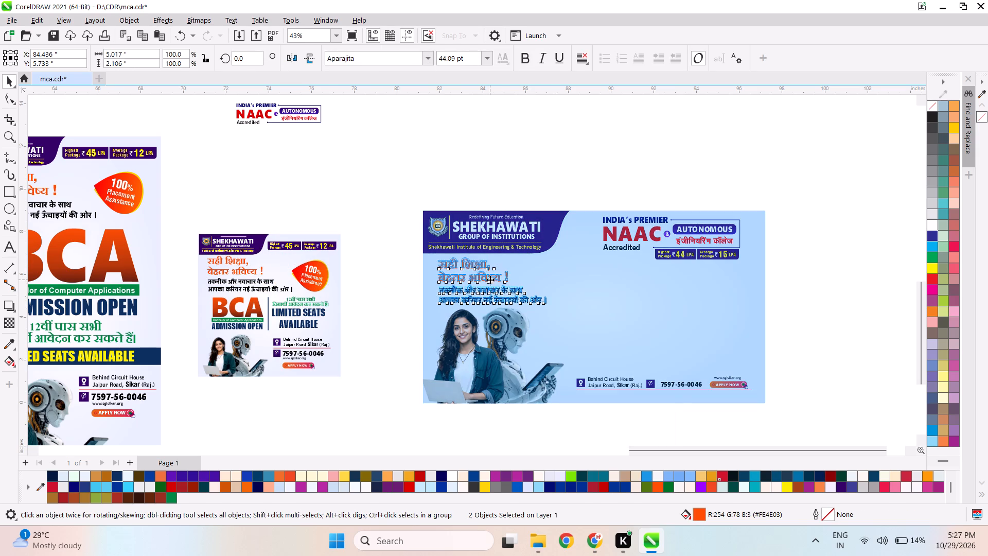
{"action": "left_click", "coordinate": [378, 291]}
Copy the square ad's BCA title, vertical bar, Hindi eligibility and LIMITED SEATS AVAILABLE texts onto the wide banner, enlarged to about 9.227 by 2.615 inches.
{"action": "scroll", "coordinate": [298, 308], "scroll_direction": "up", "scroll_amount": 2}
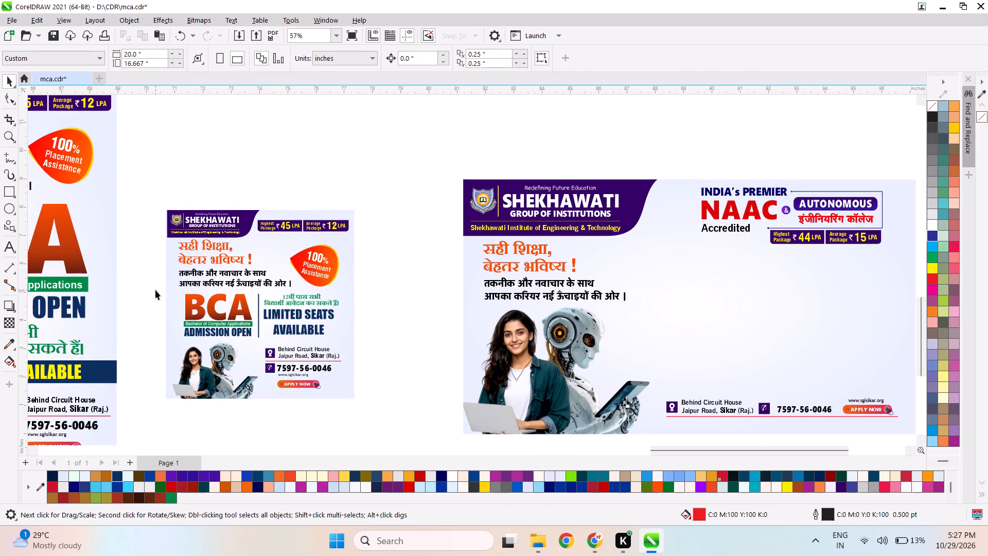
{"action": "left_click_drag", "start_coordinate": [151, 286], "coordinate": [375, 343]}
{"action": "scroll", "coordinate": [171, 301], "scroll_direction": "down", "scroll_amount": 3}
{"action": "left_click_drag", "start_coordinate": [232, 309], "coordinate": [549, 295]}
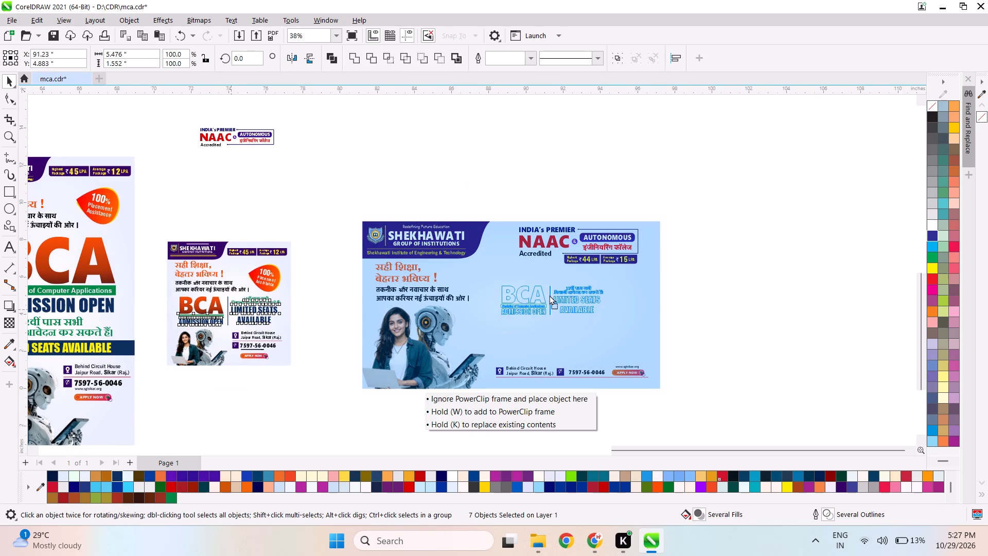
{"action": "left_click_drag", "start_coordinate": [549, 295], "coordinate": [541, 291]}
{"action": "right_click", "coordinate": [541, 291]}
{"action": "left_click_drag", "start_coordinate": [594, 311], "coordinate": [666, 353]}
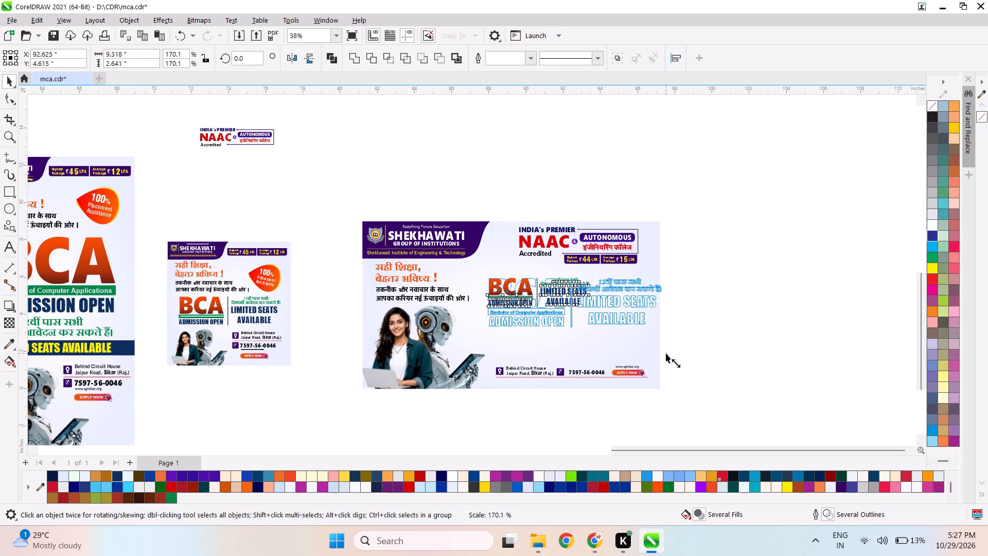
{"action": "left_click_drag", "start_coordinate": [666, 353], "coordinate": [660, 352]}
{"action": "scroll", "coordinate": [555, 312], "scroll_direction": "up", "scroll_amount": 2}
{"action": "left_click_drag", "start_coordinate": [580, 299], "coordinate": [574, 299]}
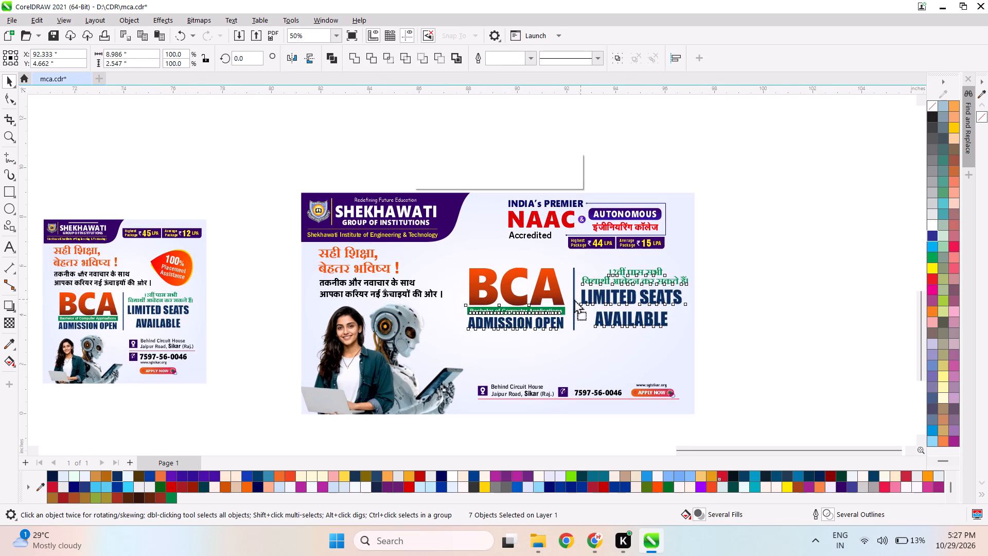
{"action": "left_click_drag", "start_coordinate": [574, 299], "coordinate": [567, 300]}
{"action": "left_click_drag", "start_coordinate": [678, 334], "coordinate": [684, 340]}
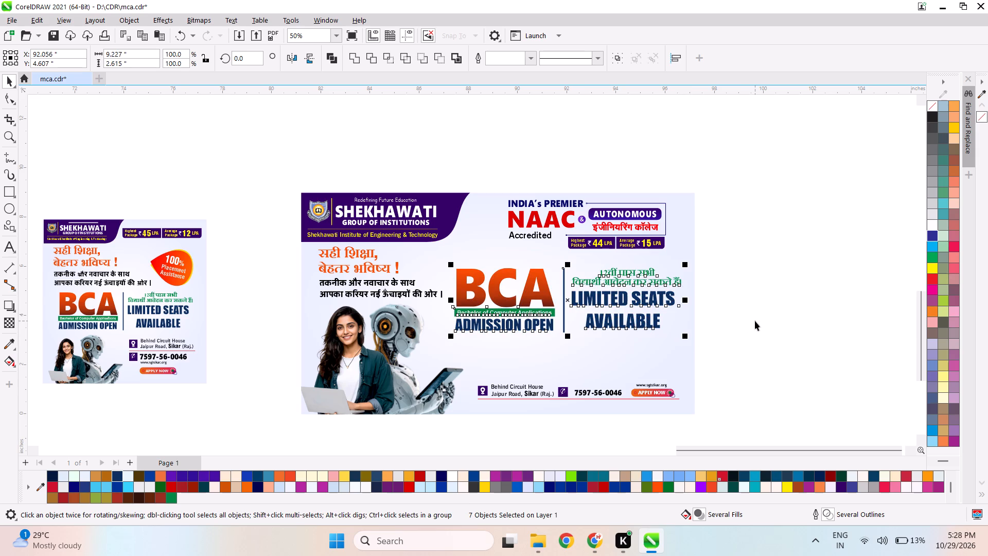
Lower the whole BCA title and LIMITED SEATS AVAILABLE block in the wide banner to about Y 4.042 inches.
{"action": "left_click_drag", "start_coordinate": [567, 299], "coordinate": [569, 325]}
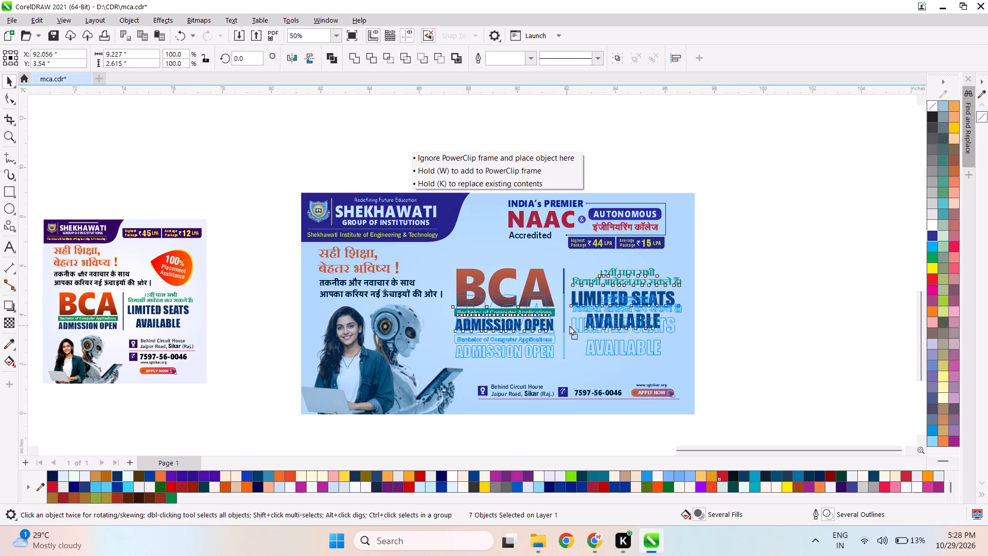
{"action": "left_click_drag", "start_coordinate": [569, 325], "coordinate": [571, 326]}
{"action": "left_click_drag", "start_coordinate": [567, 327], "coordinate": [566, 315]}
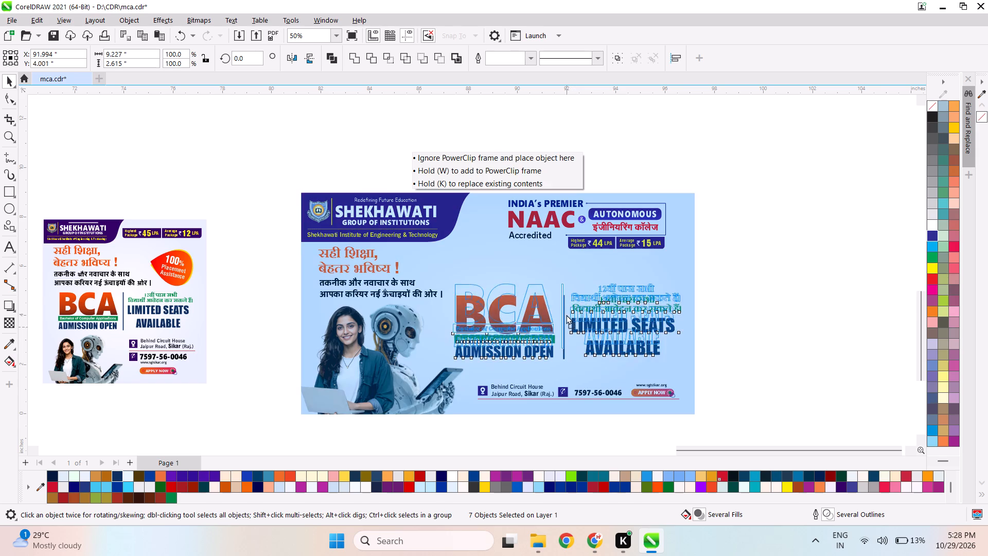
{"action": "left_click_drag", "start_coordinate": [566, 315], "coordinate": [567, 314]}
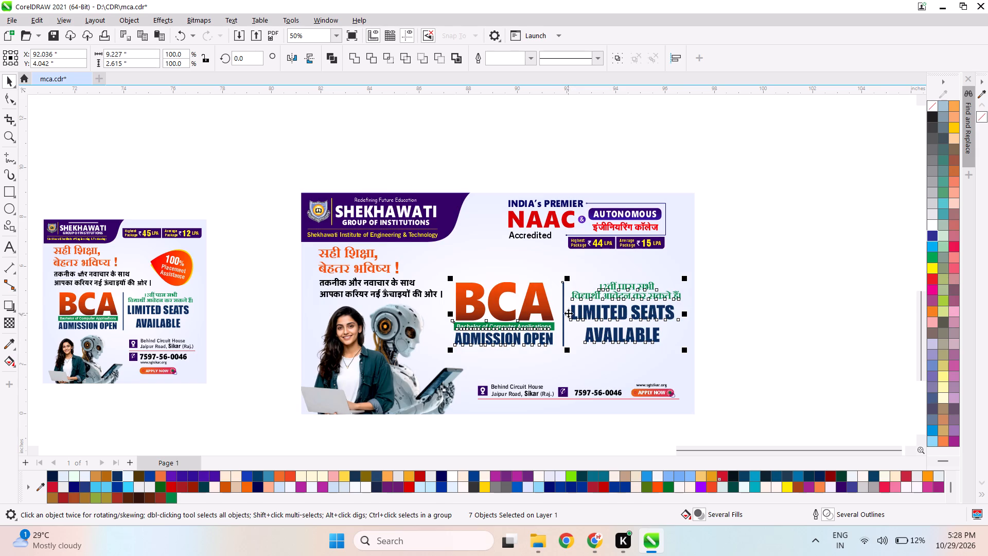
{"action": "left_click", "coordinate": [729, 230]}
Delete the NAAC accreditation block and the 44 LPA and 15 LPA package badges from the wide banner.
{"action": "left_click_drag", "start_coordinate": [737, 260], "coordinate": [488, 194]}
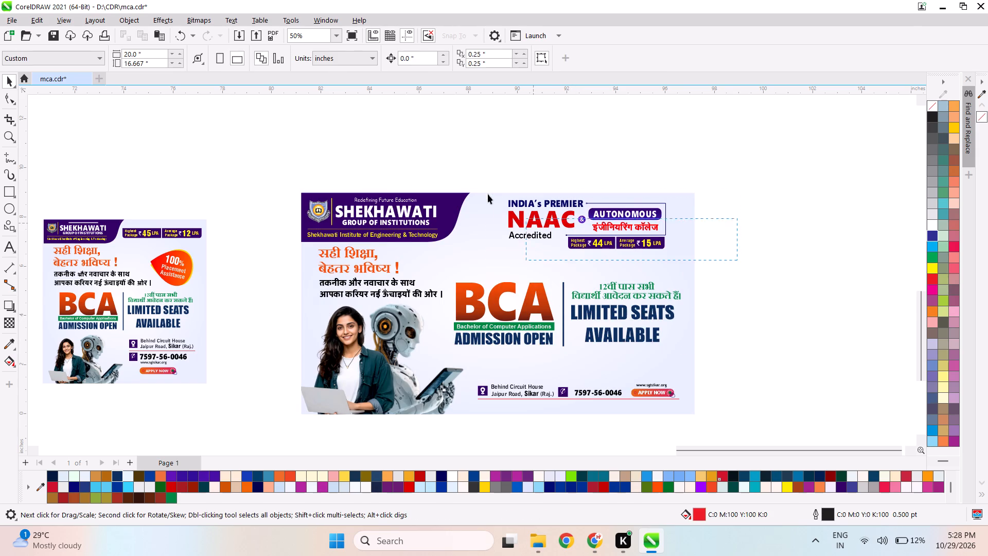
{"action": "left_click_drag", "start_coordinate": [488, 194], "coordinate": [482, 185]}
{"action": "key", "text": "Delete"}
Copy the square ad's 45 LPA and 12 LPA package badges beside the wide banner's header, enlarged to about 8.577 by 1.065 inches.
{"action": "left_click_drag", "start_coordinate": [258, 205], "coordinate": [128, 252]}
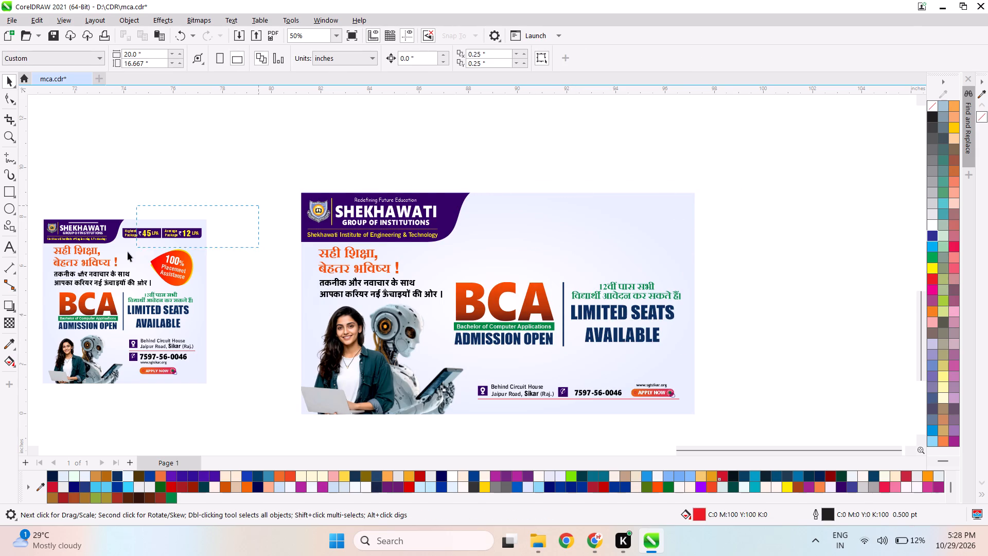
{"action": "left_click_drag", "start_coordinate": [128, 252], "coordinate": [114, 244]}
{"action": "left_click_drag", "start_coordinate": [160, 235], "coordinate": [534, 215]}
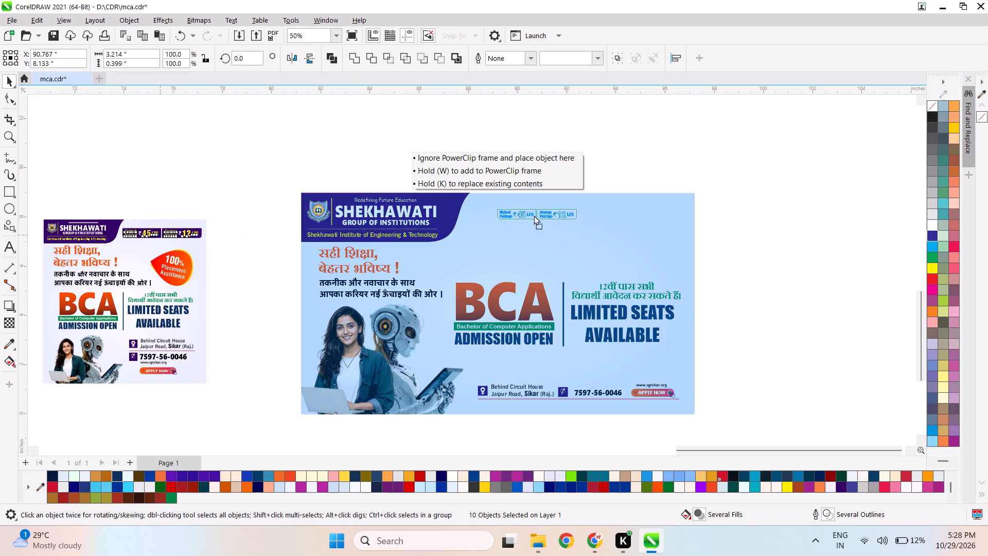
{"action": "left_click_drag", "start_coordinate": [534, 215], "coordinate": [523, 215]}
{"action": "right_click", "coordinate": [523, 215]}
{"action": "left_click_drag", "start_coordinate": [568, 221], "coordinate": [686, 262]}
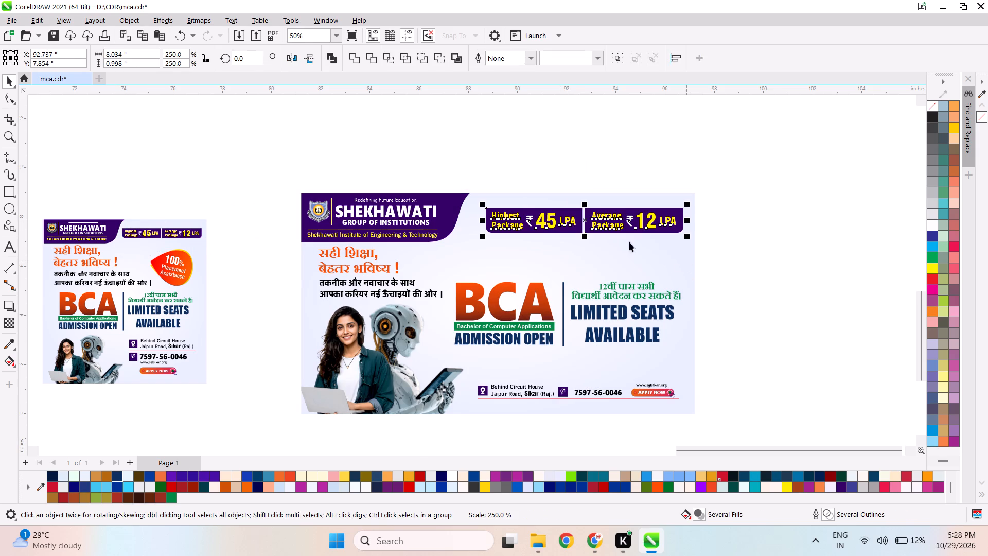
{"action": "left_click_drag", "start_coordinate": [583, 222], "coordinate": [566, 228]}
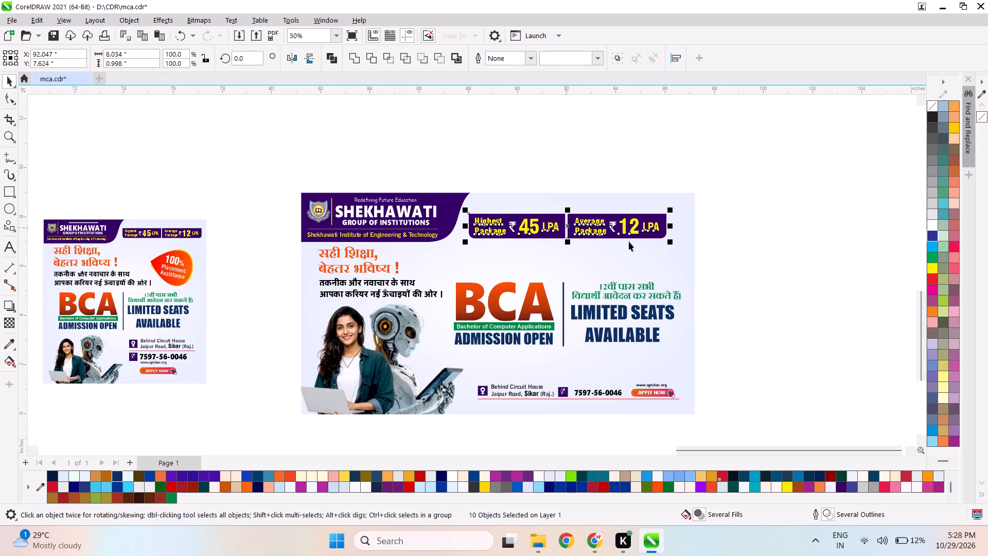
{"action": "left_click_drag", "start_coordinate": [671, 241], "coordinate": [684, 246]}
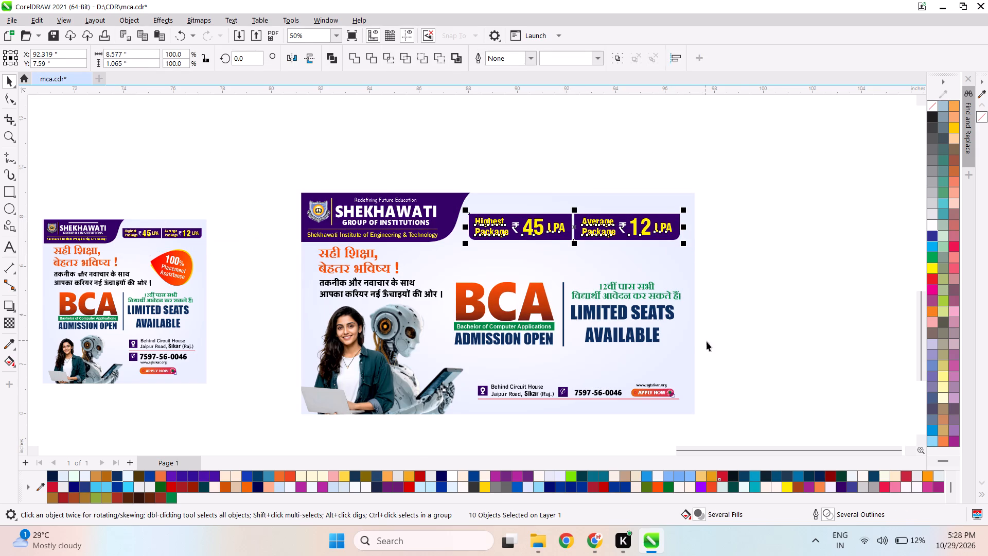
{"action": "left_click", "coordinate": [716, 358]}
Raise the BCA title and LIMITED SEATS AVAILABLE block slightly in the wide banner to about Y 4.335 inches.
{"action": "left_click_drag", "start_coordinate": [733, 362], "coordinate": [437, 271]}
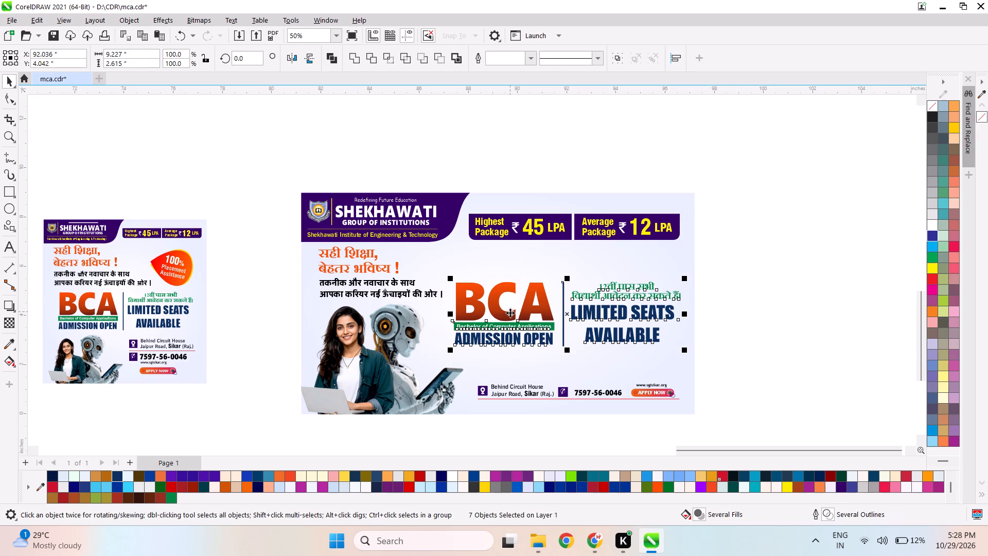
{"action": "left_click_drag", "start_coordinate": [510, 314], "coordinate": [510, 306]}
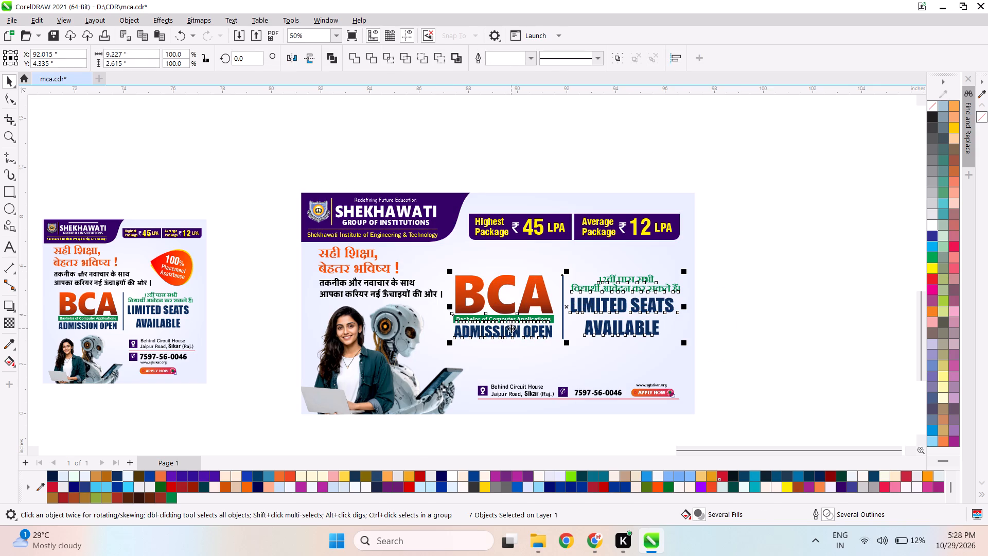
{"action": "left_click", "coordinate": [750, 400]}
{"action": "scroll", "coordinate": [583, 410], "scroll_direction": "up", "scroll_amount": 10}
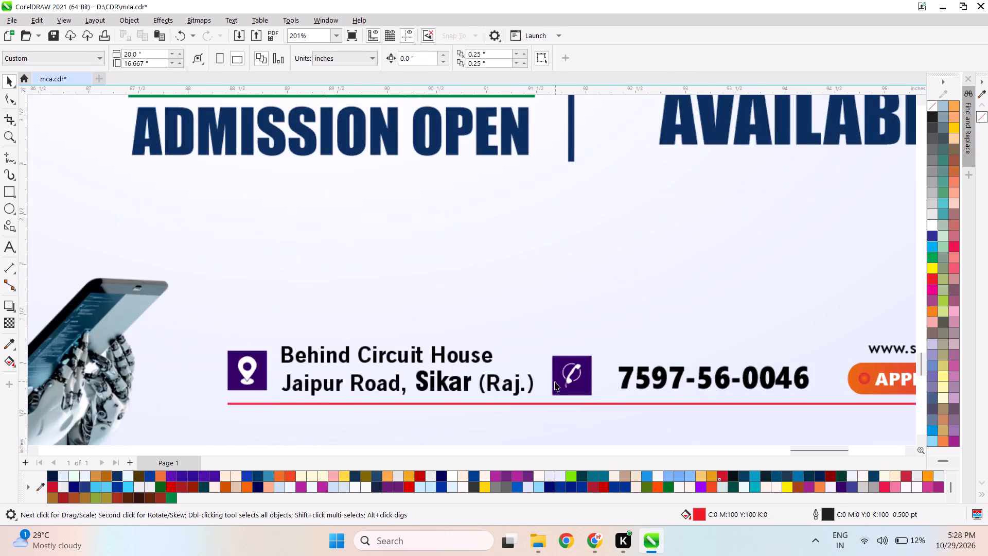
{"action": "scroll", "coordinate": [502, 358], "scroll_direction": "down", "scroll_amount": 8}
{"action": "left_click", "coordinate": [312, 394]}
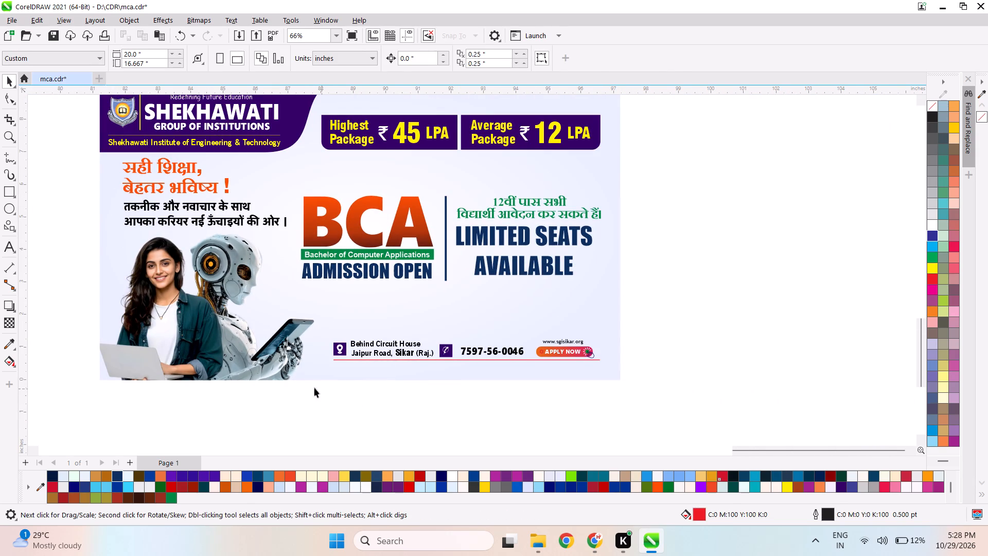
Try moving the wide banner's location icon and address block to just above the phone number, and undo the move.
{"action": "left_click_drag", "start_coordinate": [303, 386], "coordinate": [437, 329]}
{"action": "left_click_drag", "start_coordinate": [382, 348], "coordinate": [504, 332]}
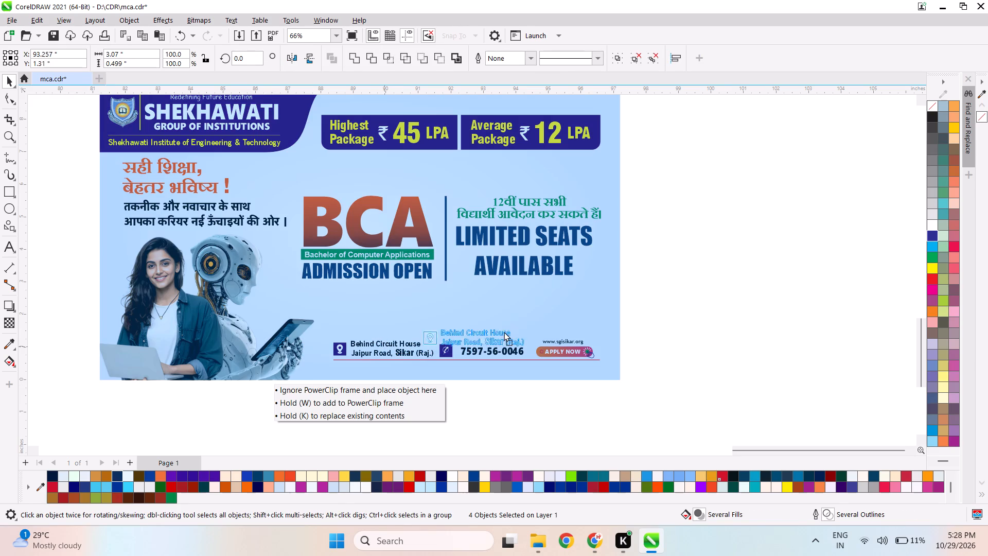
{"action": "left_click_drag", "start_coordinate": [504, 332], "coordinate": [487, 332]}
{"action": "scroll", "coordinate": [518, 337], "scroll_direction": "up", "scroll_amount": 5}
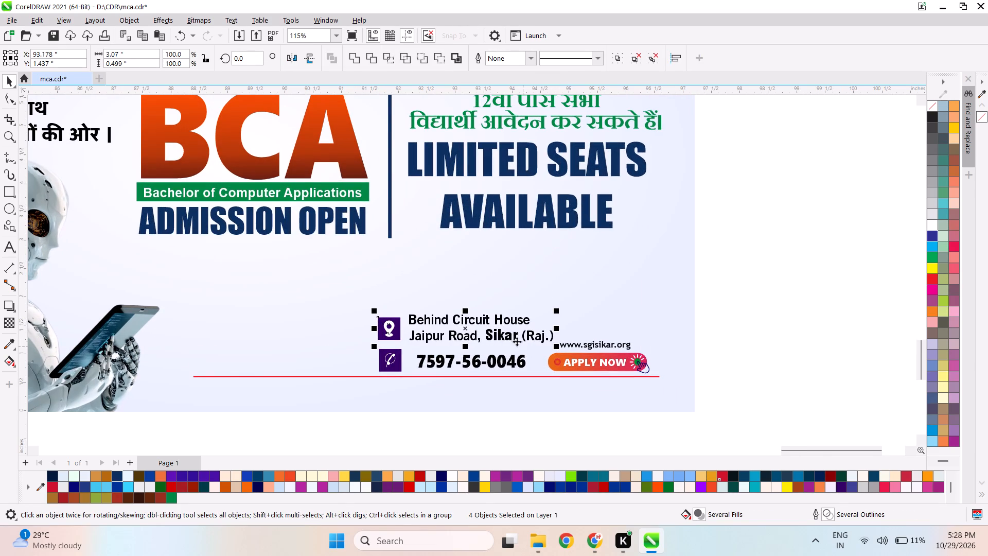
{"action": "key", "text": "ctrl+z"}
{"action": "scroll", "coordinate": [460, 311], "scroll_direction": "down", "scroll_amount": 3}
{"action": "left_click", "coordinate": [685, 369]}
Stretch the green Hindi eligibility text above LIMITED SEATS in the wide banner vertically to about 0.796 inches high.
{"action": "scroll", "coordinate": [484, 332], "scroll_direction": "down", "scroll_amount": 5}
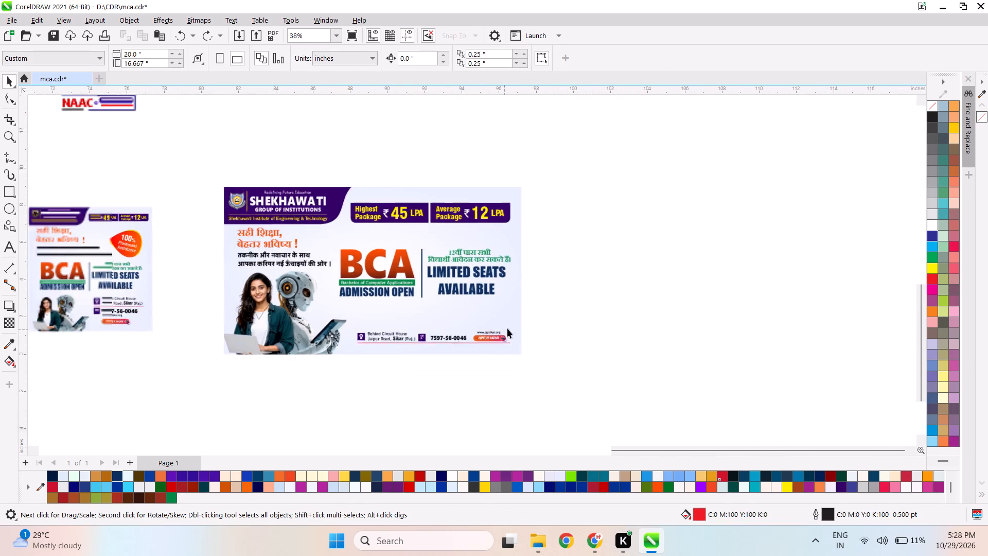
{"action": "scroll", "coordinate": [507, 328], "scroll_direction": "down", "scroll_amount": 2}
{"action": "scroll", "coordinate": [146, 306], "scroll_direction": "up", "scroll_amount": 7}
{"action": "scroll", "coordinate": [184, 283], "scroll_direction": "down", "scroll_amount": 2}
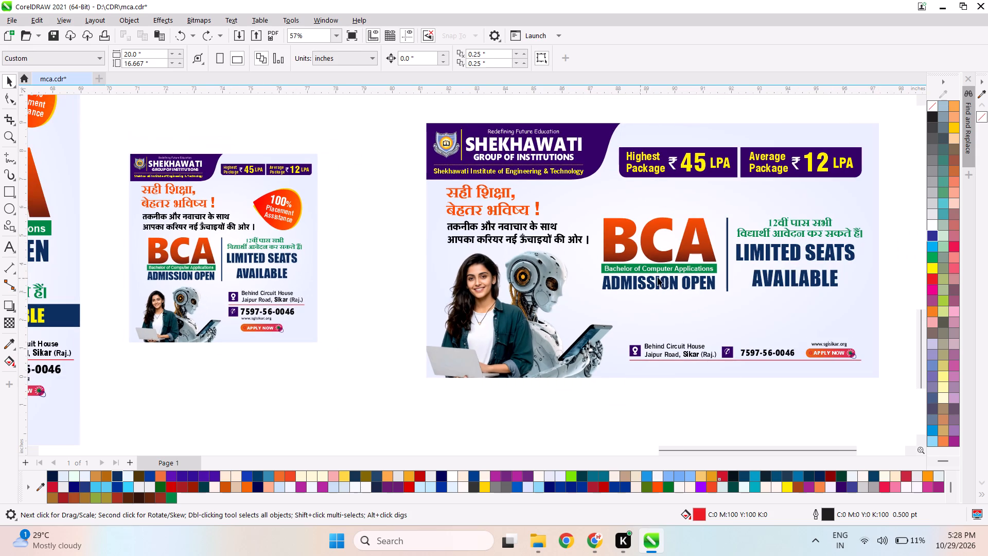
{"action": "scroll", "coordinate": [861, 211], "scroll_direction": "up", "scroll_amount": 4}
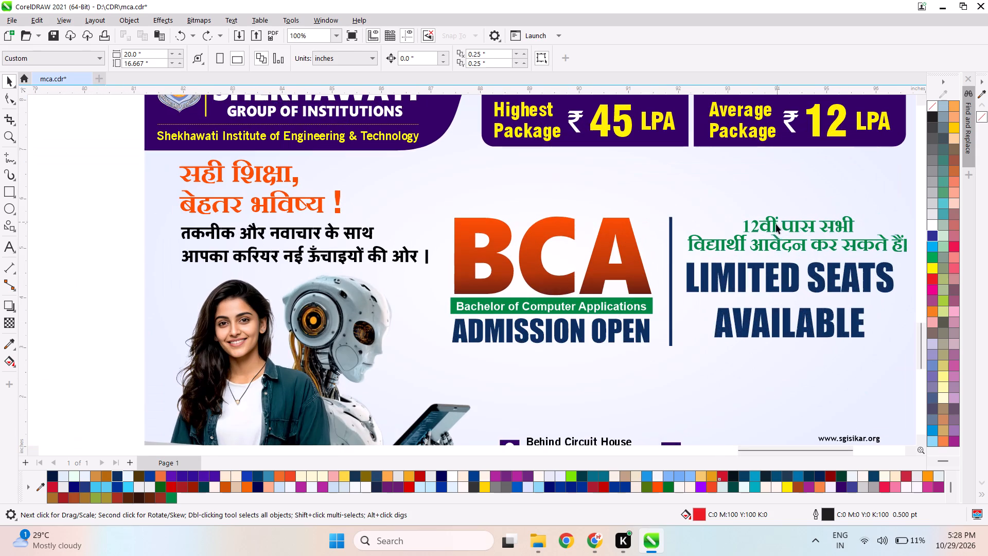
{"action": "left_click", "coordinate": [773, 225]}
{"action": "scroll", "coordinate": [789, 220], "scroll_direction": "up", "scroll_amount": 2}
{"action": "left_click_drag", "start_coordinate": [800, 210], "coordinate": [800, 207]}
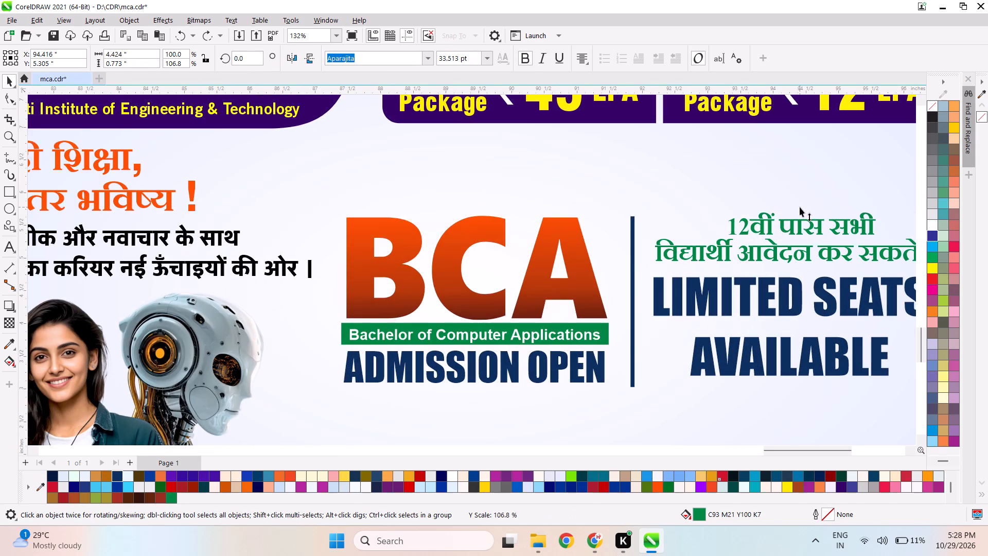
{"action": "left_click_drag", "start_coordinate": [800, 207], "coordinate": [799, 205]}
{"action": "scroll", "coordinate": [678, 215], "scroll_direction": "down", "scroll_amount": 5}
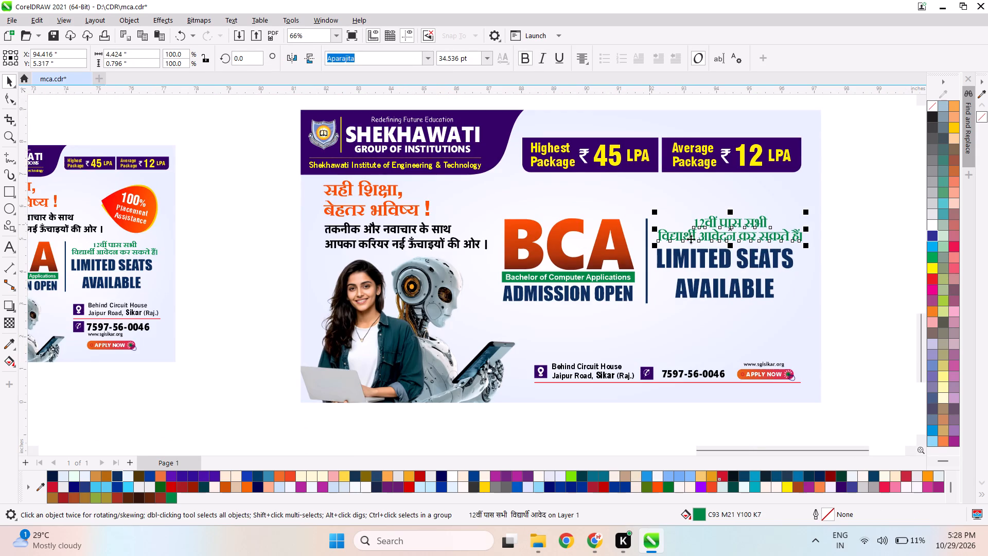
{"action": "left_click", "coordinate": [859, 315]}
Shift the LIMITED SEATS AVAILABLE text slightly to the right in the wide banner, centring it beneath the green Hindi text.
{"action": "scroll", "coordinate": [780, 252], "scroll_direction": "up", "scroll_amount": 1}
{"action": "left_click", "coordinate": [775, 257]}
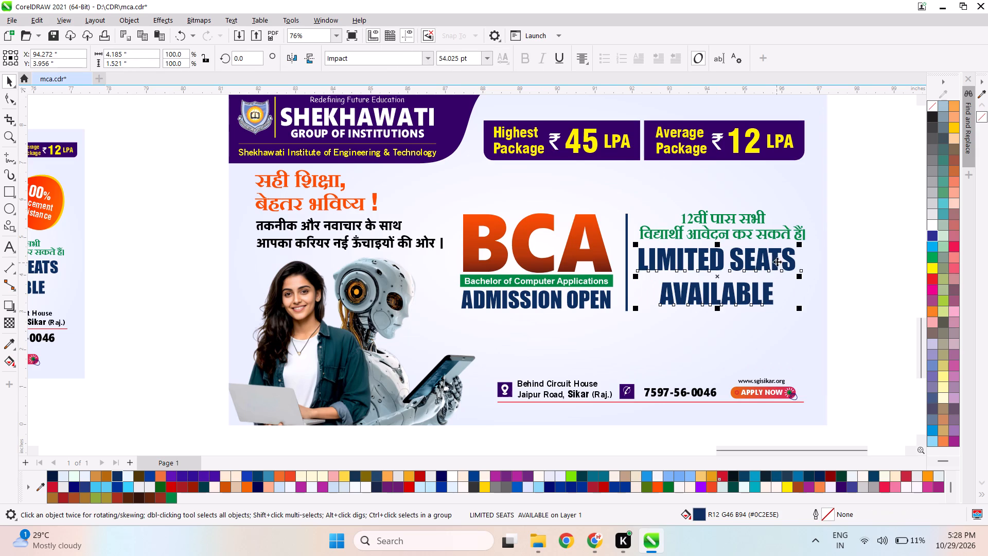
{"action": "left_click_drag", "start_coordinate": [777, 261], "coordinate": [782, 261]}
{"action": "left_click", "coordinate": [871, 298]}
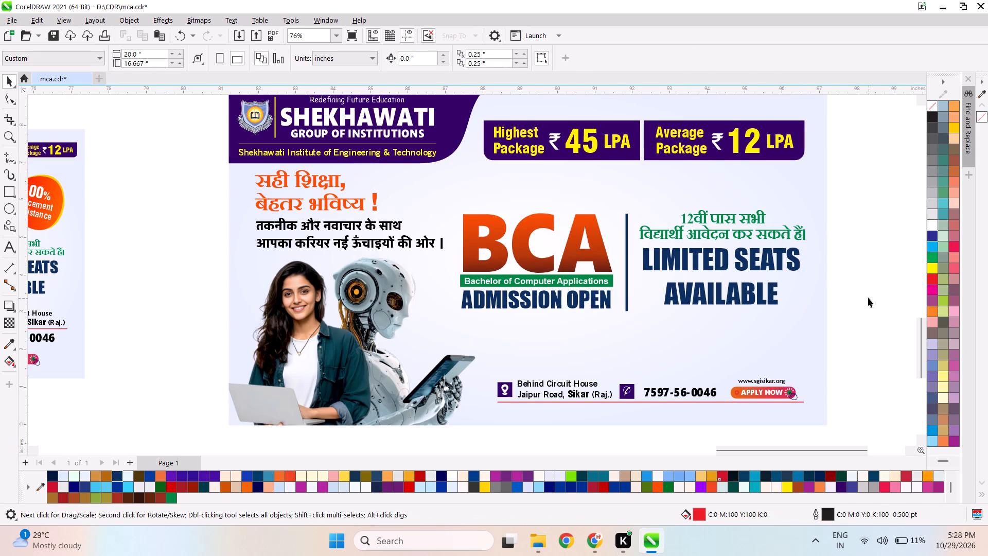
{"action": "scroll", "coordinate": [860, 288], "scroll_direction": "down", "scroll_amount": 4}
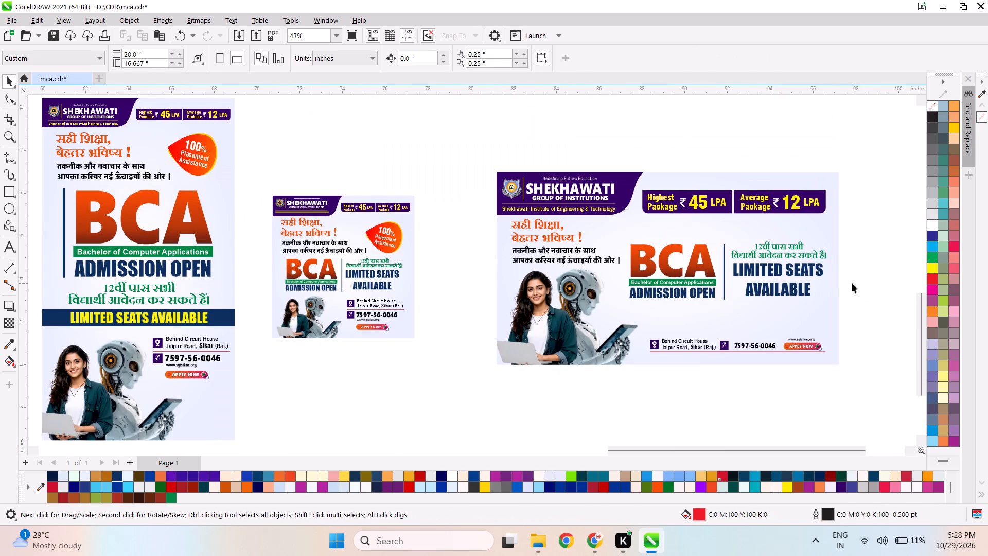
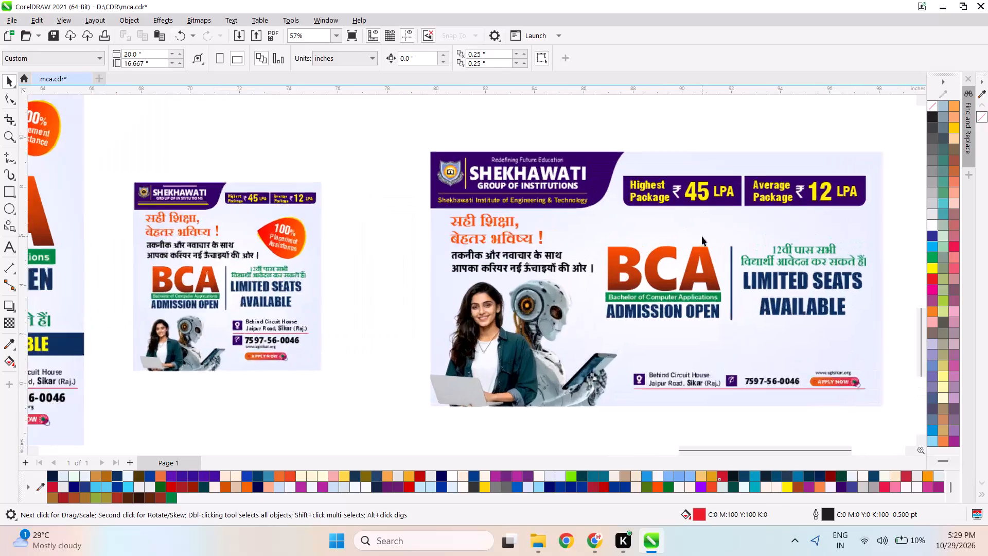
Review the wide BCA banner's finished layout, comparing its text, alignment and spacing with the square and vertical BCA ads.
{"action": "scroll", "coordinate": [565, 211], "scroll_direction": "down", "scroll_amount": 6}
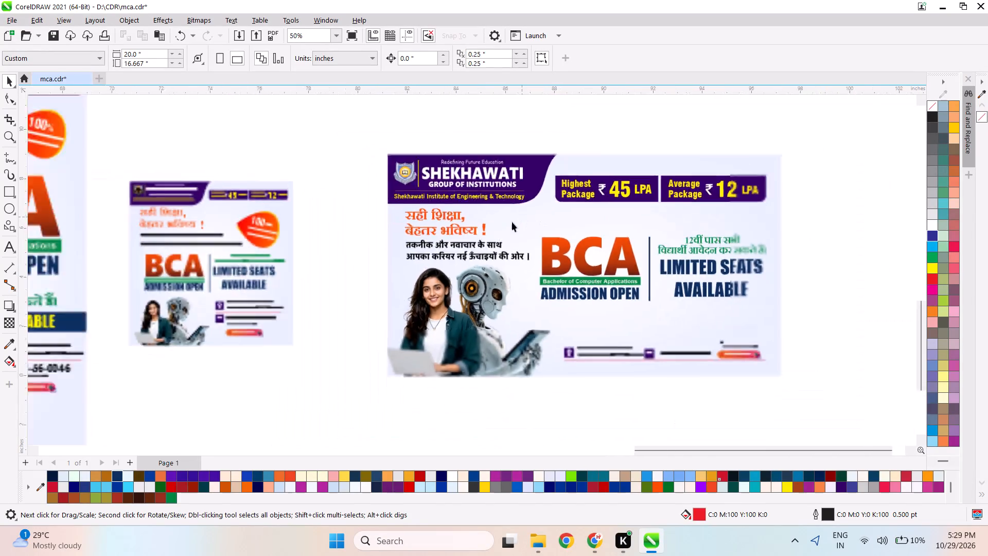
{"action": "scroll", "coordinate": [512, 222], "scroll_direction": "down", "scroll_amount": 2}
{"action": "scroll", "coordinate": [636, 255], "scroll_direction": "up", "scroll_amount": 7}
{"action": "scroll", "coordinate": [589, 238], "scroll_direction": "up", "scroll_amount": 1}
{"action": "scroll", "coordinate": [588, 237], "scroll_direction": "down", "scroll_amount": 3}
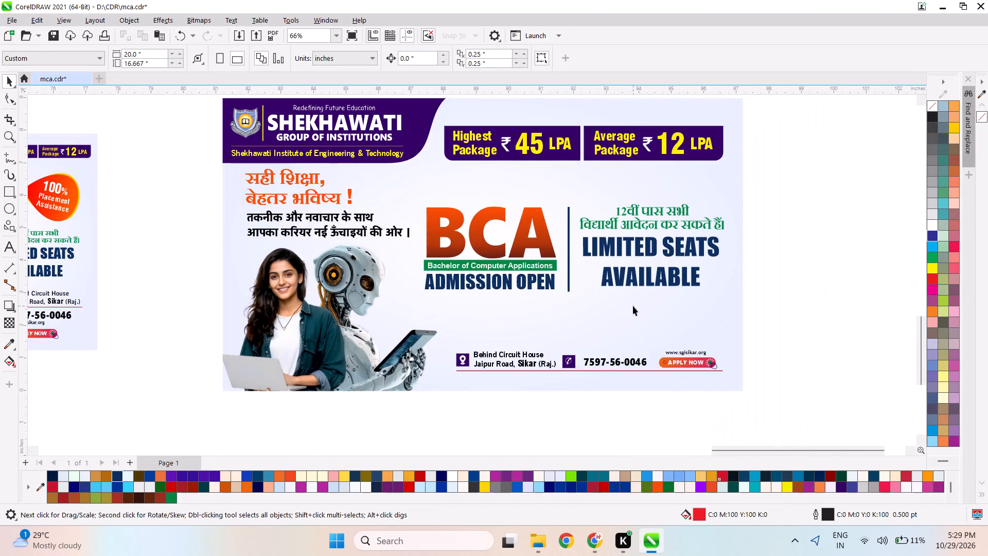
{"action": "scroll", "coordinate": [636, 305], "scroll_direction": "down", "scroll_amount": 1}
{"action": "scroll", "coordinate": [608, 367], "scroll_direction": "up", "scroll_amount": 2}
{"action": "scroll", "coordinate": [642, 359], "scroll_direction": "down", "scroll_amount": 7}
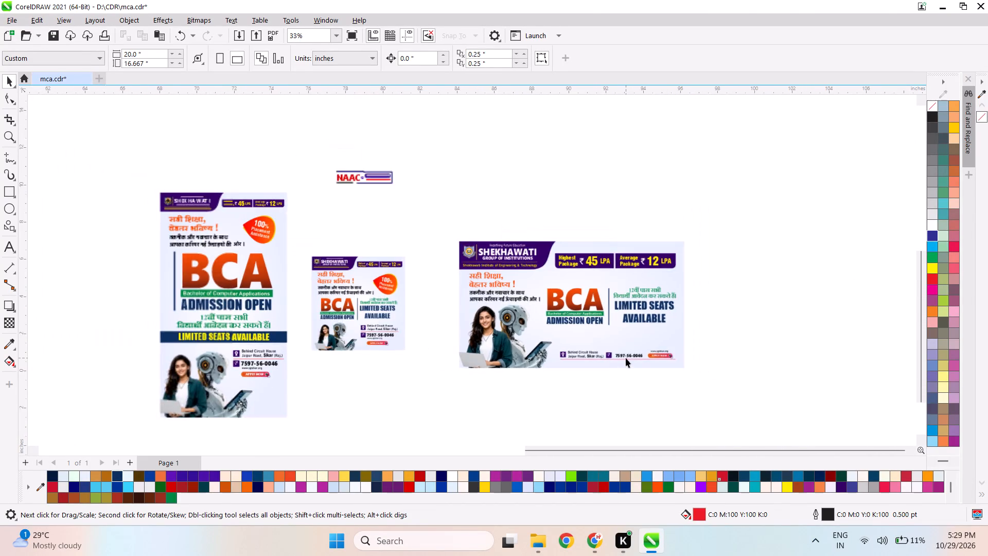
{"action": "scroll", "coordinate": [466, 339], "scroll_direction": "up", "scroll_amount": 2}
{"action": "scroll", "coordinate": [722, 386], "scroll_direction": "up", "scroll_amount": 2}
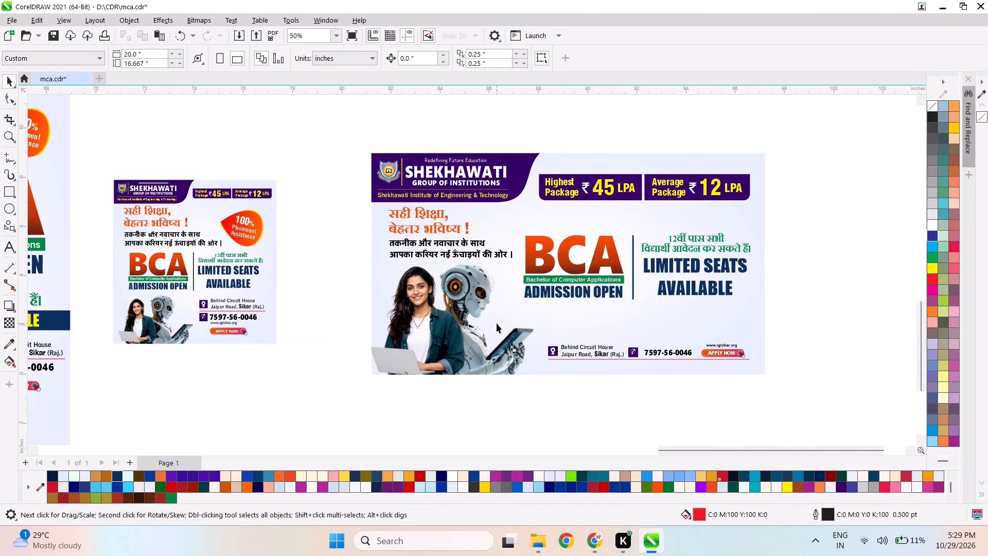
{"action": "scroll", "coordinate": [460, 229], "scroll_direction": "up", "scroll_amount": 1}
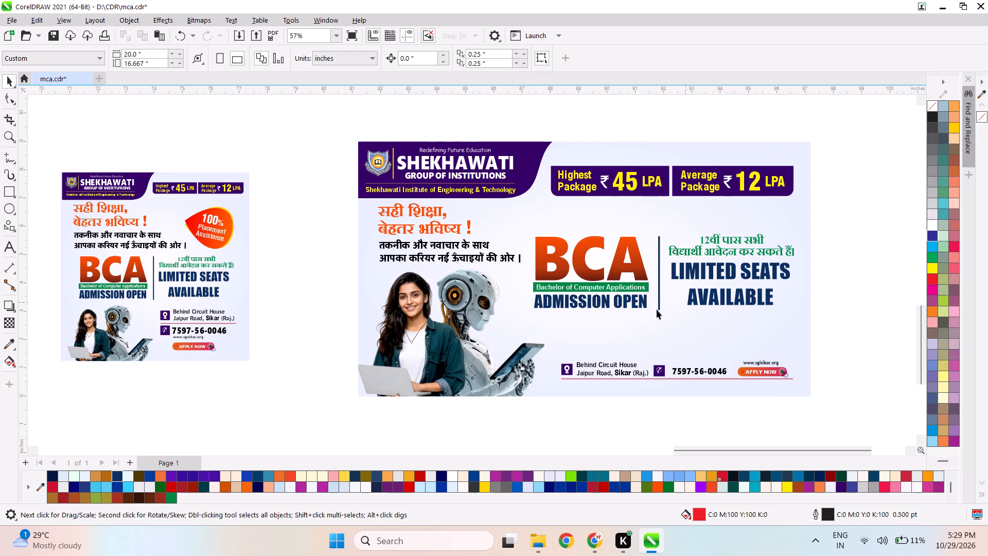
{"action": "scroll", "coordinate": [591, 201], "scroll_direction": "down", "scroll_amount": 2}
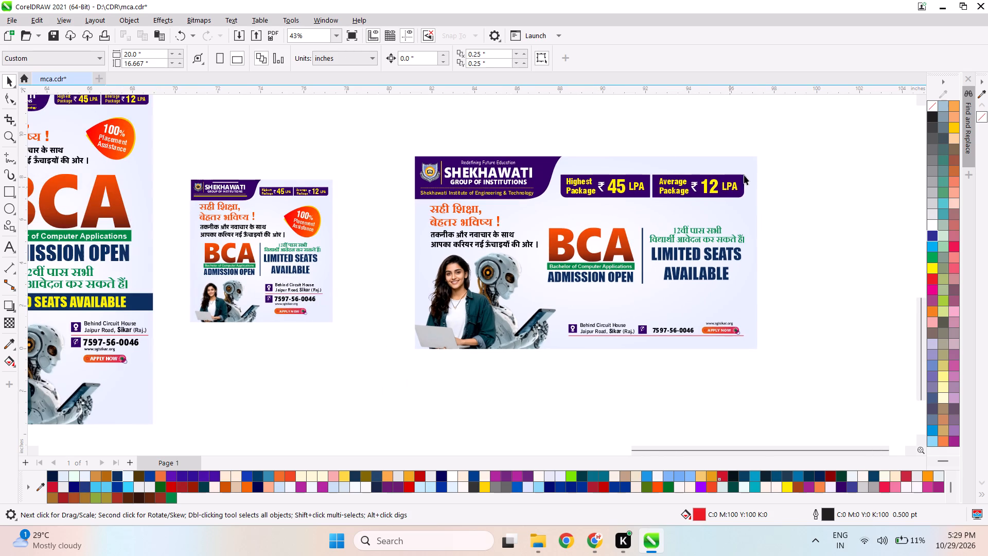
Select the whole wide BCA banner and start exporting only it as a JPG to Downloads, with a file name beginning "bca".
{"action": "left_click_drag", "start_coordinate": [783, 133], "coordinate": [389, 407]}
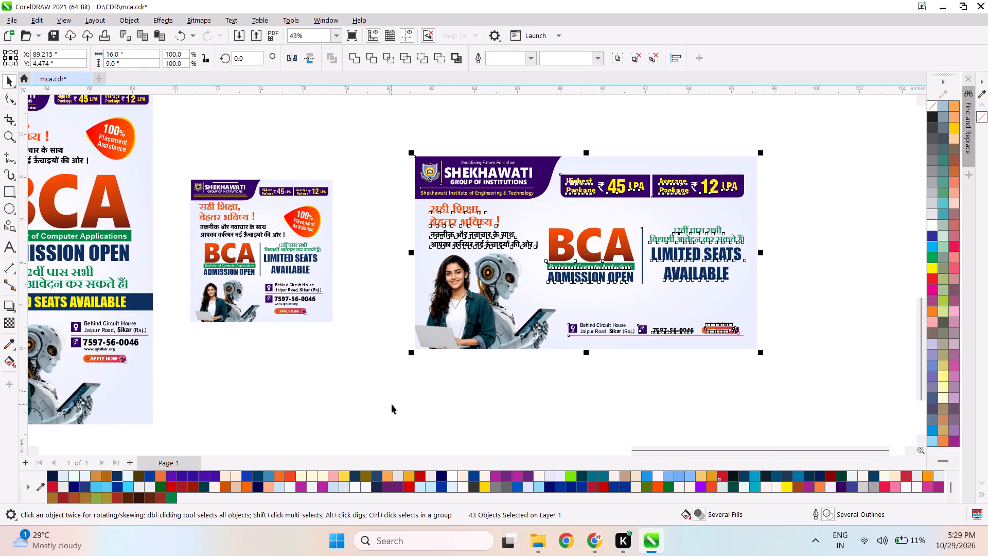
{"action": "key", "text": "ctrl+e"}
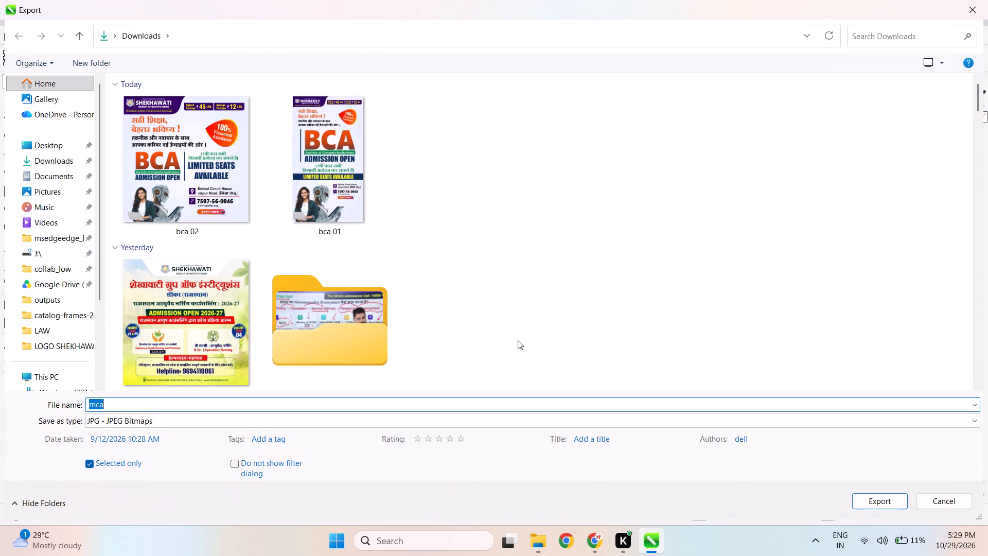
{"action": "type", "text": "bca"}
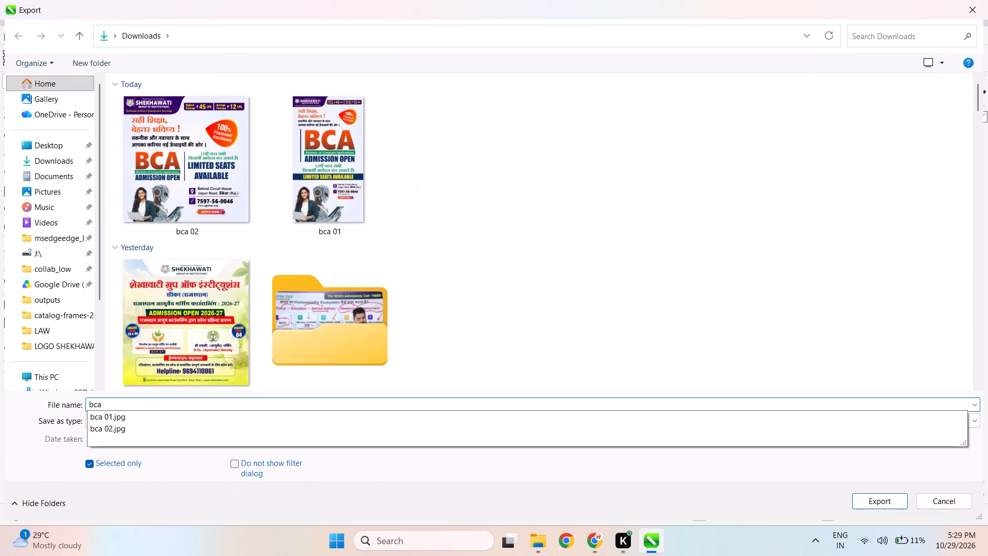
Complete the file name as bca 03 and export the wide banner as a JPG in RGB Color (24-bit).
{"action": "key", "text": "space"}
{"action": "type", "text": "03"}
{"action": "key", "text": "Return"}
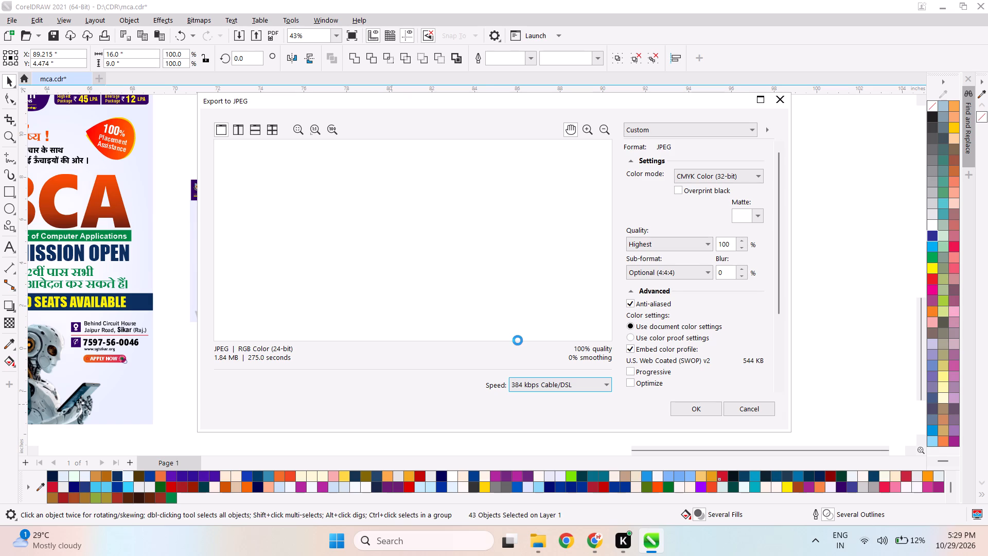
{"action": "left_click", "coordinate": [739, 179]}
{"action": "left_click", "coordinate": [714, 196]}
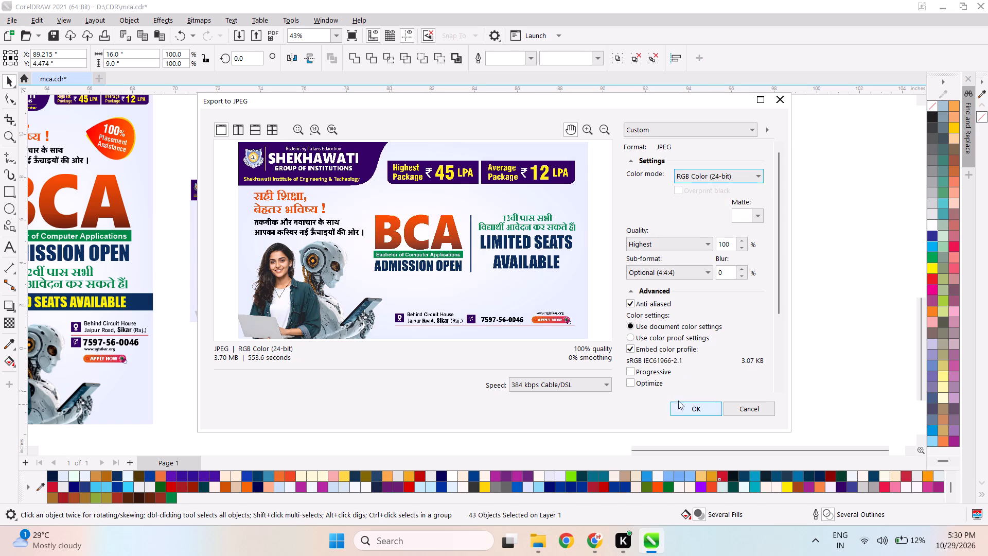
{"action": "left_click", "coordinate": [690, 408]}
Switch to Google Chrome and open a new tab alongside the BCA Admission Post Content chat.
{"action": "left_click", "coordinate": [590, 546]}
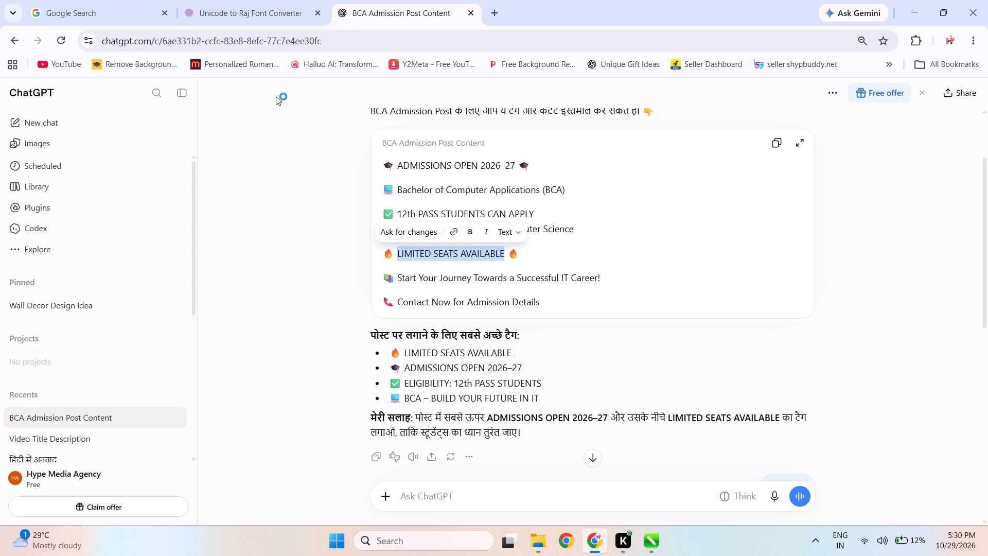
{"action": "left_click", "coordinate": [496, 15]}
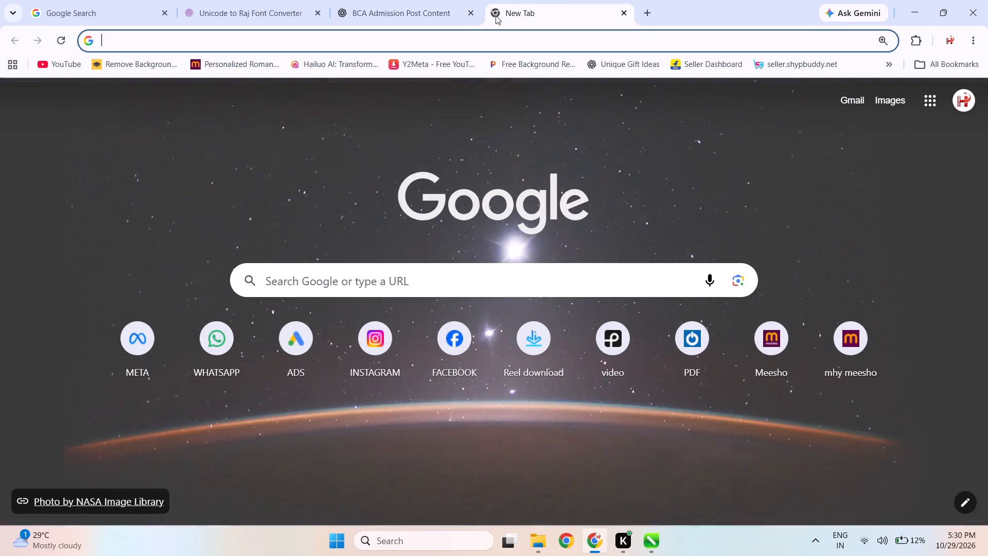